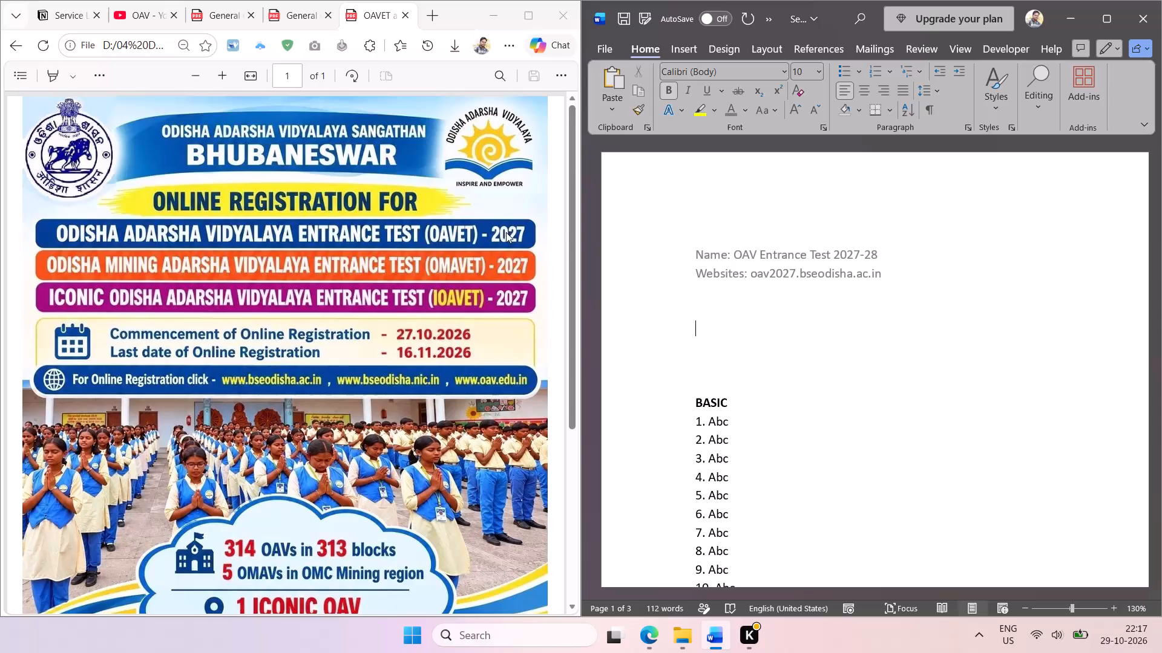
Copy the three entrance test title lines (OAVET, OMAVET, IOAVET) as text from the poster and paste them above BASIC in the Word document.
left_click(456, 212)
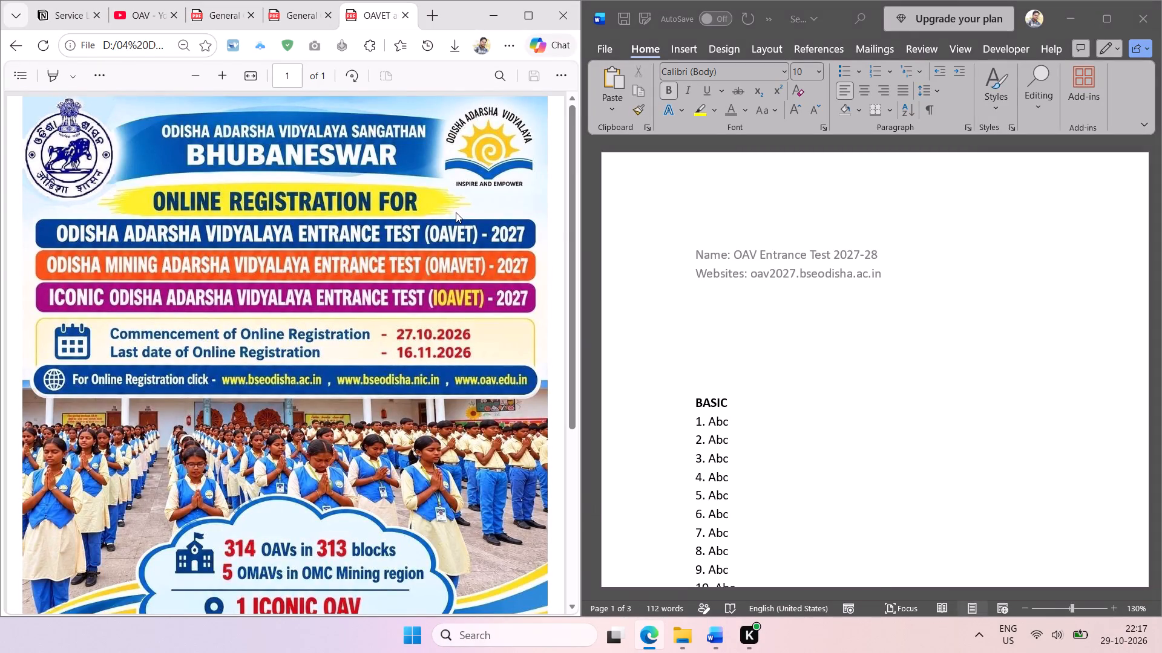
key("shift+super+t")
left_click_drag(25, 216, 548, 319)
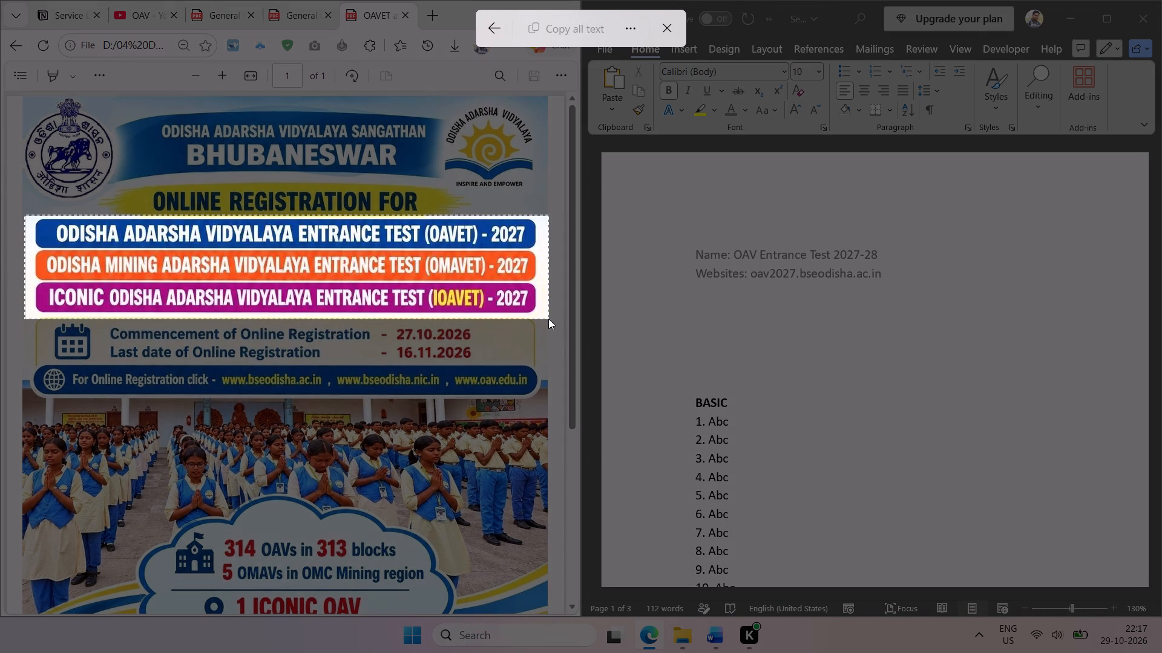
left_click_drag(548, 319, 548, 316)
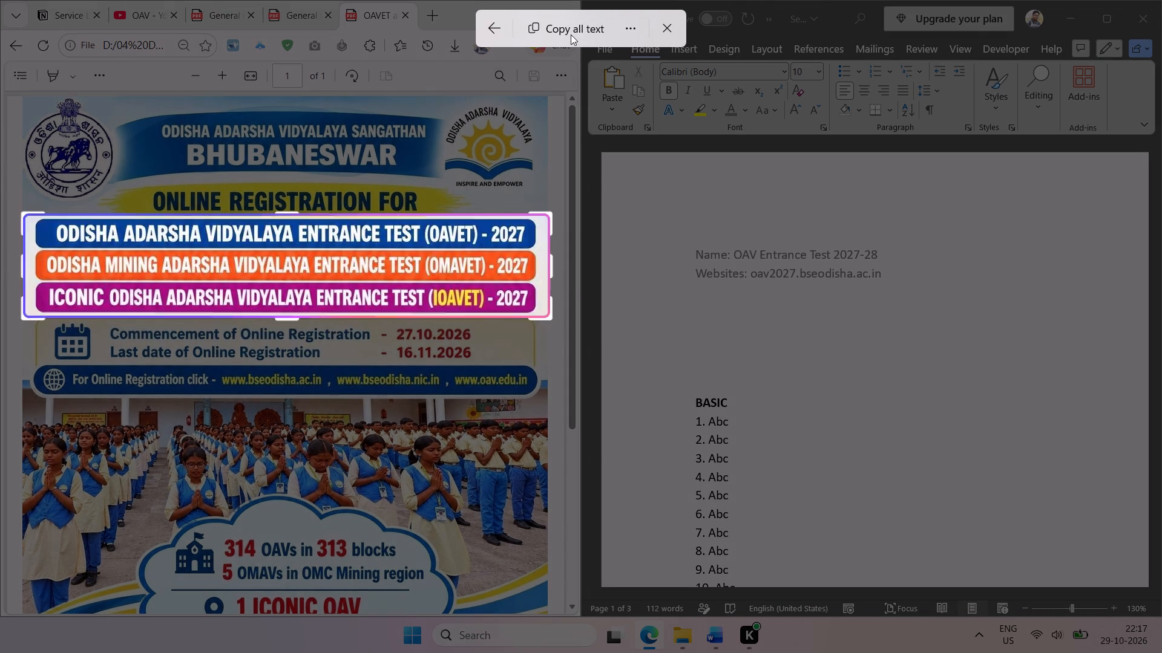
left_click(570, 29)
left_click(744, 387)
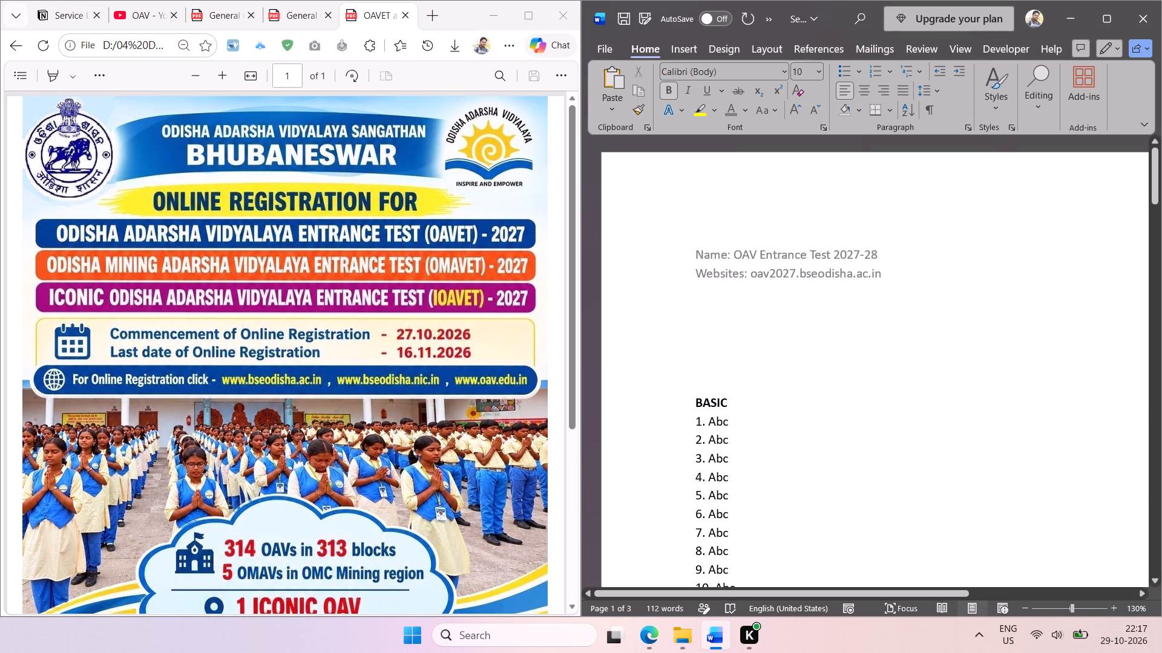
key("ctrl+v")
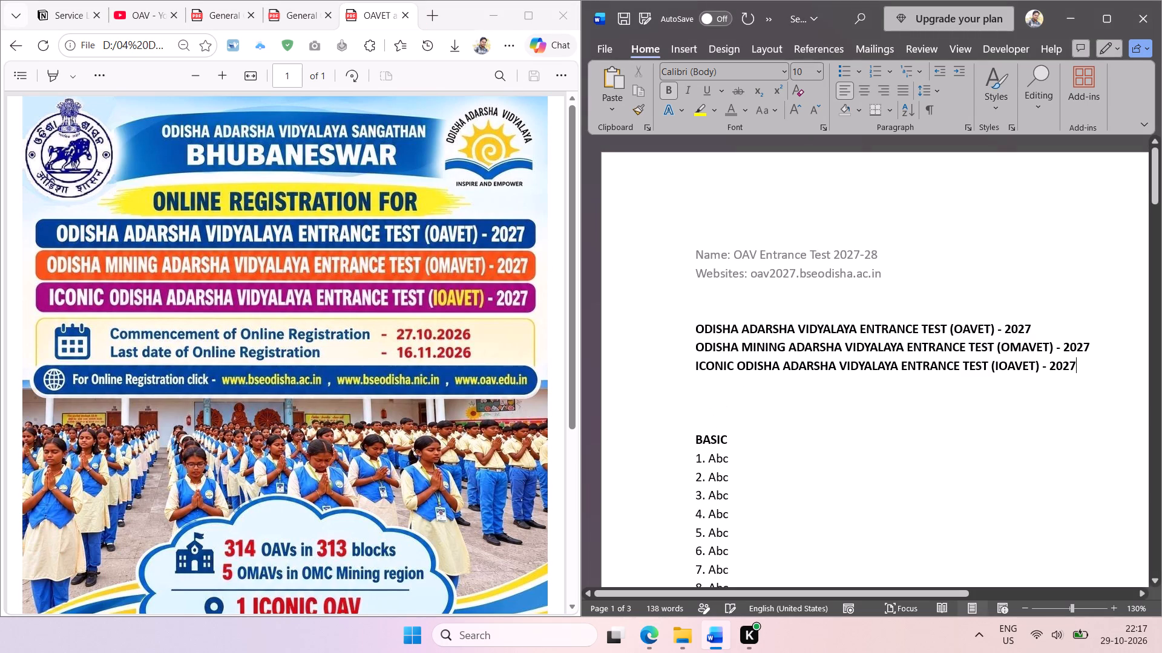
Remove the bold formatting from the three pasted entrance test lines.
left_click_drag(1097, 362, 1034, 360)
left_click_drag(1034, 360, 711, 334)
key("ctrl+b")
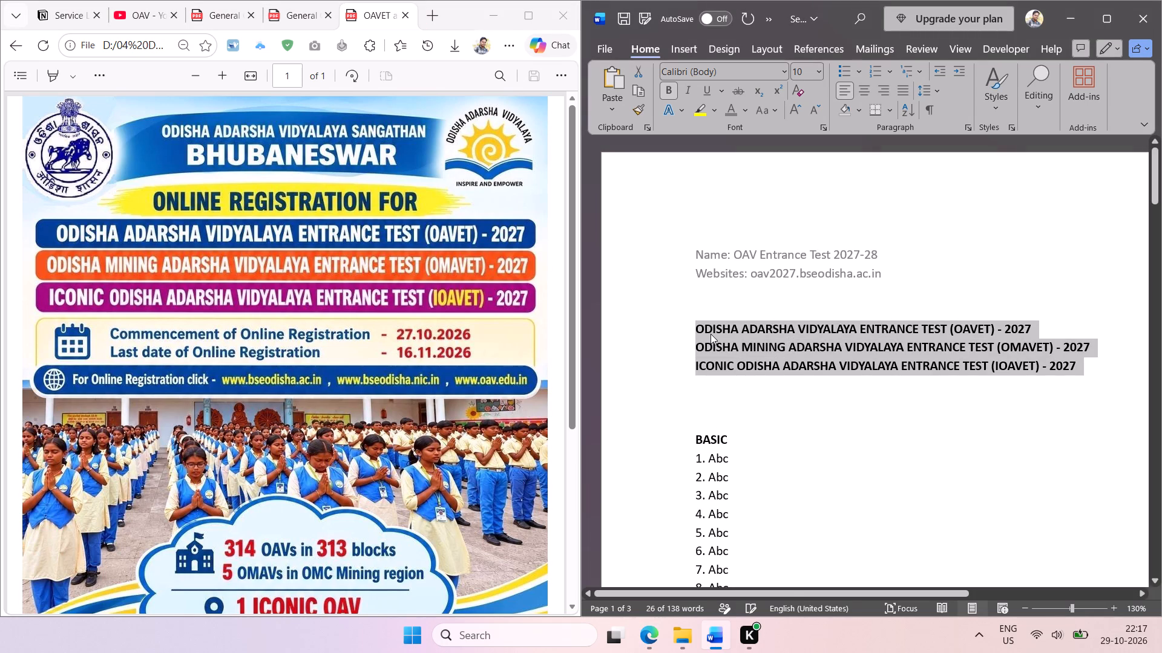
left_click(796, 382)
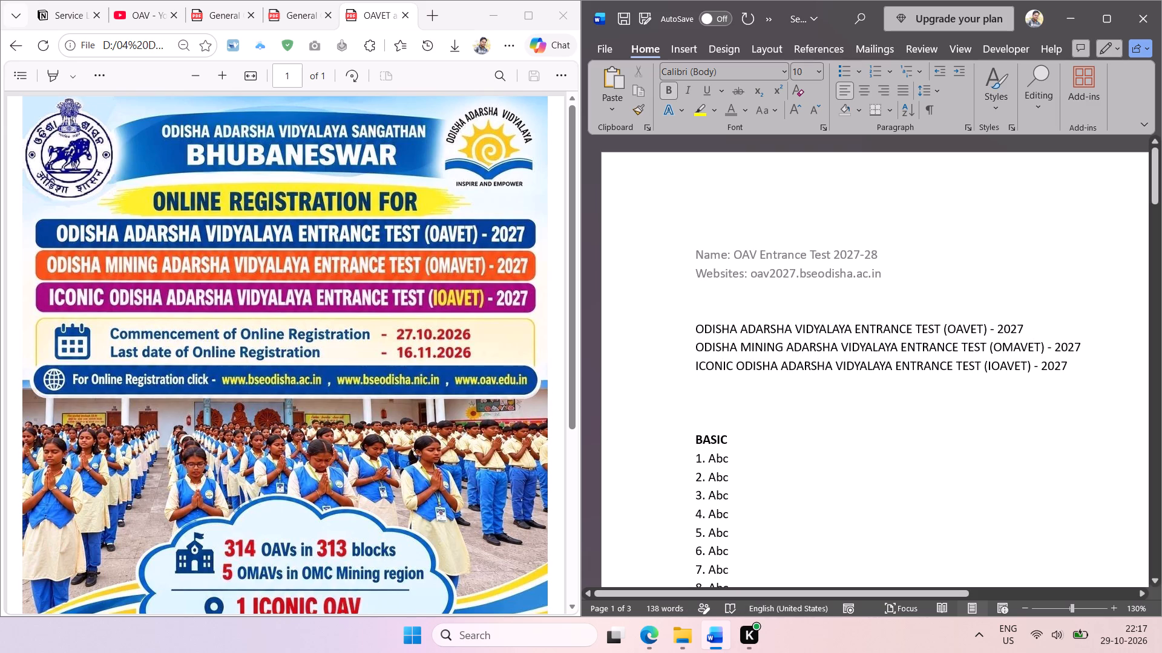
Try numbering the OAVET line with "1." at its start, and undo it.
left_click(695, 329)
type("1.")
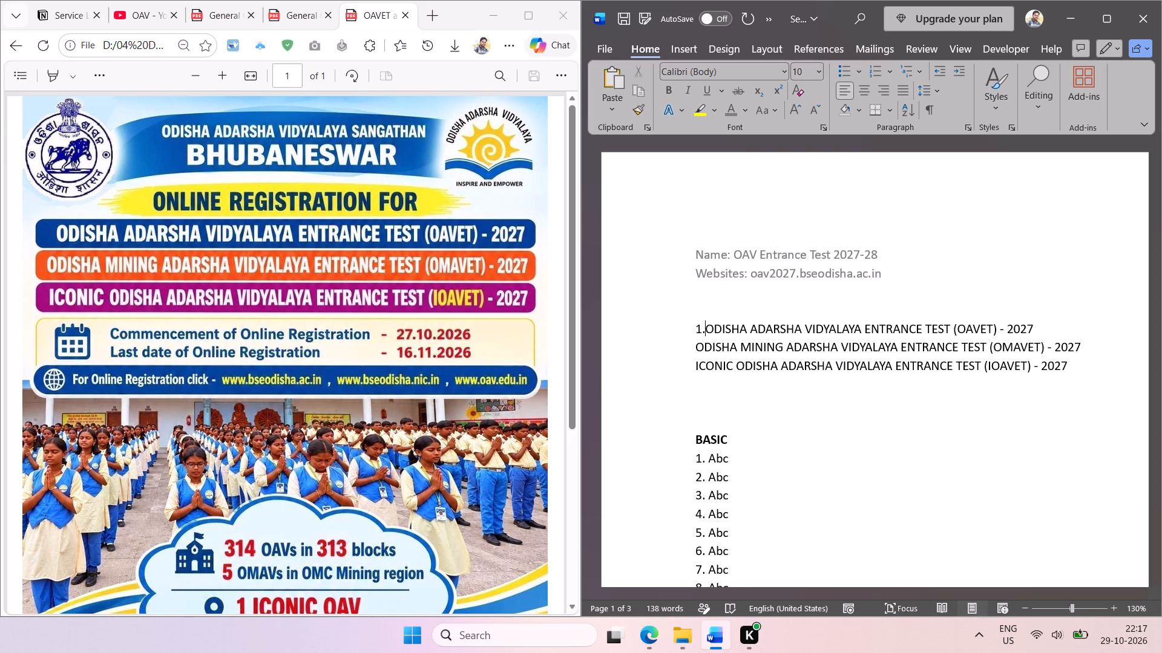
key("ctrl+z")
Copy the five Abc bullets under STATUS TRACK, DOWNLOAD, FIND, OTHERS and paste them between the Websites line and the entrance test lines.
scroll(776, 447, "down", 1)
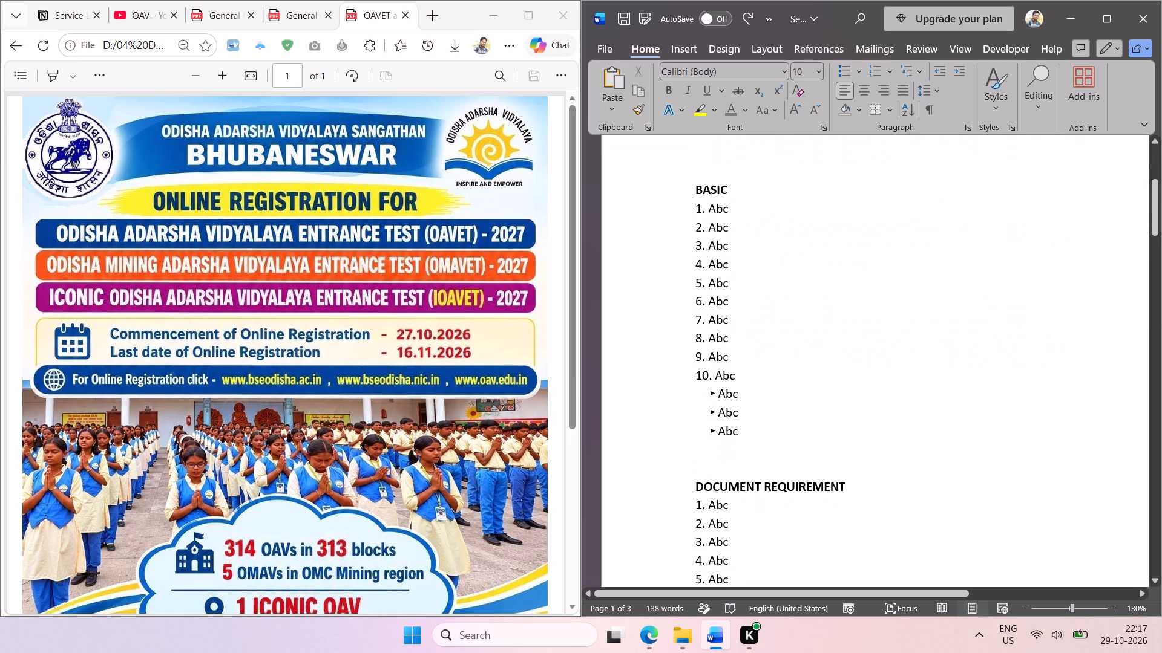
scroll(784, 445, "down", 2)
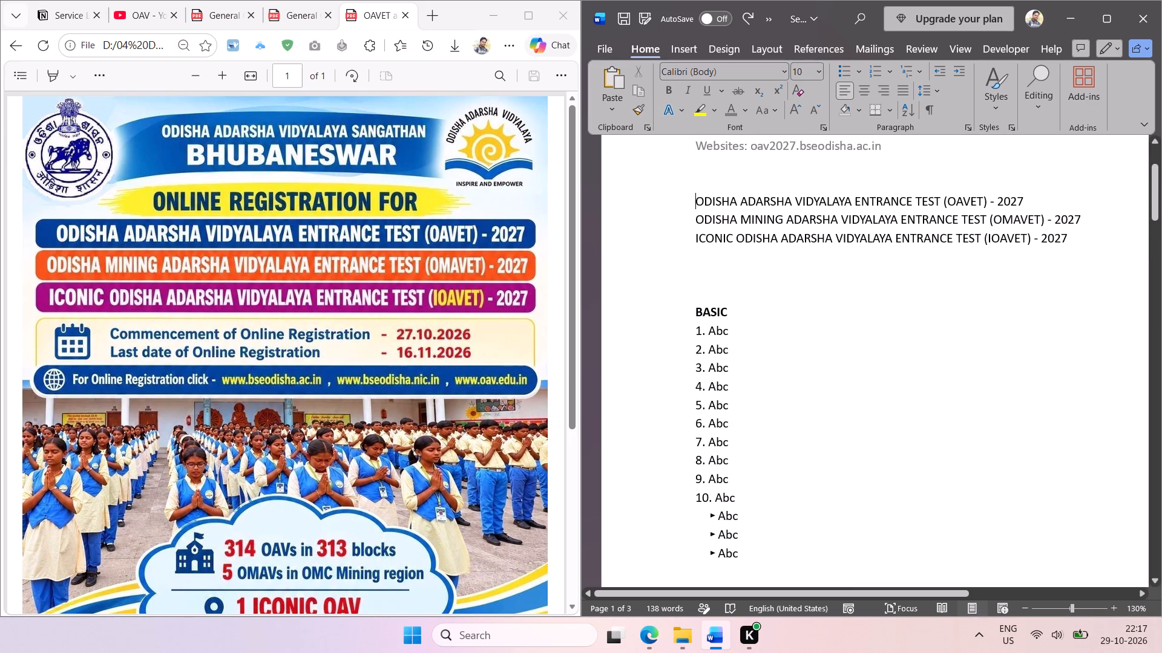
scroll(753, 431, "down", 1)
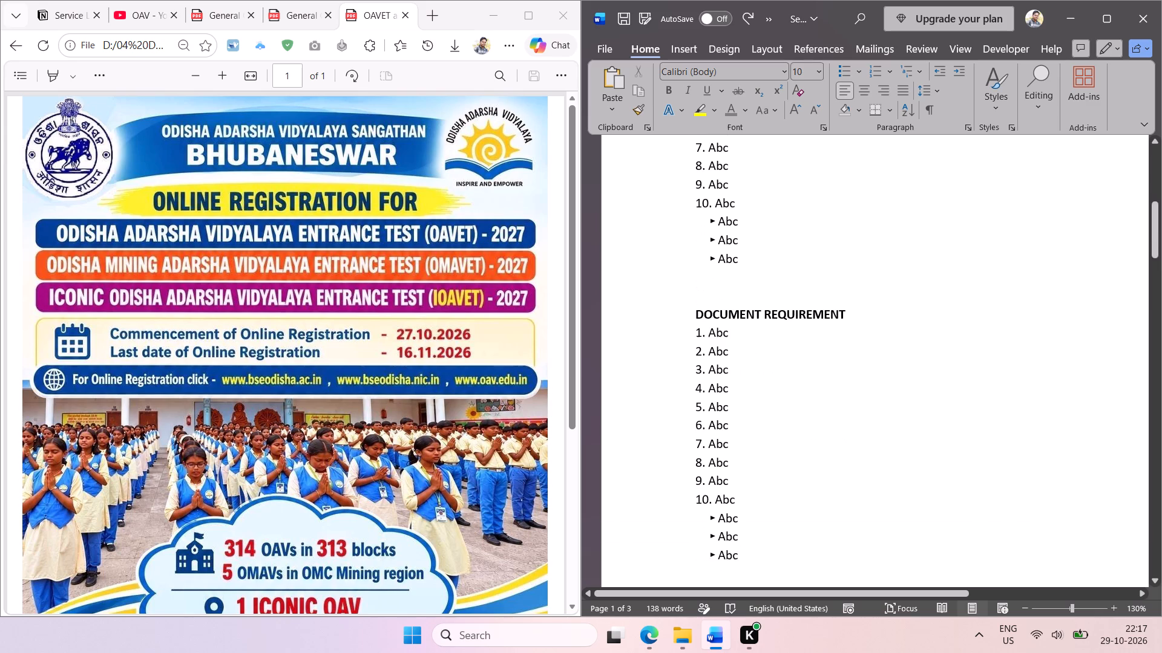
scroll(746, 447, "down", 5)
scroll(761, 444, "up", 1)
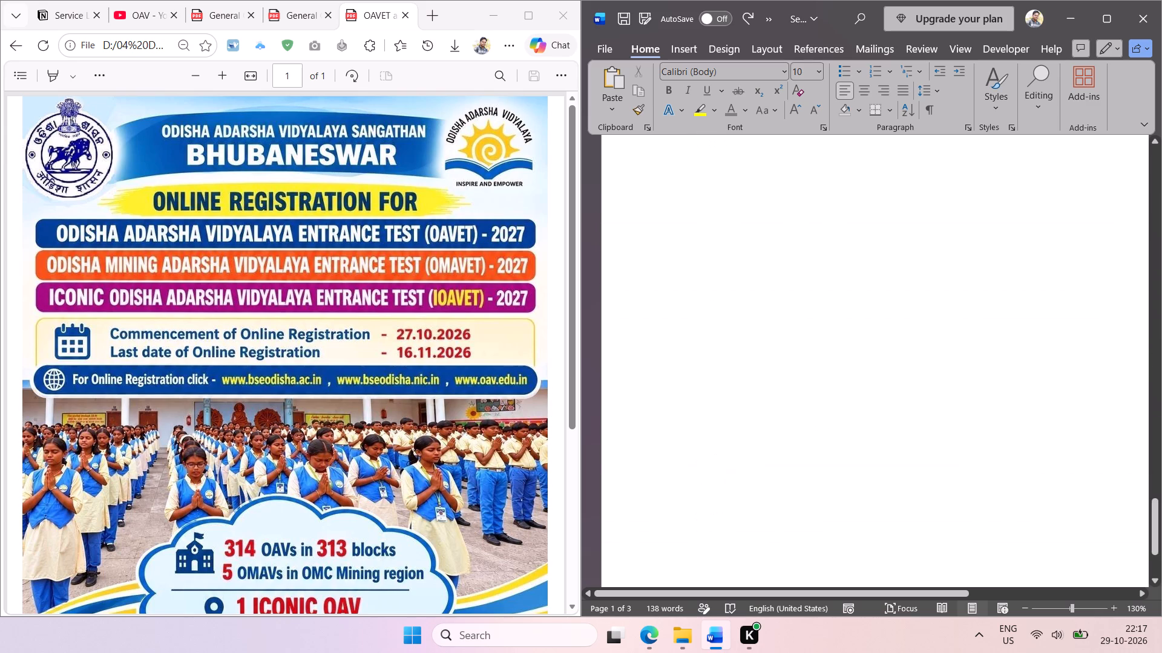
scroll(760, 446, "up", 2)
scroll(755, 443, "down", 1)
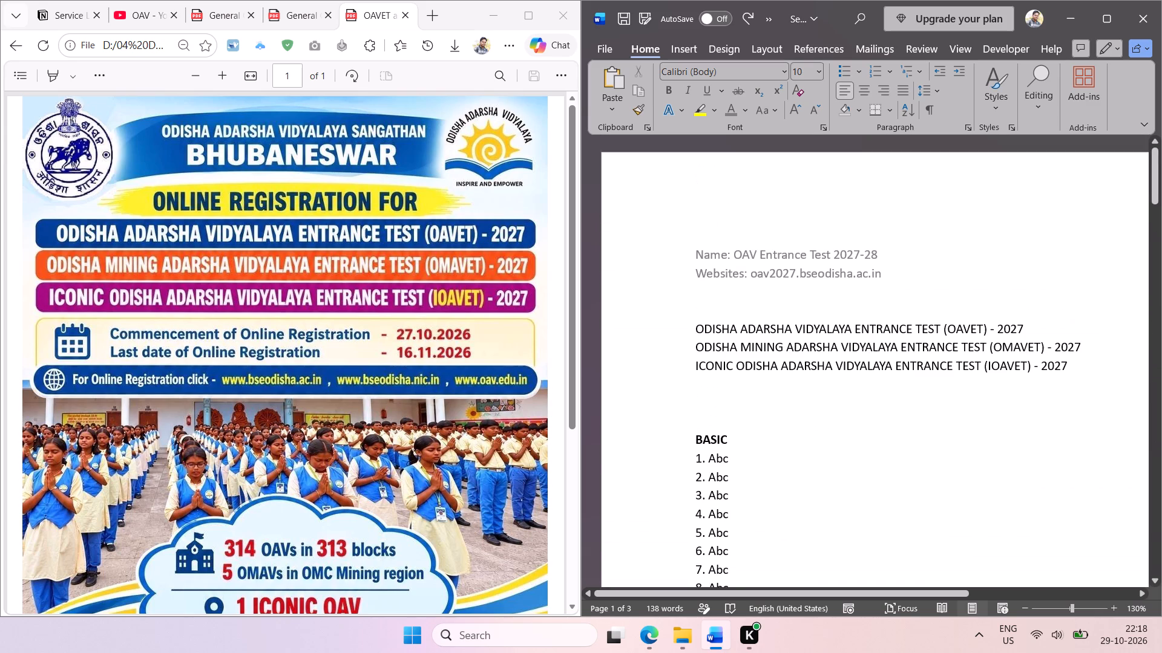
scroll(755, 442, "down", 2)
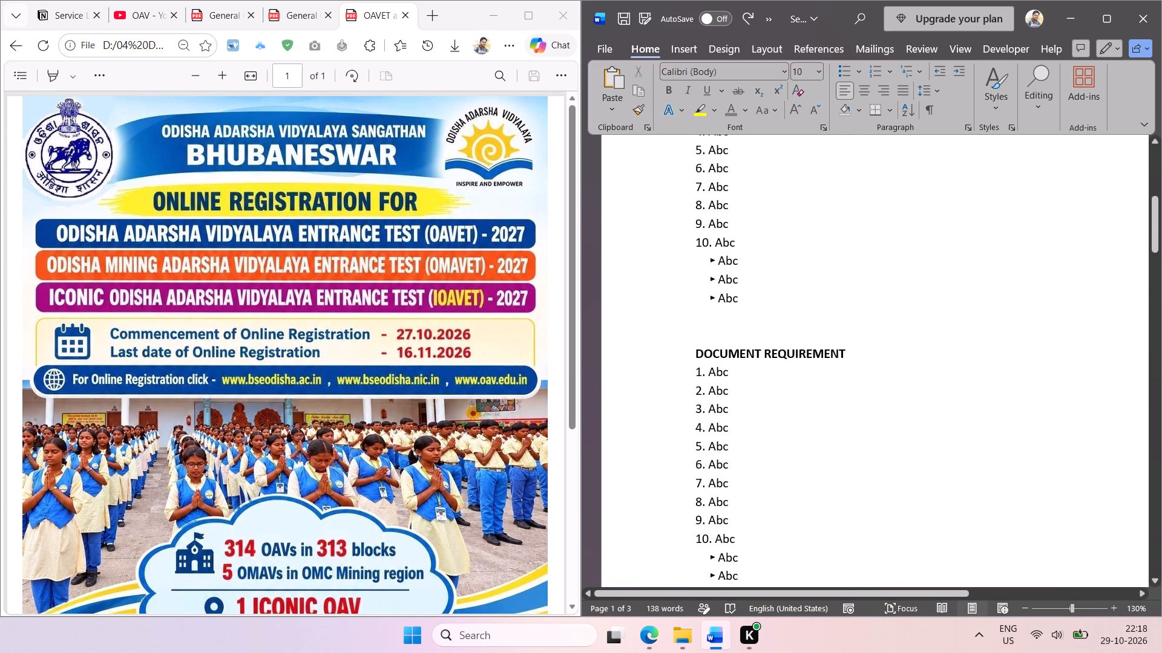
scroll(751, 451, "down", 5)
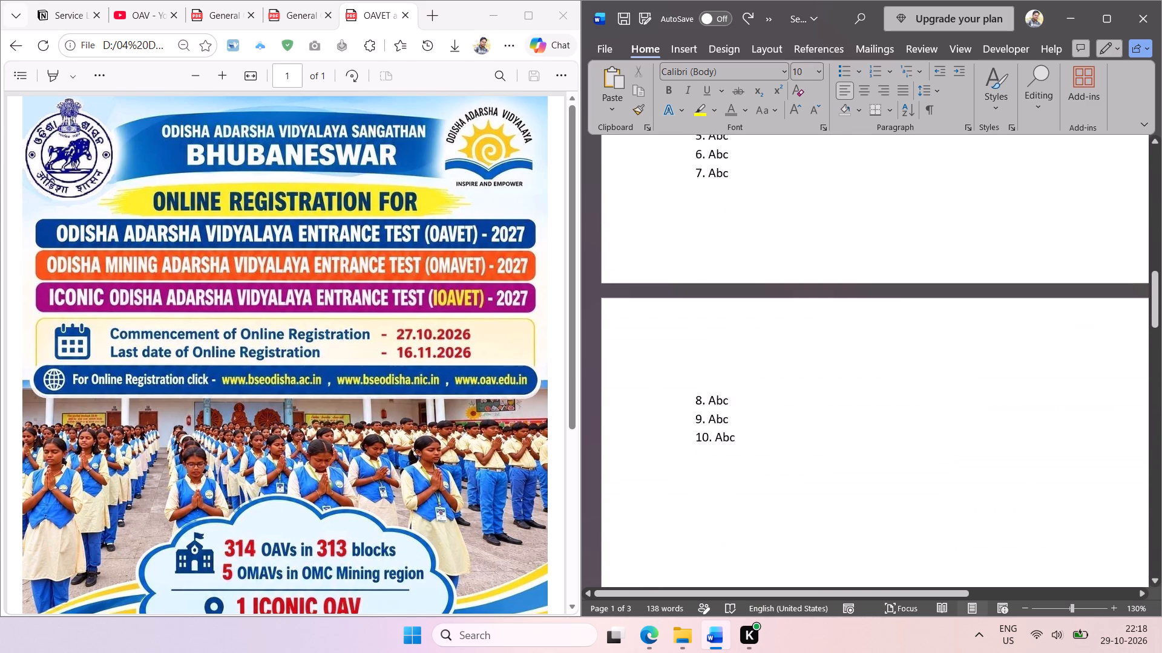
scroll(751, 451, "down", 6)
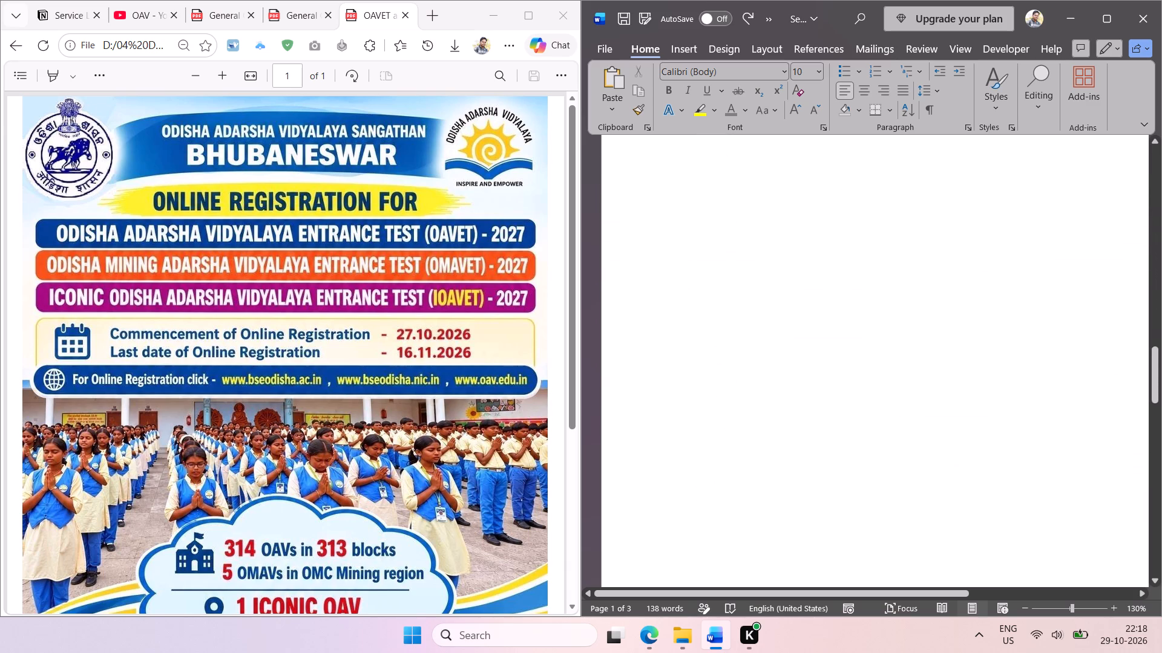
scroll(751, 451, "down", 7)
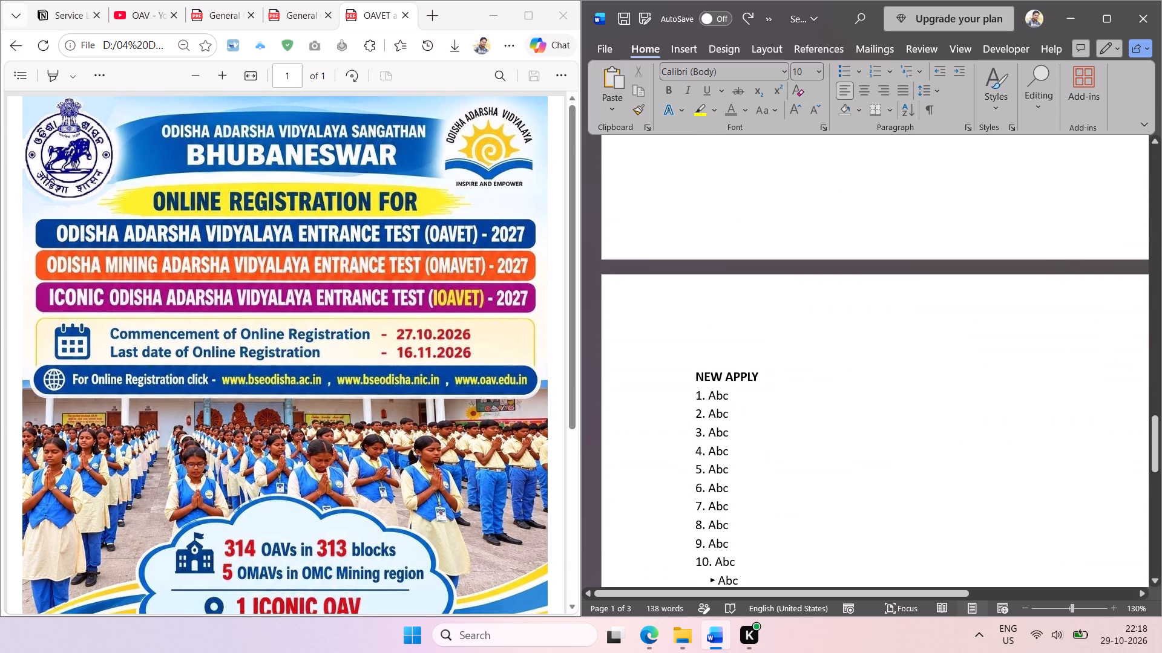
scroll(751, 451, "down", 1)
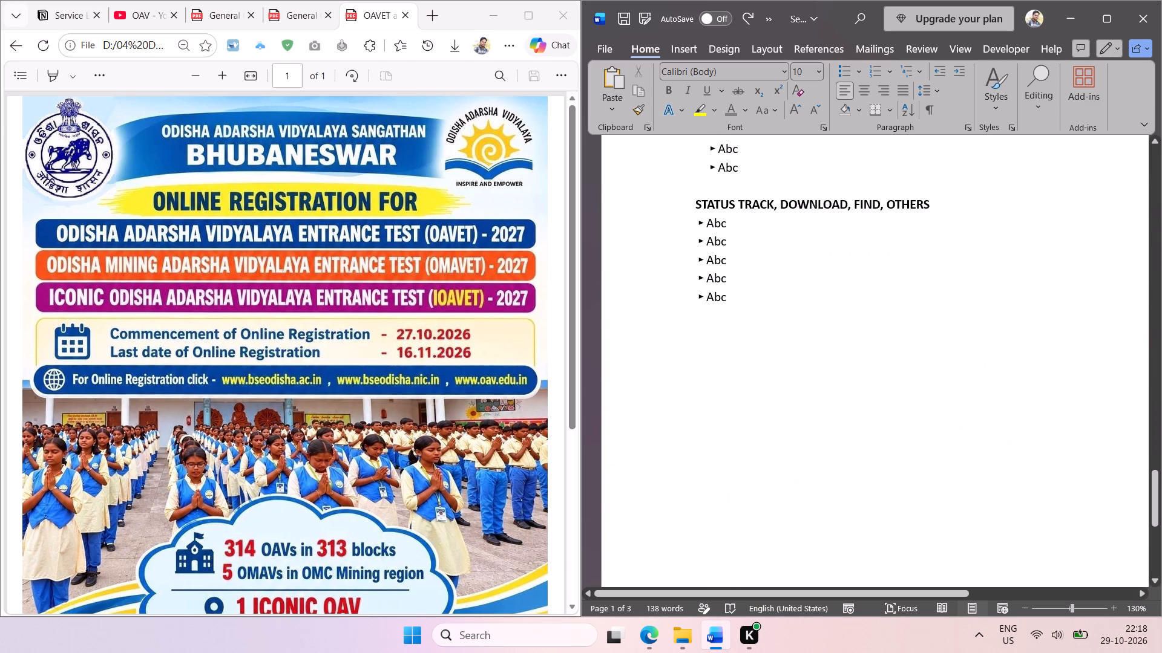
scroll(735, 354, "down", 1)
left_click_drag(729, 310, 689, 225)
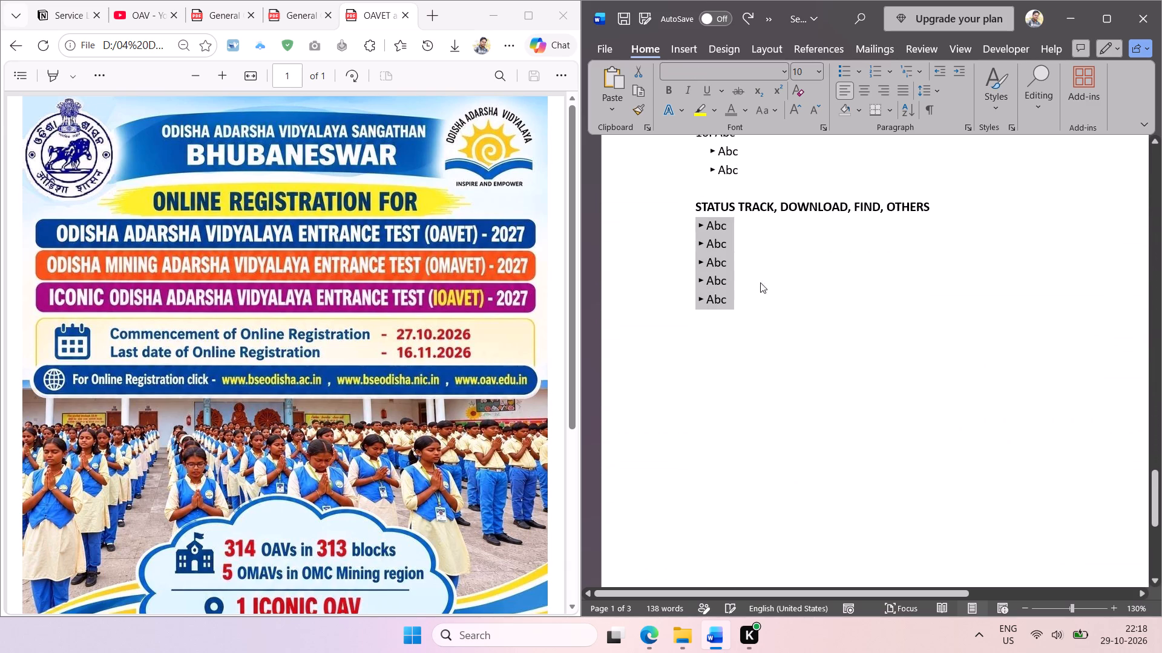
key("ctrl+c")
left_click(845, 369)
scroll(836, 361, "up", 17)
scroll(792, 371, "up", 4)
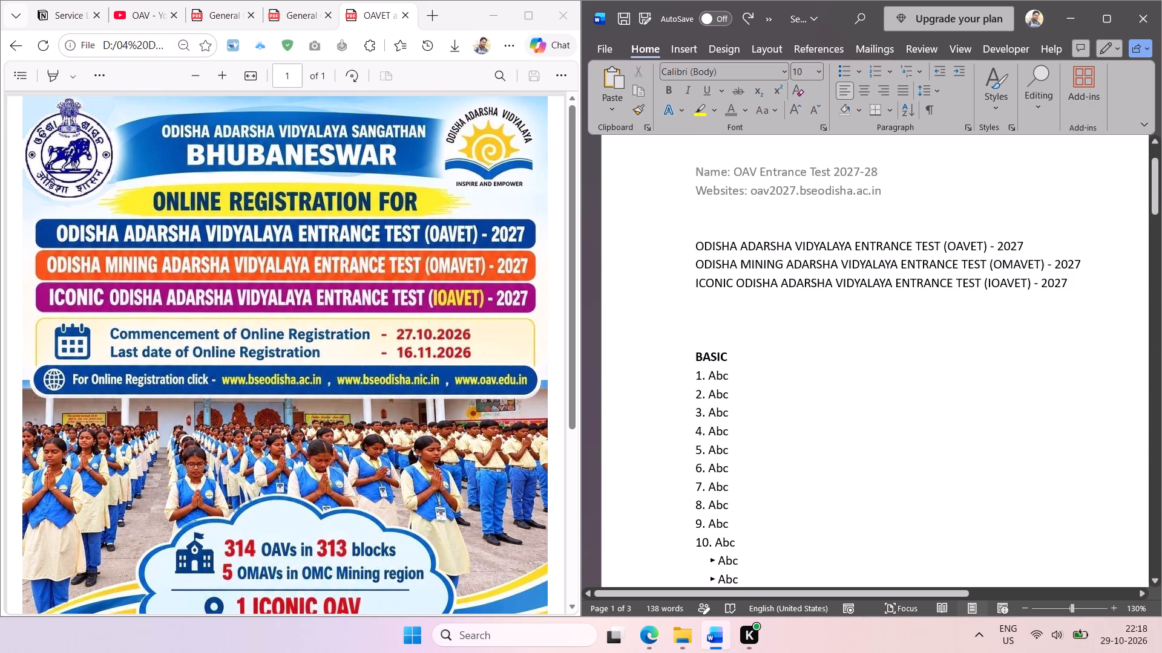
left_click(712, 408)
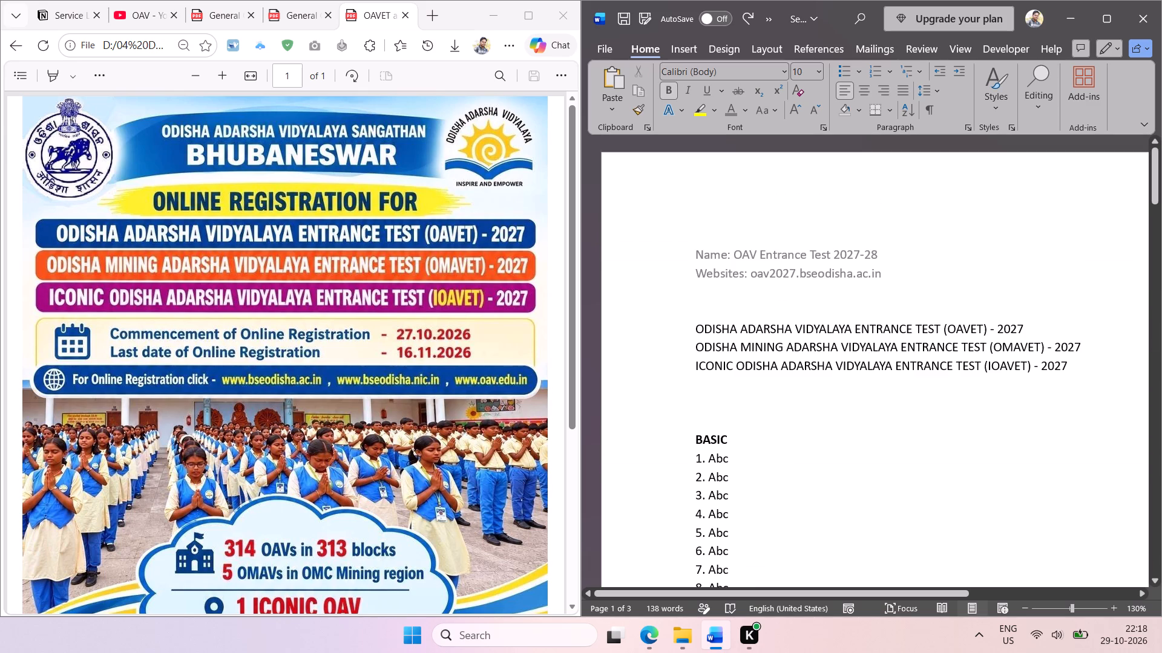
left_click(698, 317)
key("ctrl+v")
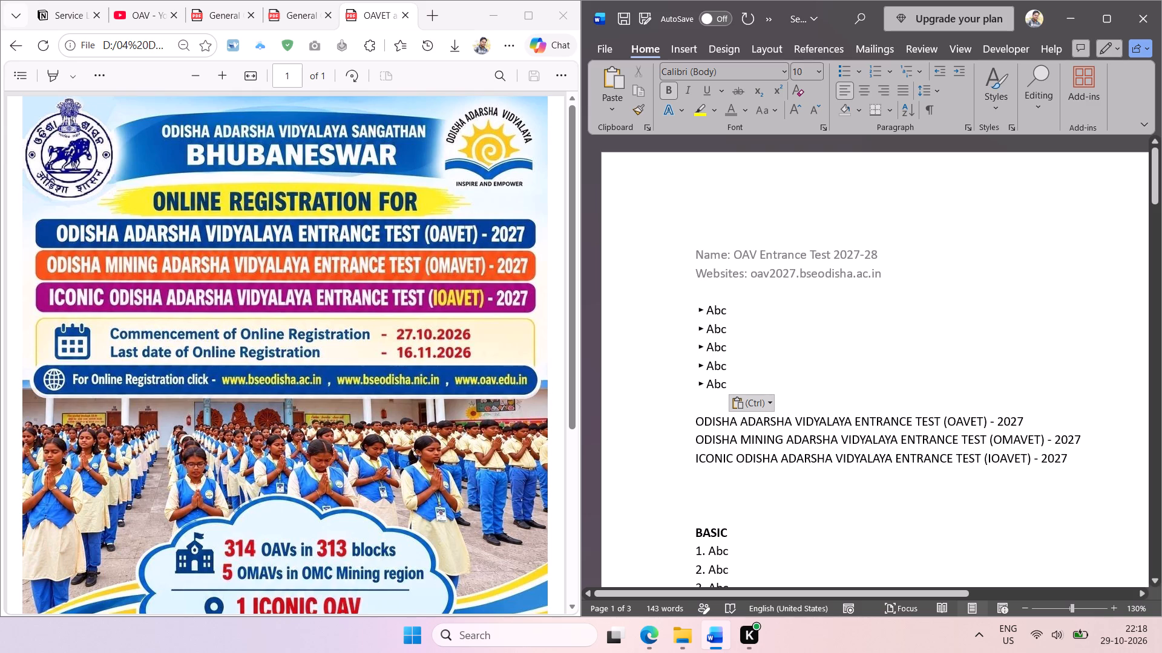
Delete the " - 2027" ending from the Odisha Adarsha Vidyalaya Entrance Test (OAVET) line.
left_click(1029, 420)
key("BackSpace")
key("BackSpace")
key("BackSpace")
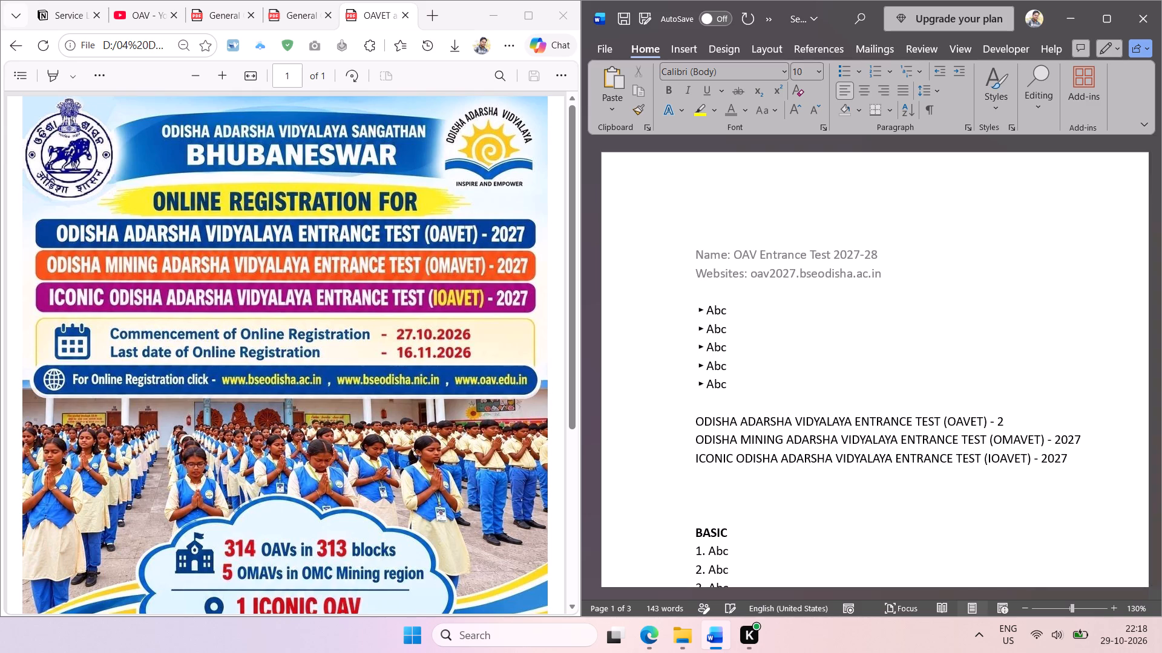
key("BackSpace")
key("BackSpace")
key("BackSpace")
key("BackSpace")
Replace the first bullet's Abc placeholder with a copy of the OAVET line, removing the extra space after the bullet marker.
left_click_drag(993, 423, 988, 423)
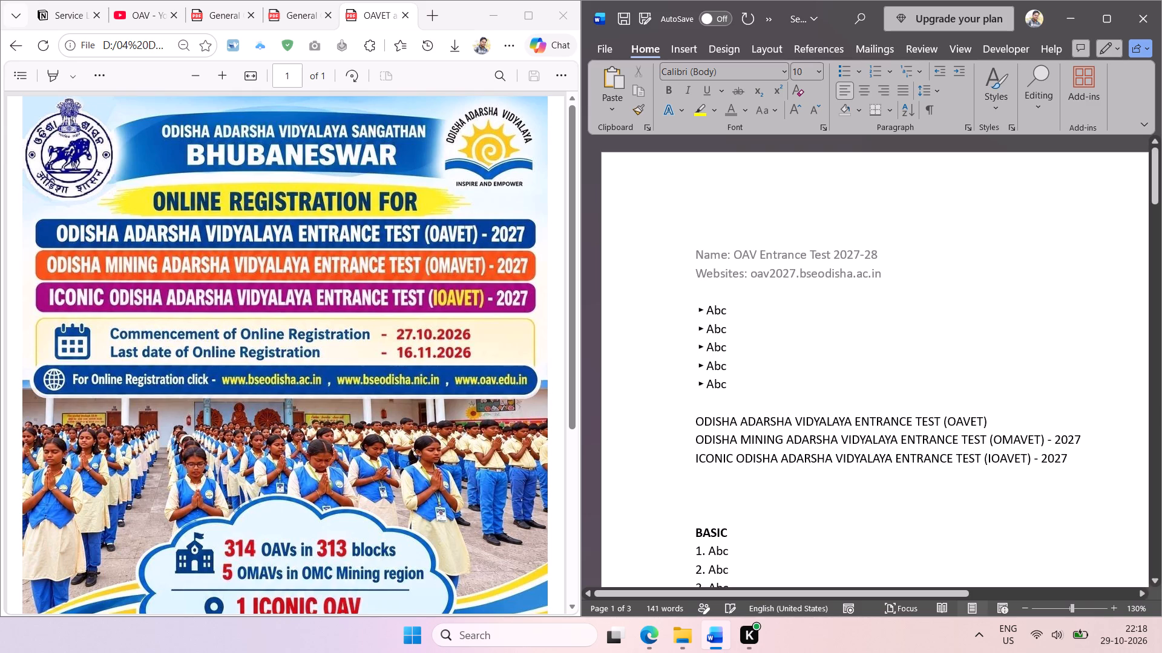
left_click_drag(988, 423, 707, 430)
key("ctrl+c")
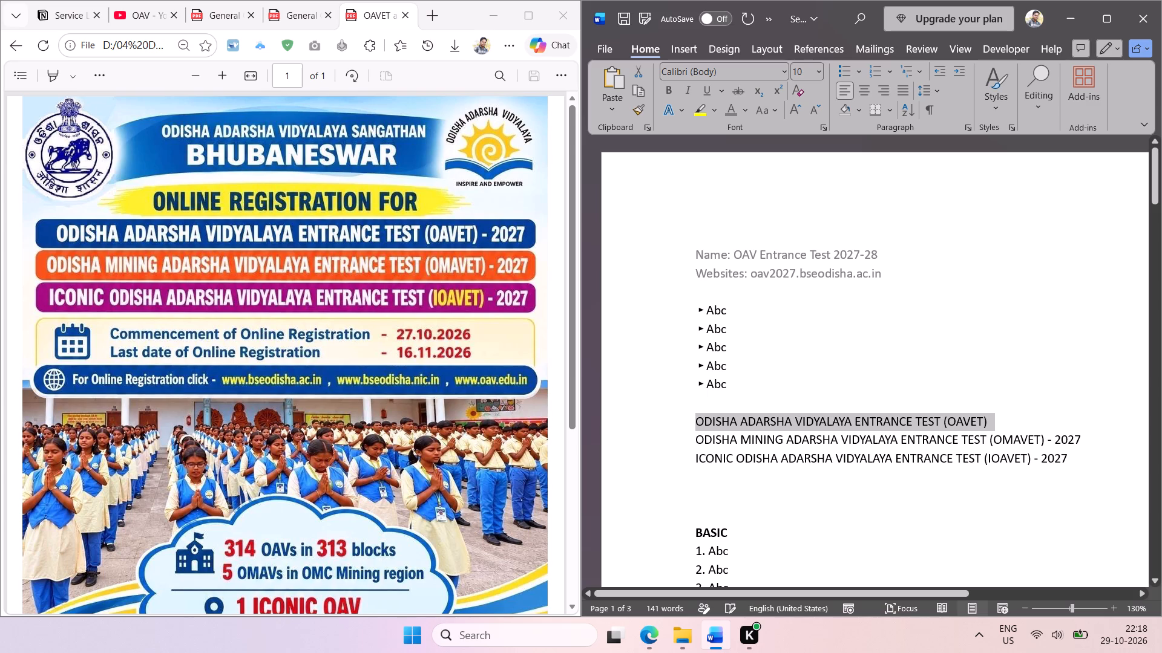
double_click(712, 310)
key("ctrl+v")
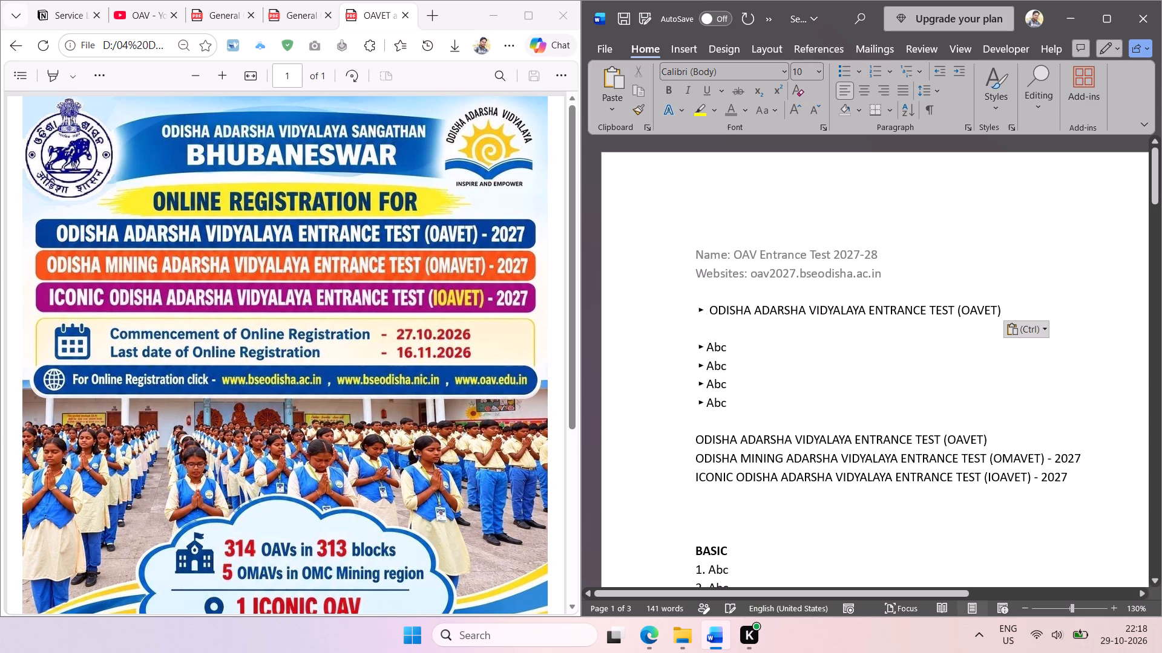
left_click(712, 308)
key("BackSpace")
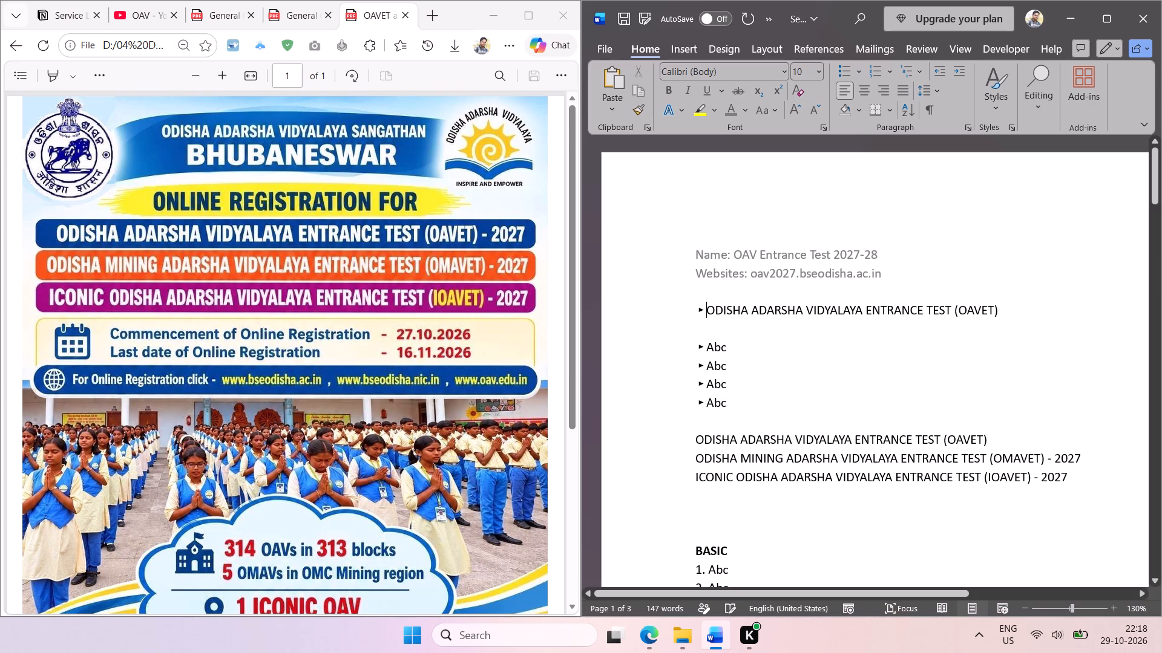
Change "ODISHA ADARSHA VIDYALAYA ENTRANCE TEST" in the first bullet to capitalize each word, leaving out (OAVET).
left_click_drag(951, 309, 844, 312)
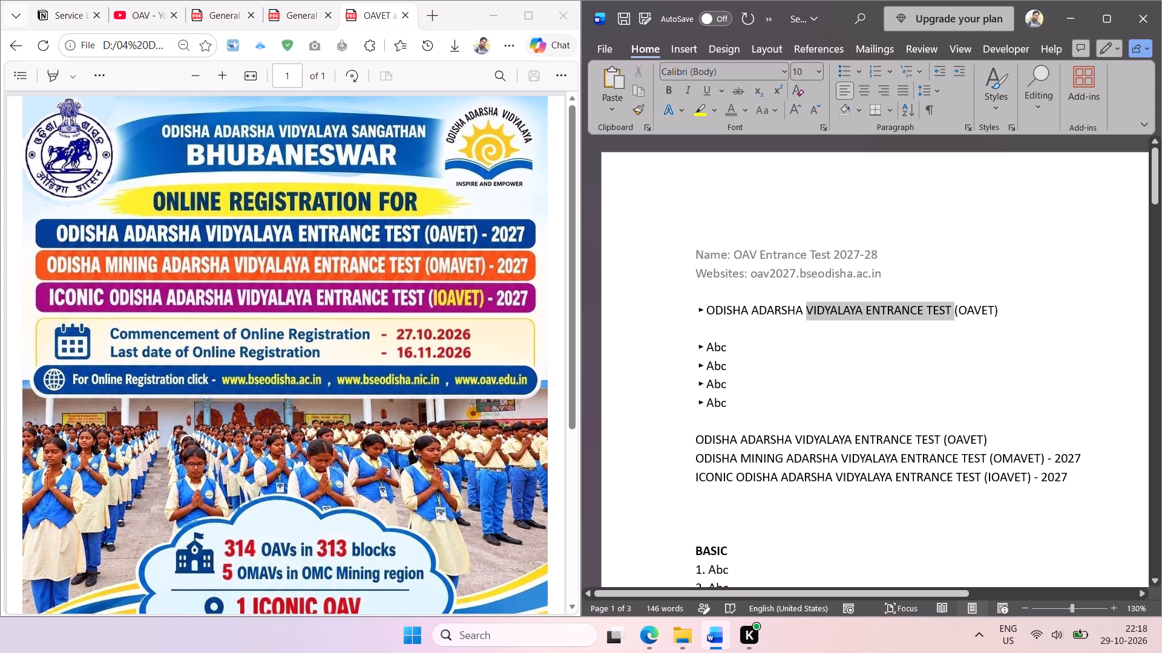
left_click_drag(844, 312, 739, 313)
key("shift+F3")
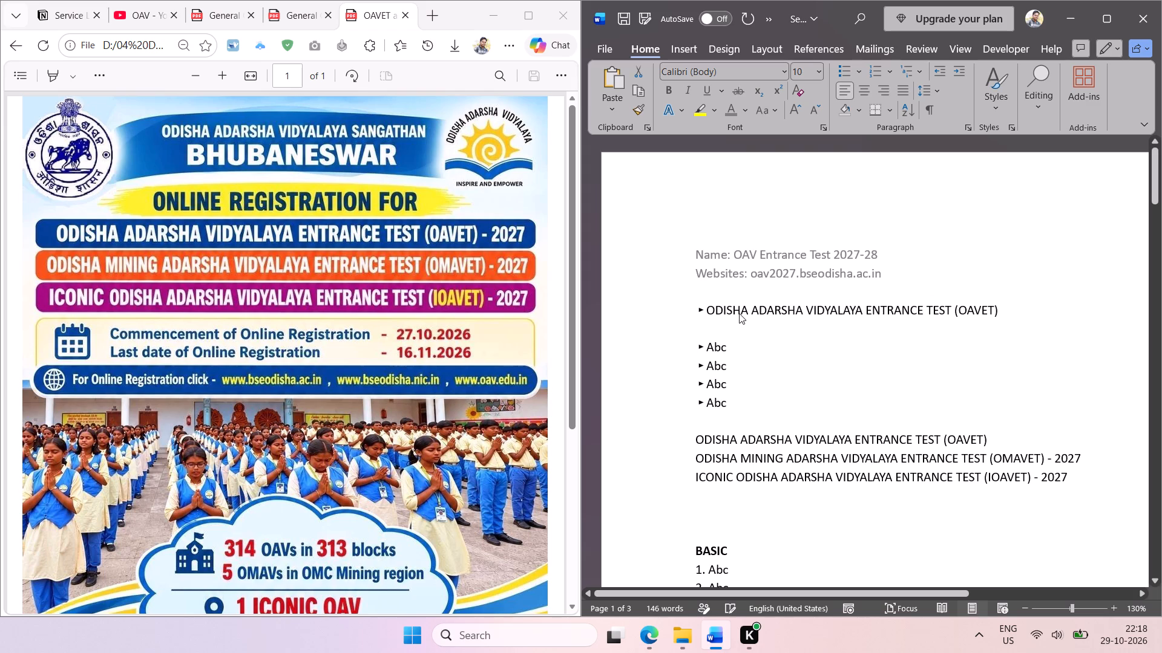
key("shift+F3")
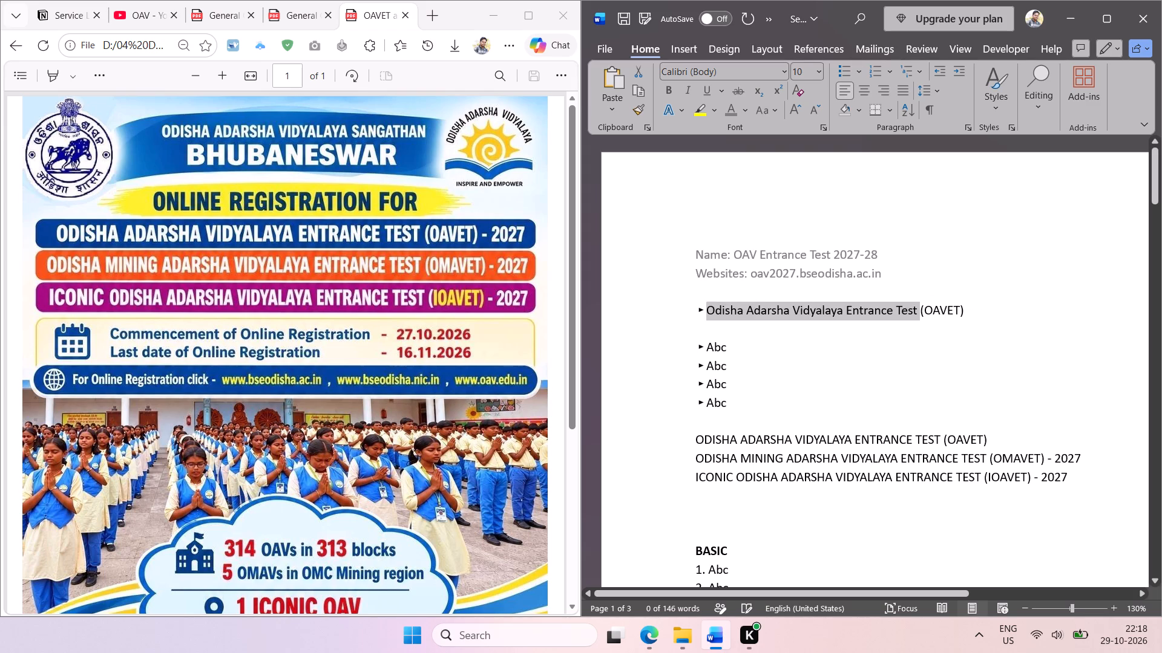
Delete the empty line between the OAVET bullet and the following Abc bullet.
left_click(783, 337)
left_click(704, 333)
key("BackSpace")
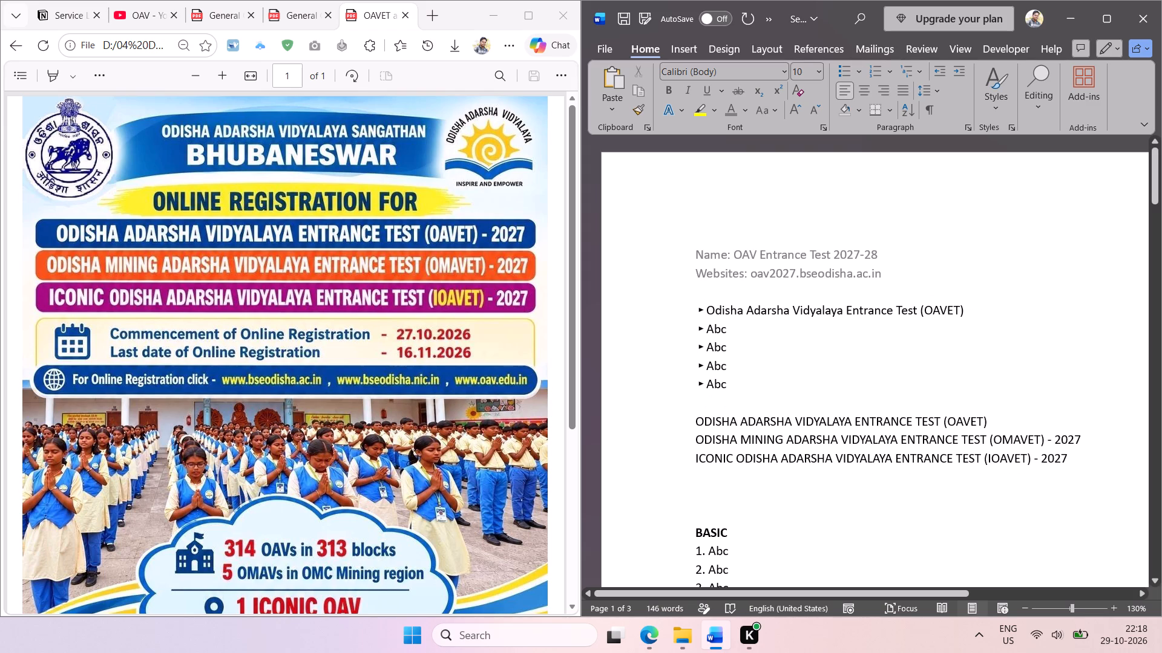
Copy the bullet marker from an Abc line to the start of the OMAVET and IOAVET lines.
left_click_drag(705, 326, 680, 328)
key("ctrl+c")
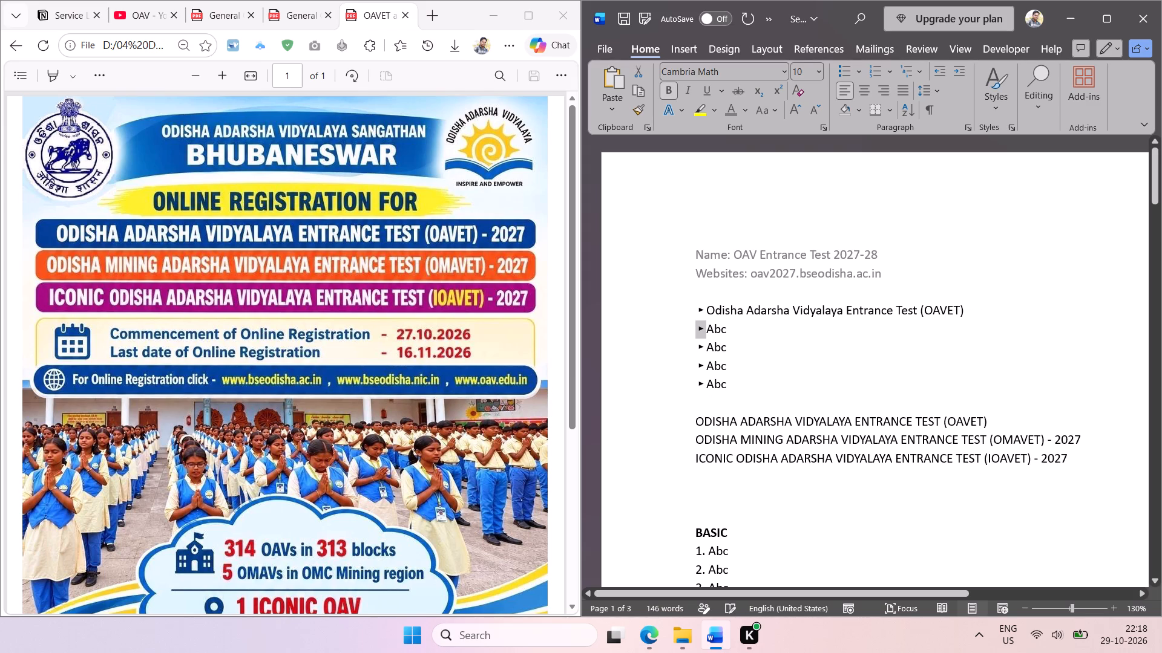
left_click(694, 423)
left_click(696, 439)
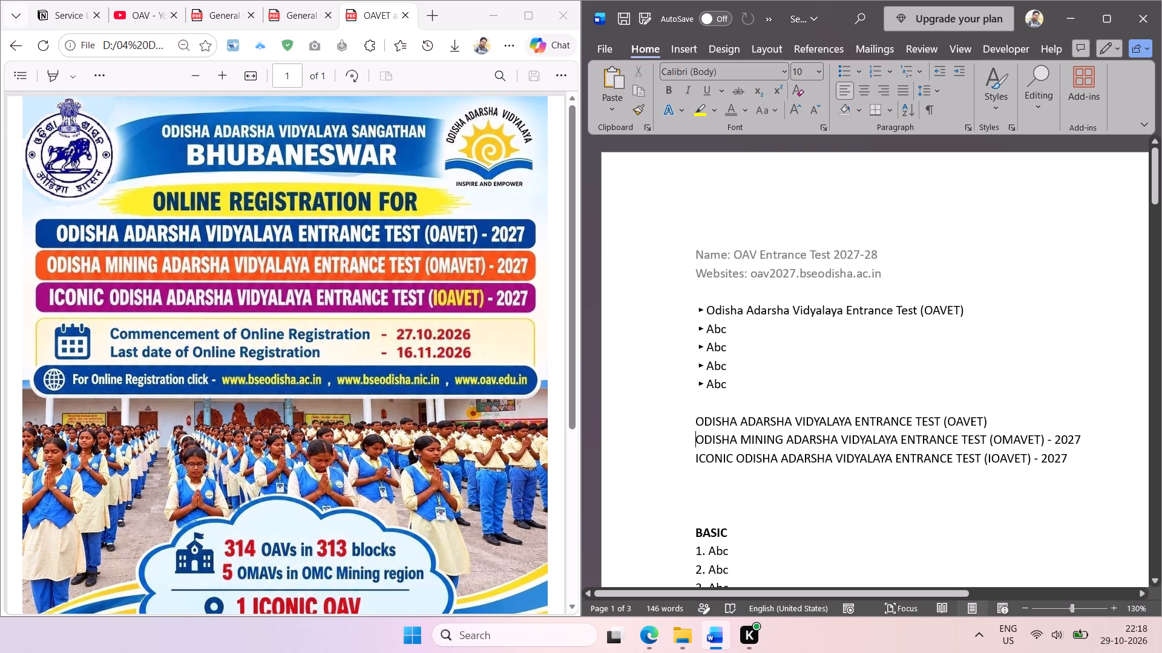
key("ctrl+v")
left_click(694, 461)
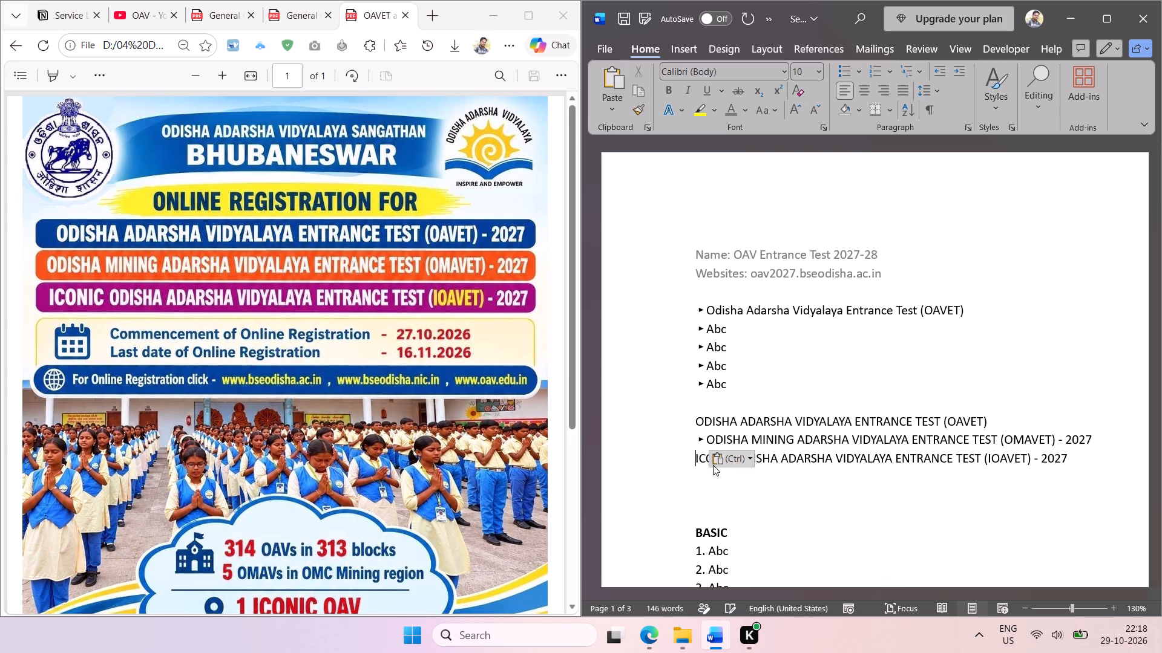
key("ctrl+v")
Delete the four Abc bullets, the empty line below them and the uppercase duplicate OAVET line.
left_click_drag(989, 417, 807, 371)
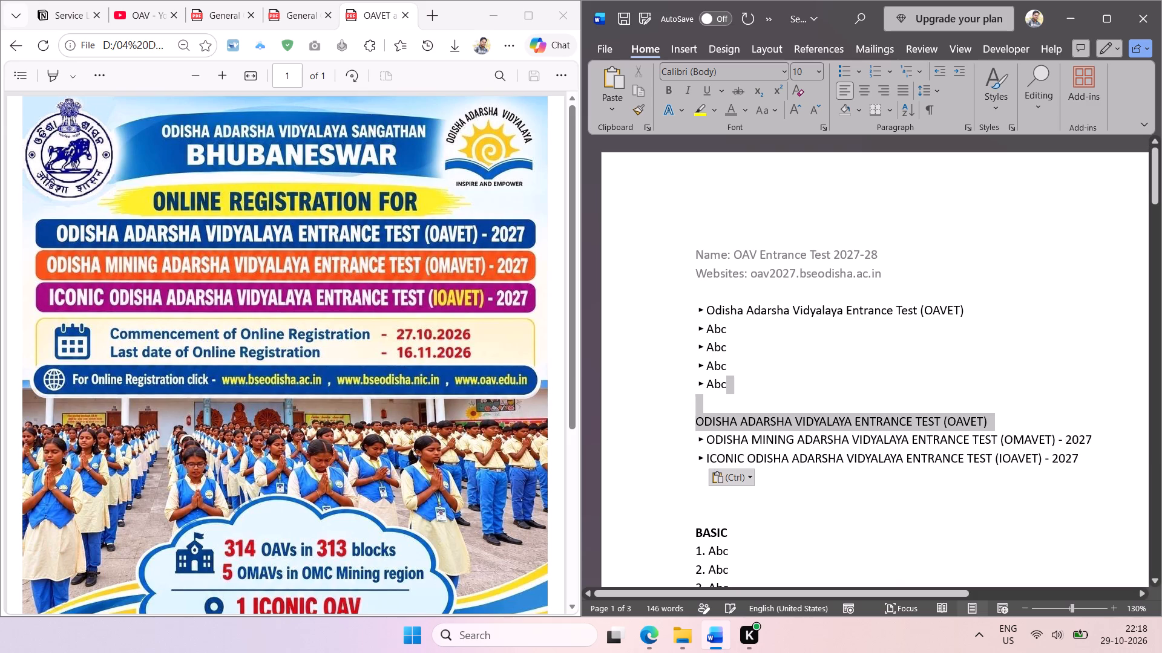
left_click_drag(807, 371, 670, 332)
key("BackSpace")
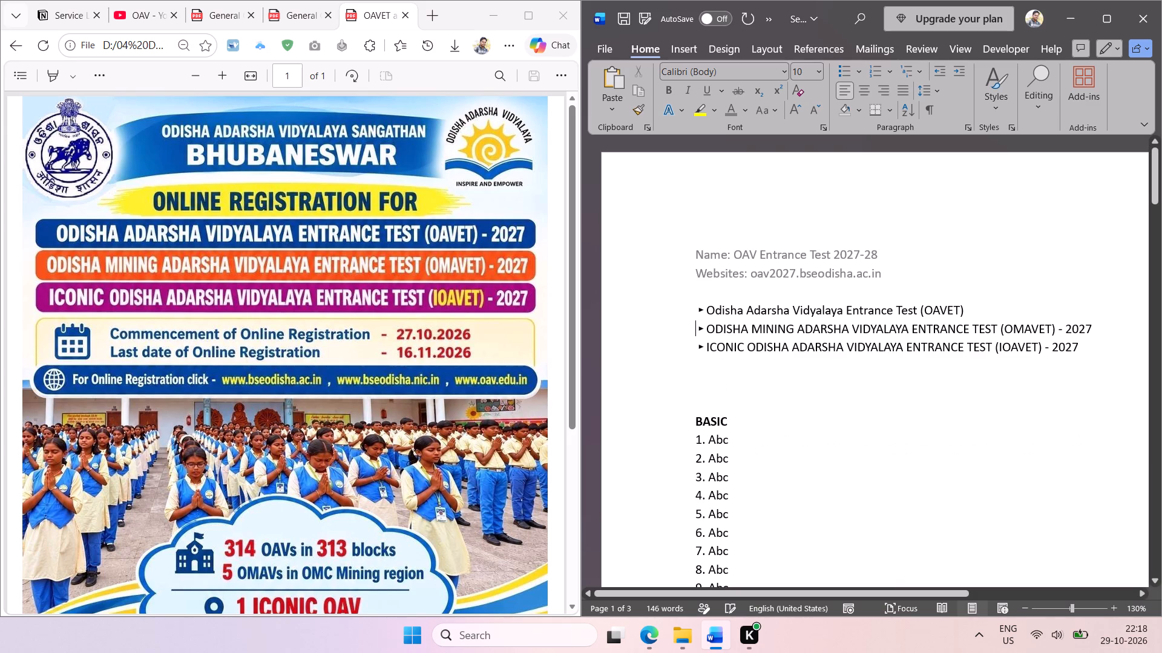
Delete the " - 2027" ending from the Odisha Mining Adarsha Vidyalaya Entrance Test (OMAVET) bullet.
left_click(1002, 326)
left_click_drag(1112, 327, 1062, 333)
key("BackSpace")
key("BackSpace")
key("BackSpace")
Delete the " - 2027" ending from the Iconic Odisha Adarsha Vidyalaya Entrance Test (IOAVET) bullet.
left_click_drag(1085, 345, 1044, 351)
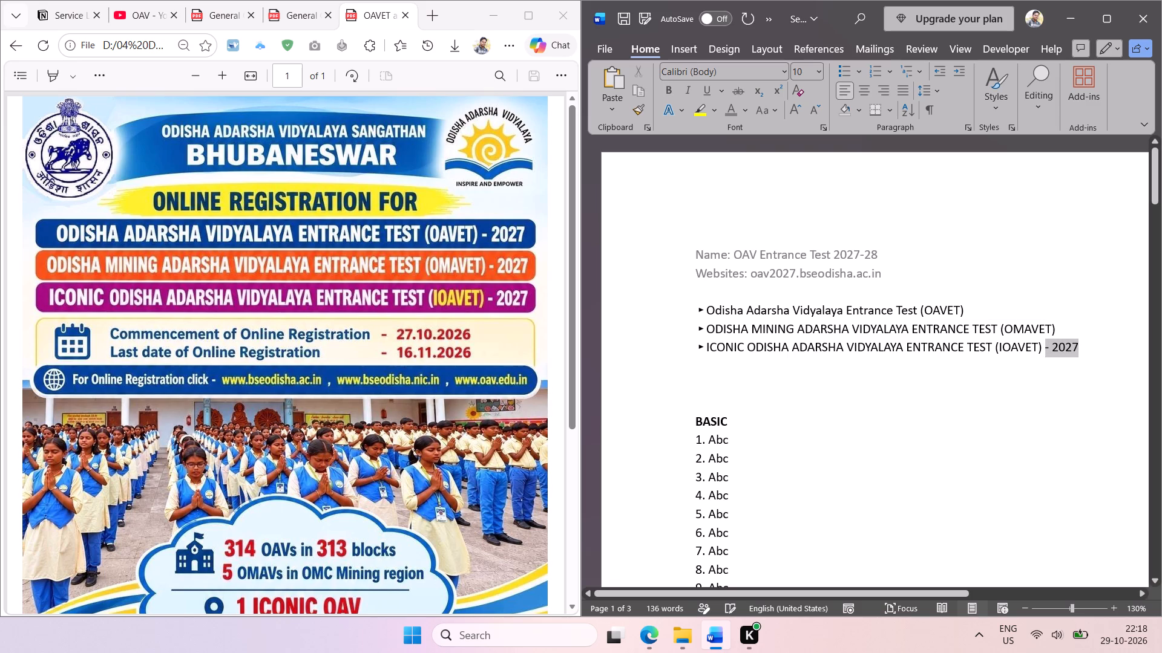
left_click_drag(1044, 351, 1042, 352)
left_click(1042, 352)
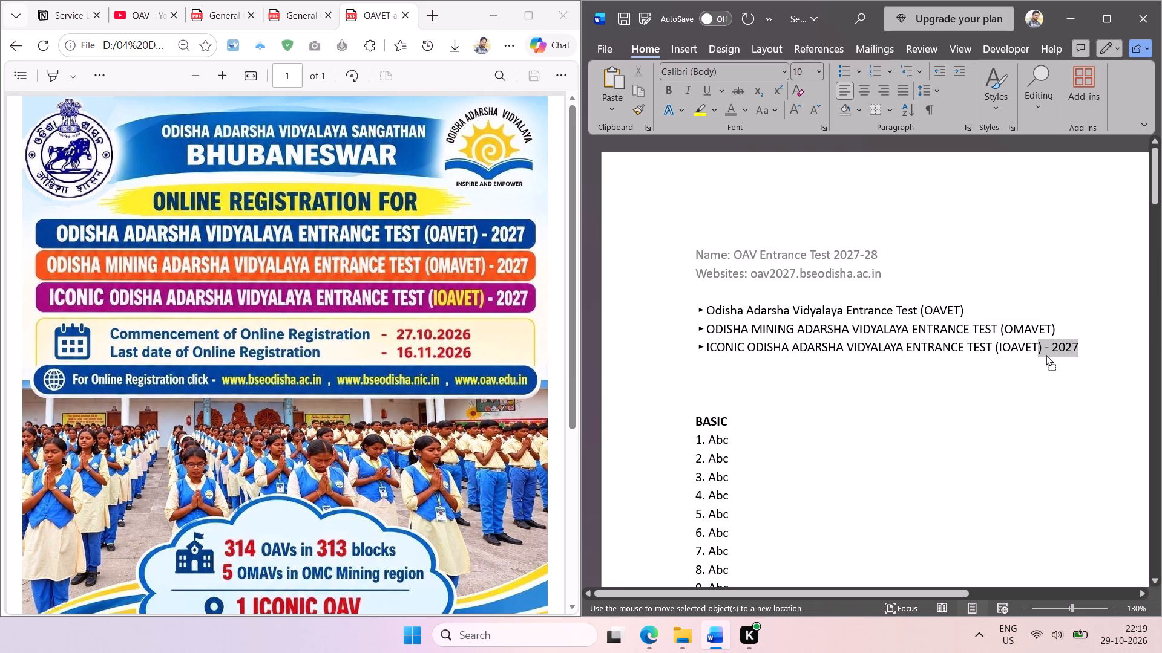
left_click(1077, 344)
key("BackSpace")
key("BackSpace")
key("BackSpace")
key("BackSpace")
key("BackSpace")
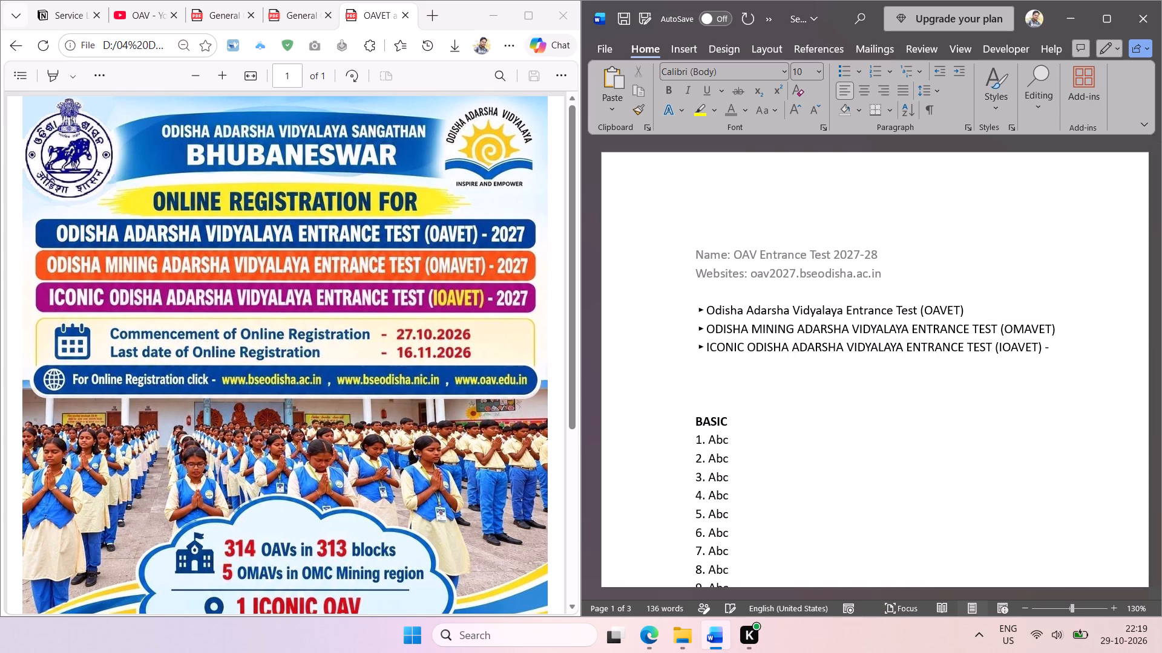
key("BackSpace")
key("BackSpace")
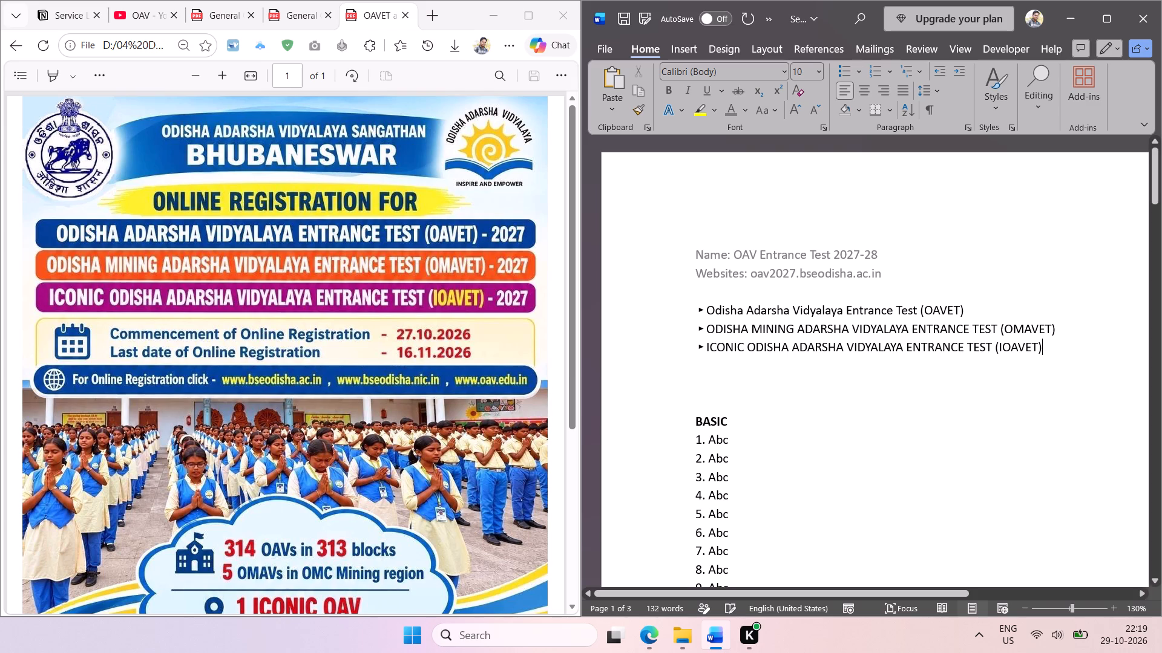
Change the test names in the OMAVET and IOAVET bullets to capitalize each word, leaving out the bracketed abbreviations.
left_click_drag(997, 325, 826, 331)
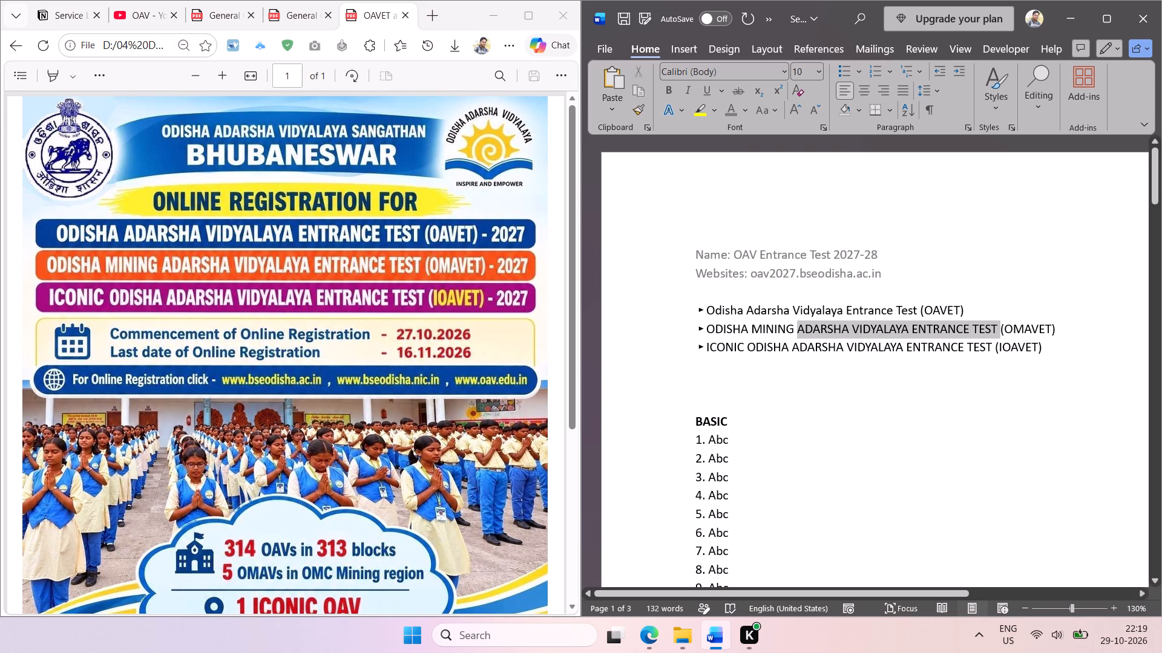
left_click_drag(826, 331, 738, 334)
key("shift+F3")
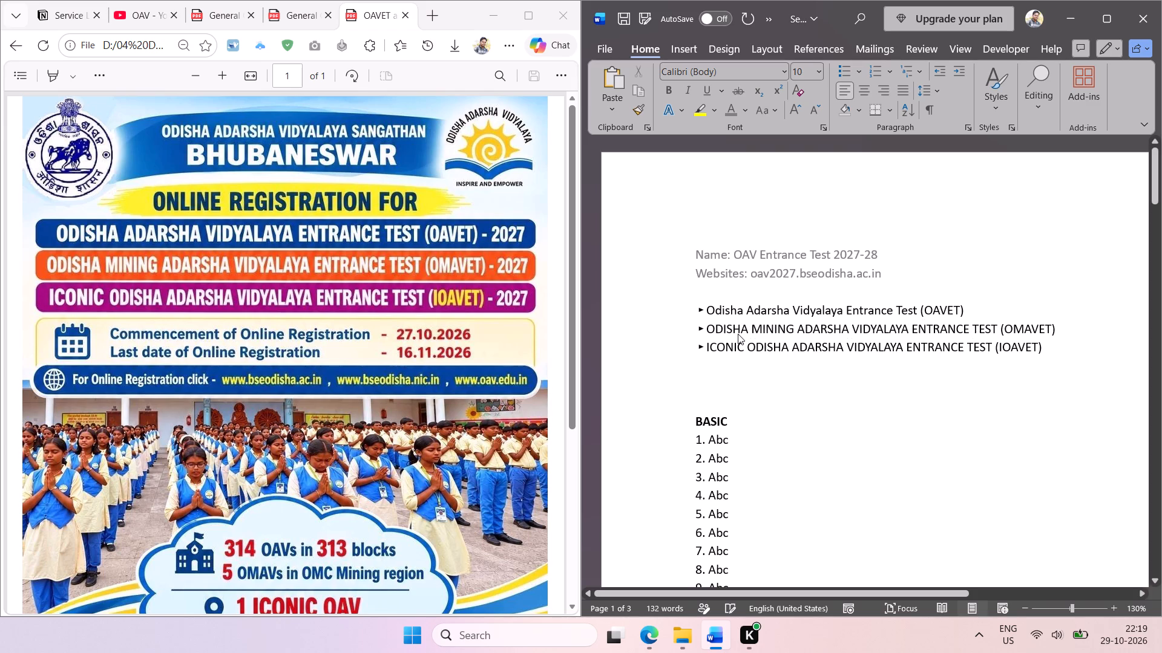
key("shift+F3")
left_click(940, 359)
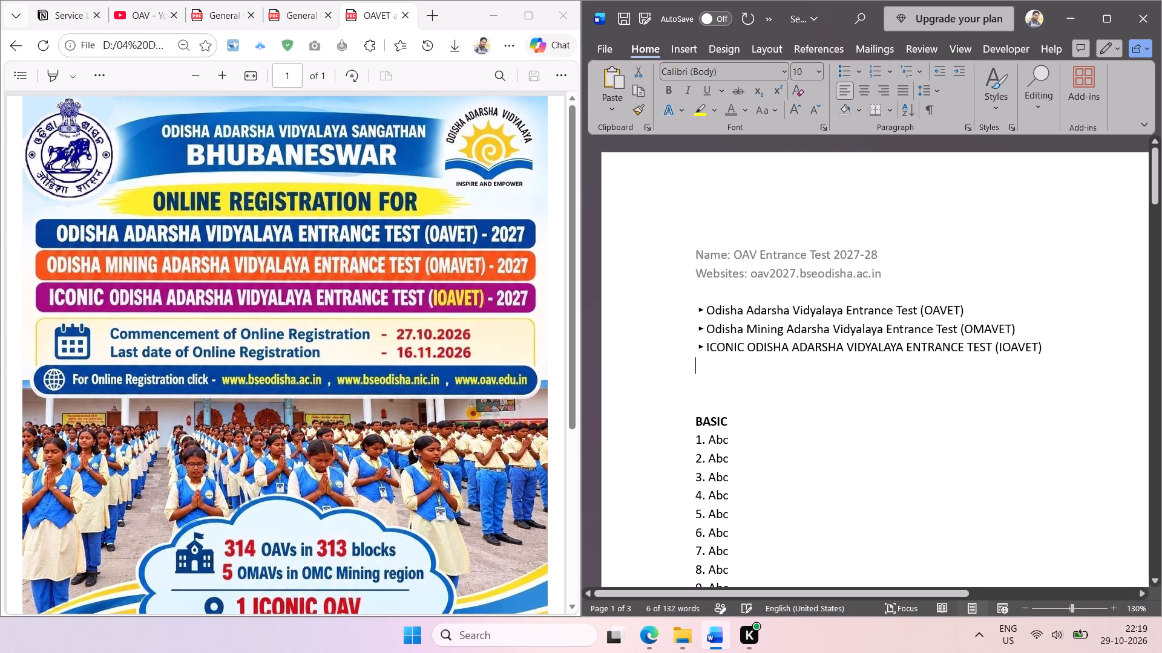
left_click_drag(993, 346, 722, 356)
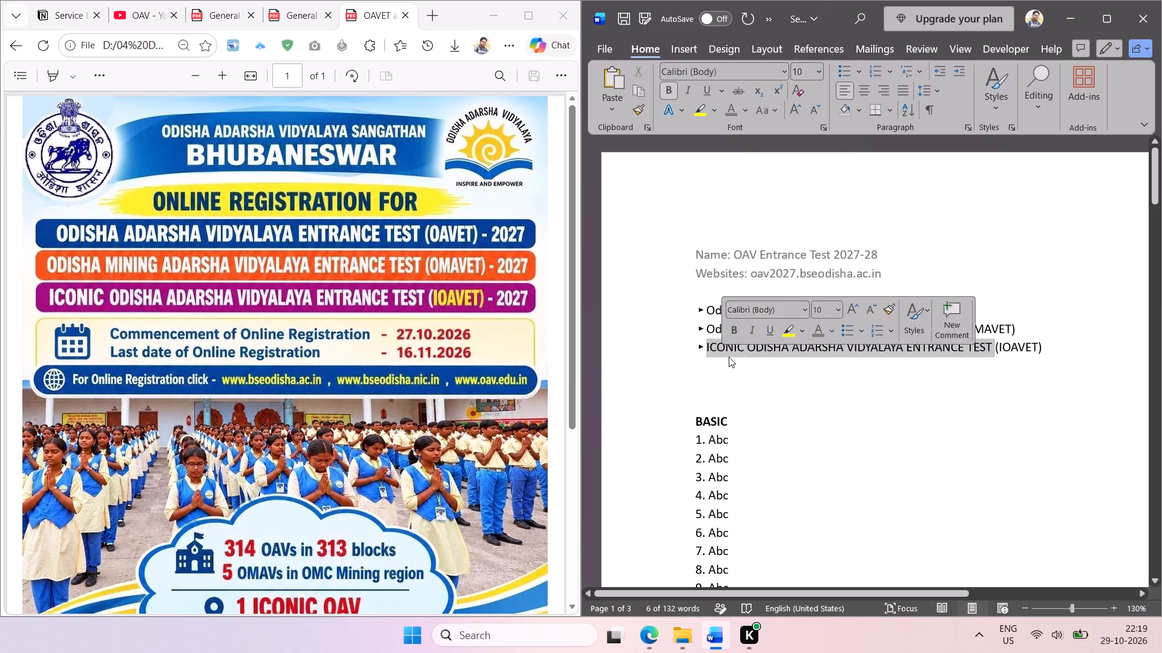
key("shift+F3")
key("shift+F3")
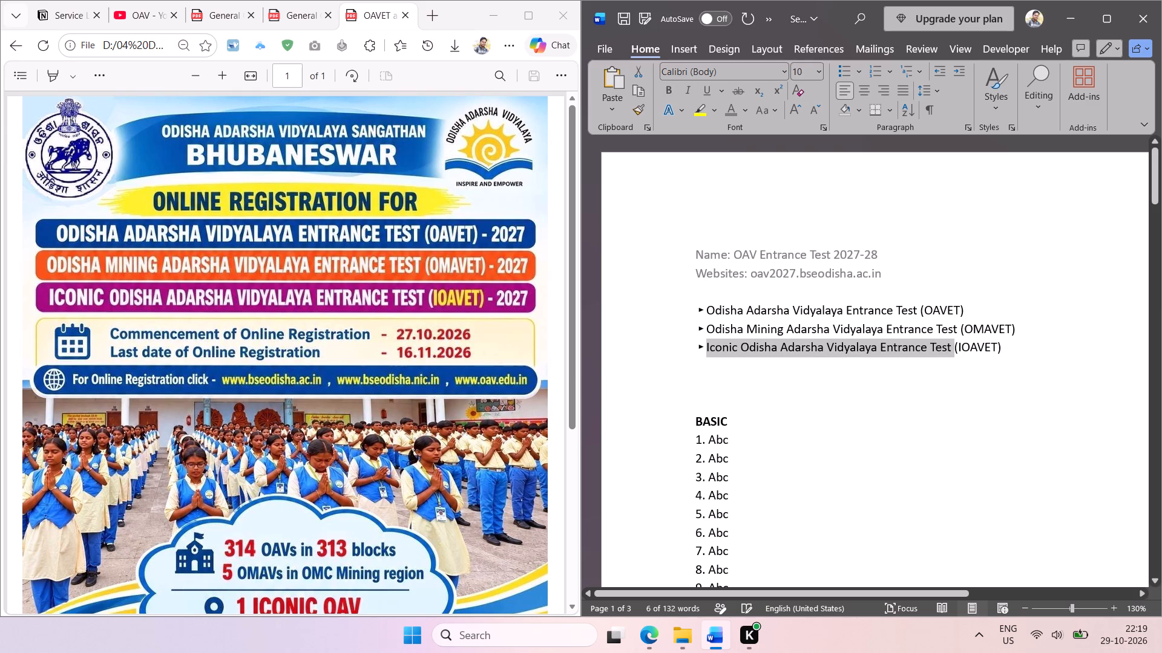
left_click(747, 390)
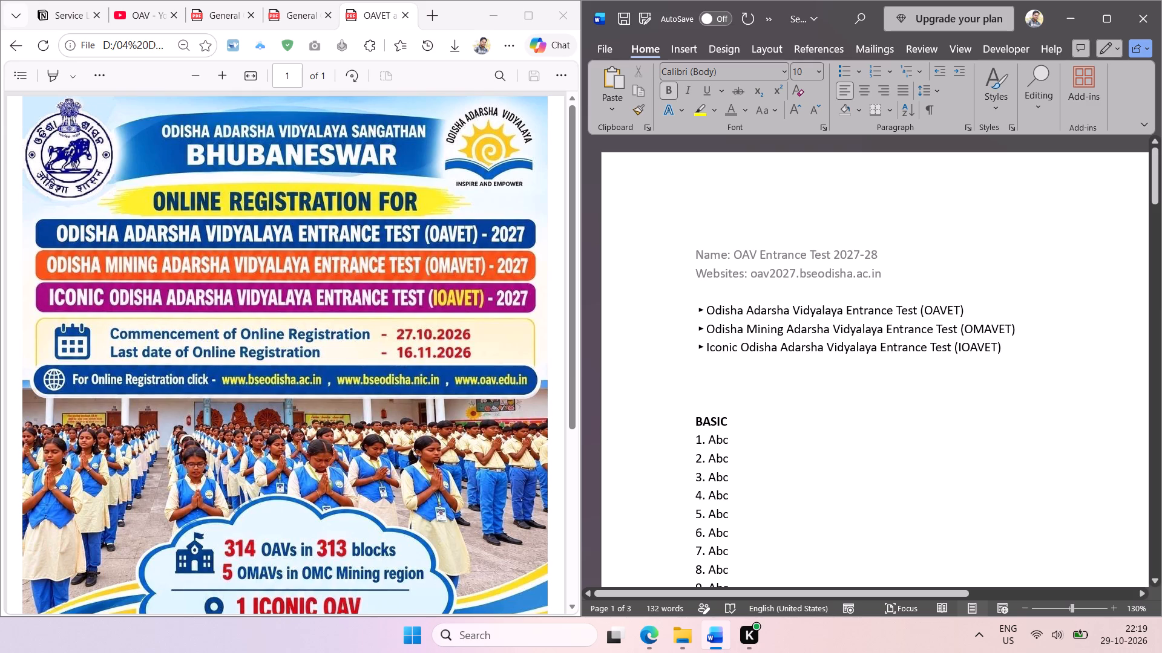
Add two empty lines below the Websites line, above the entrance test bullets.
left_click(907, 271)
key("Return")
key("Return")
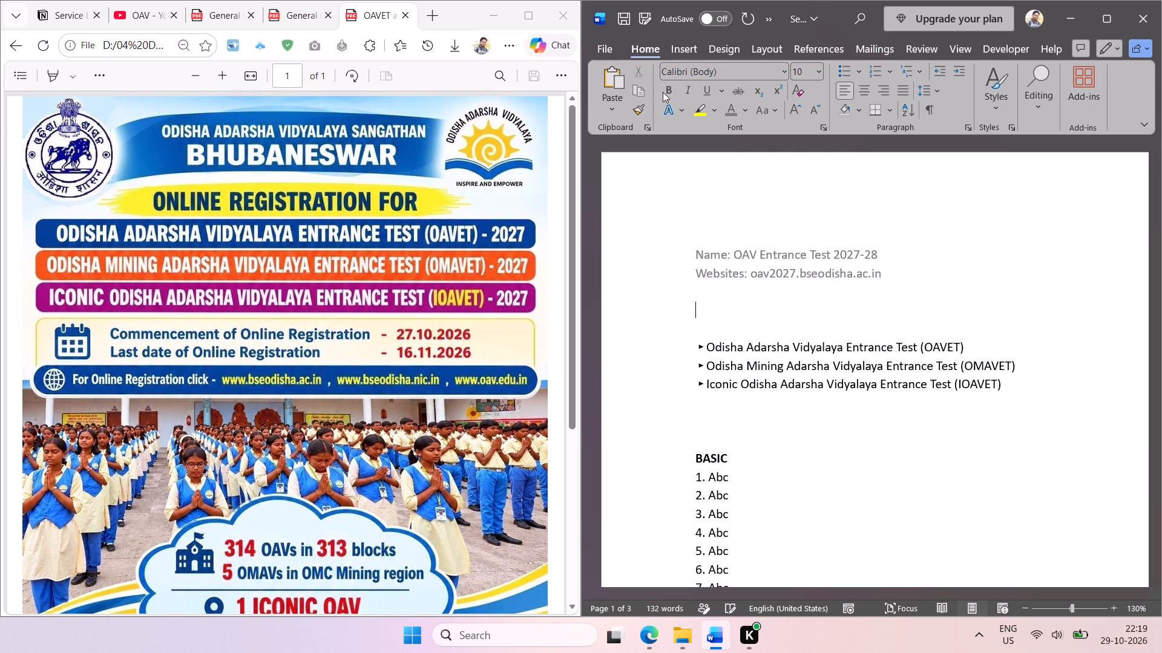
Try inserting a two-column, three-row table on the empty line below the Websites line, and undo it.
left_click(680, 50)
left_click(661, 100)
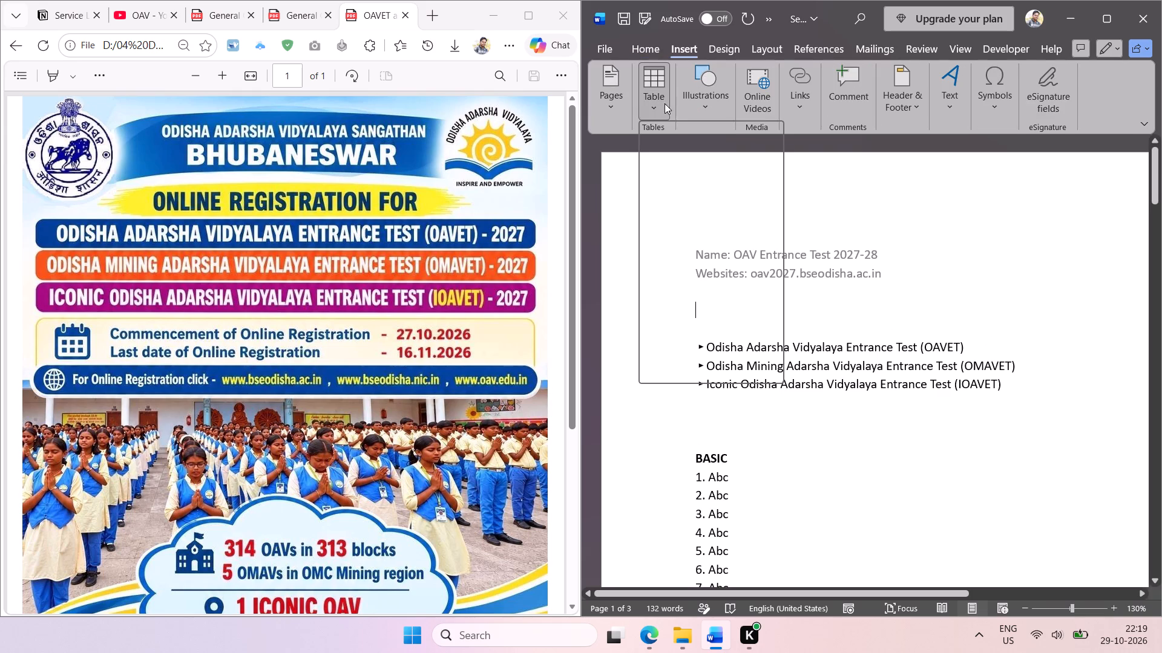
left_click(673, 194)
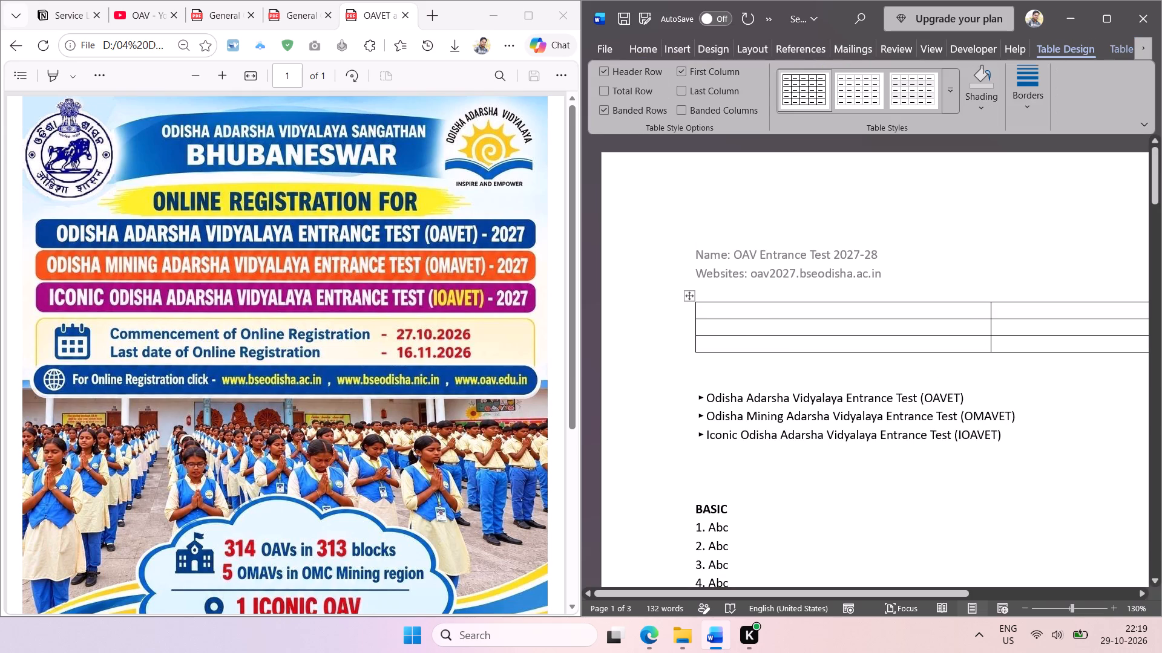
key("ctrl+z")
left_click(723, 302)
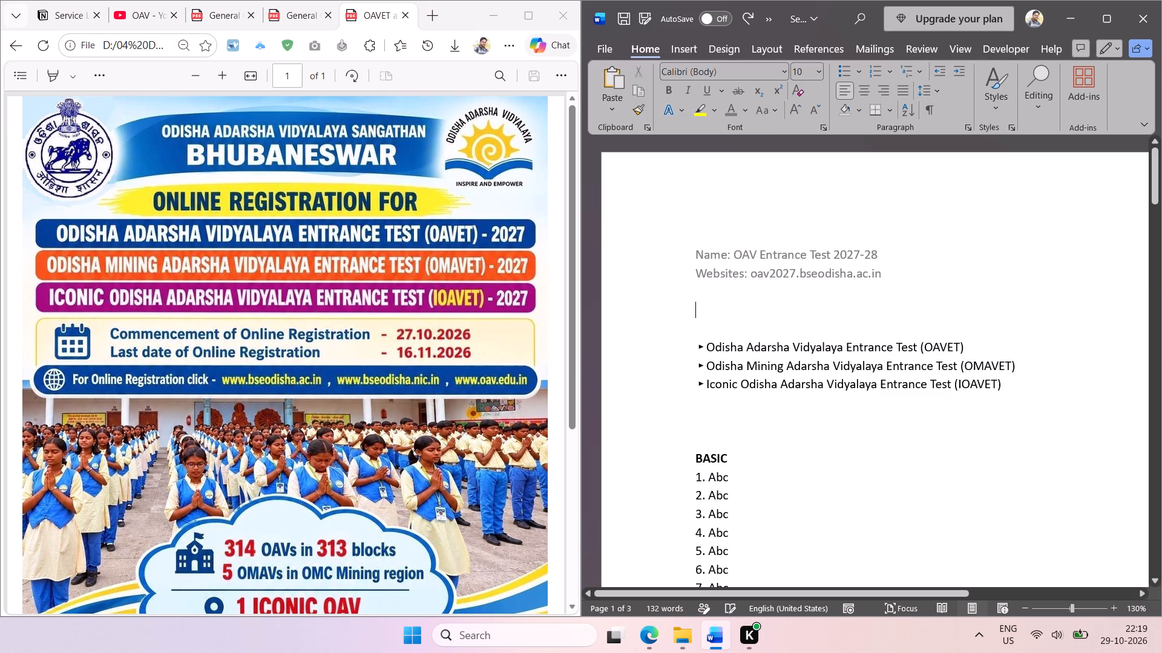
Save the document.
key("ctrl+s")
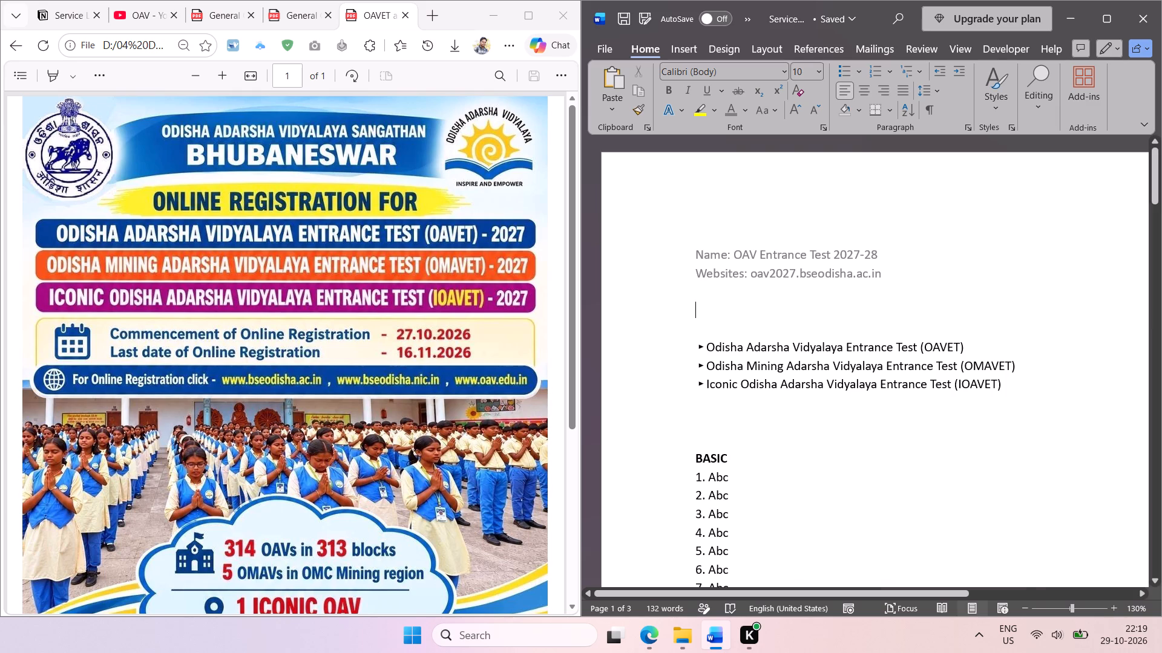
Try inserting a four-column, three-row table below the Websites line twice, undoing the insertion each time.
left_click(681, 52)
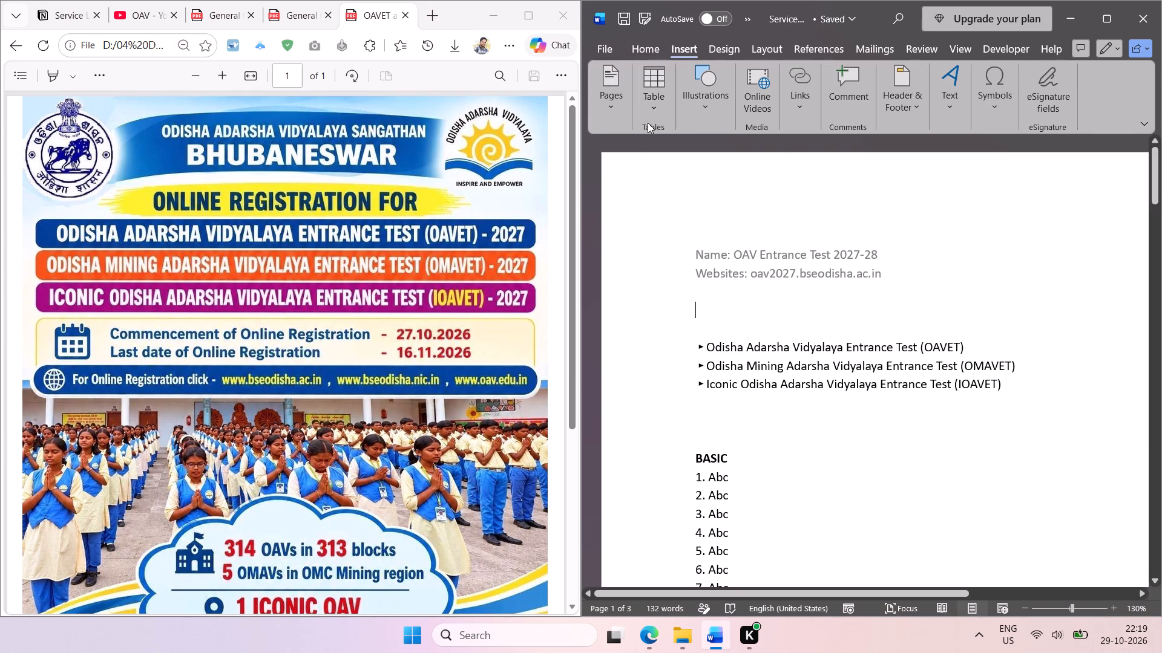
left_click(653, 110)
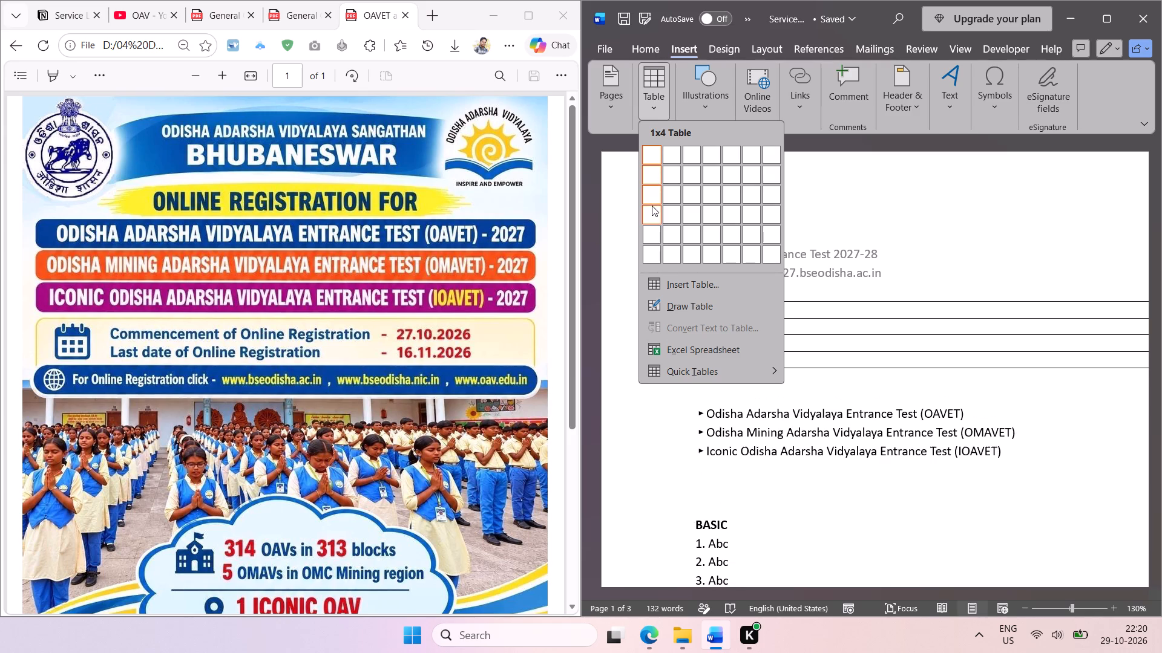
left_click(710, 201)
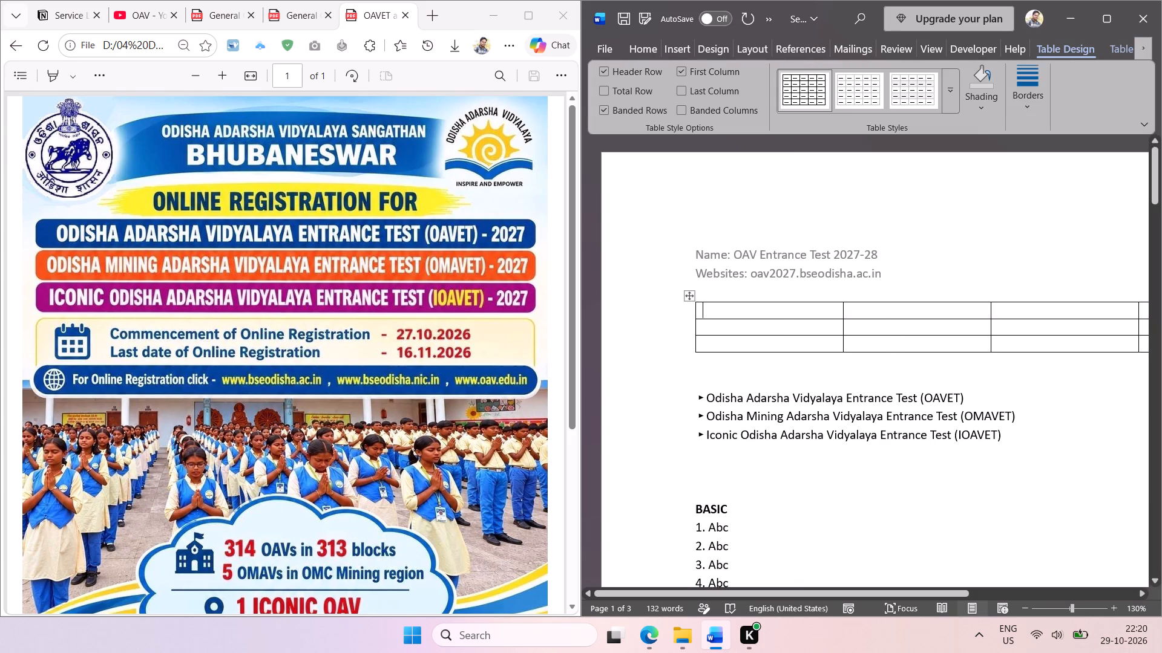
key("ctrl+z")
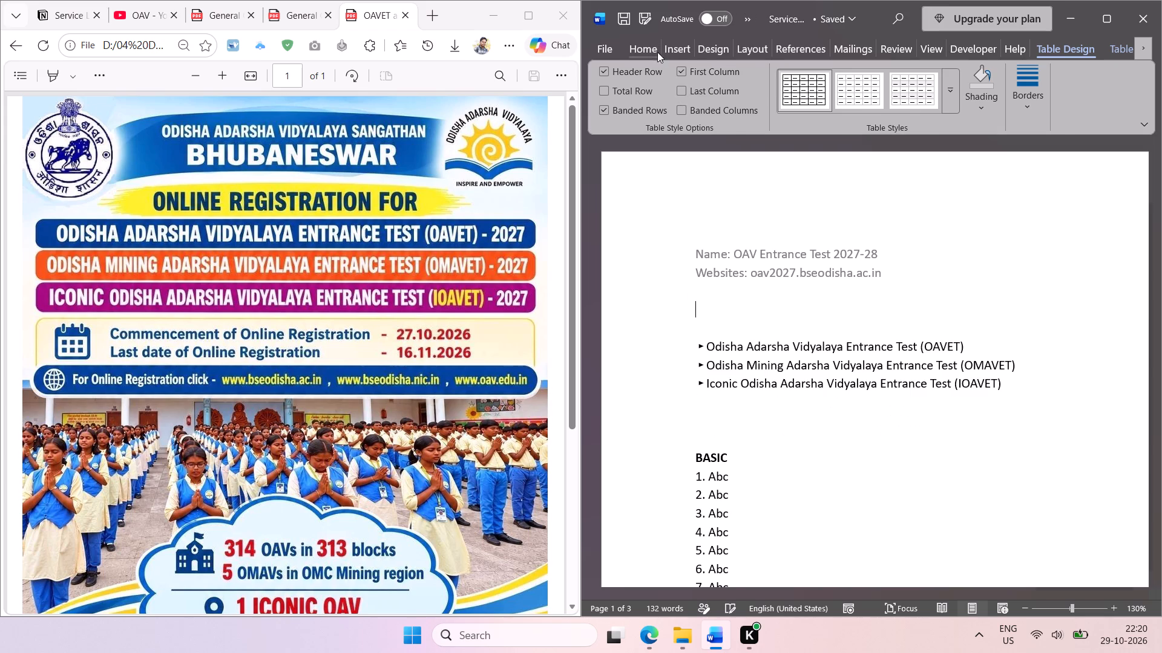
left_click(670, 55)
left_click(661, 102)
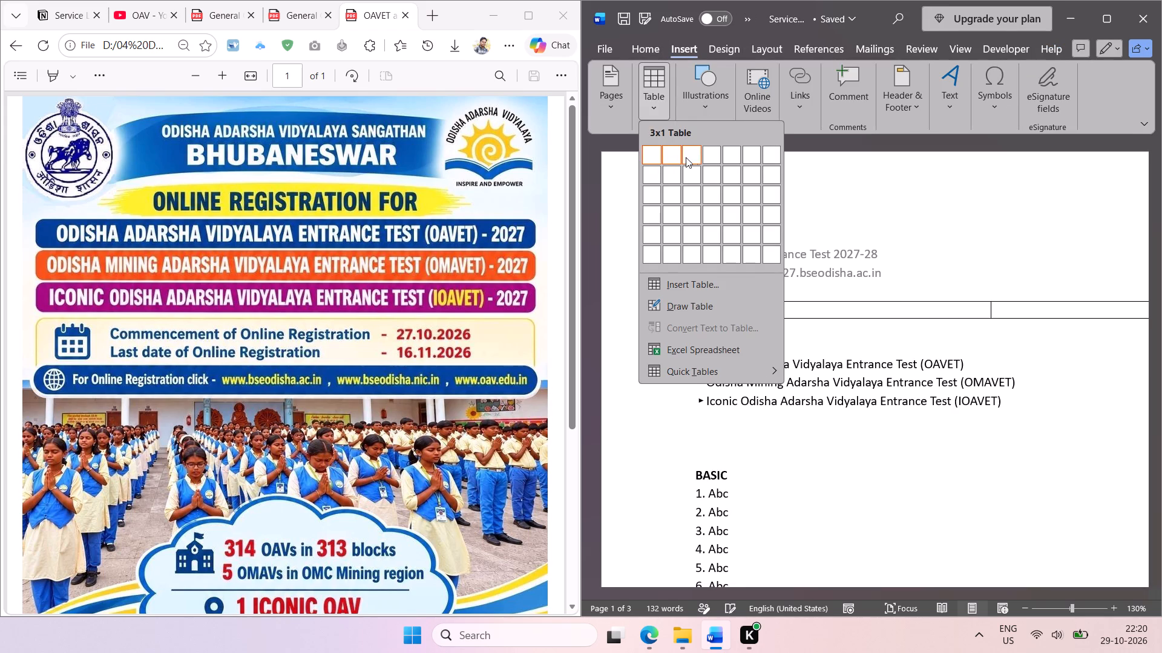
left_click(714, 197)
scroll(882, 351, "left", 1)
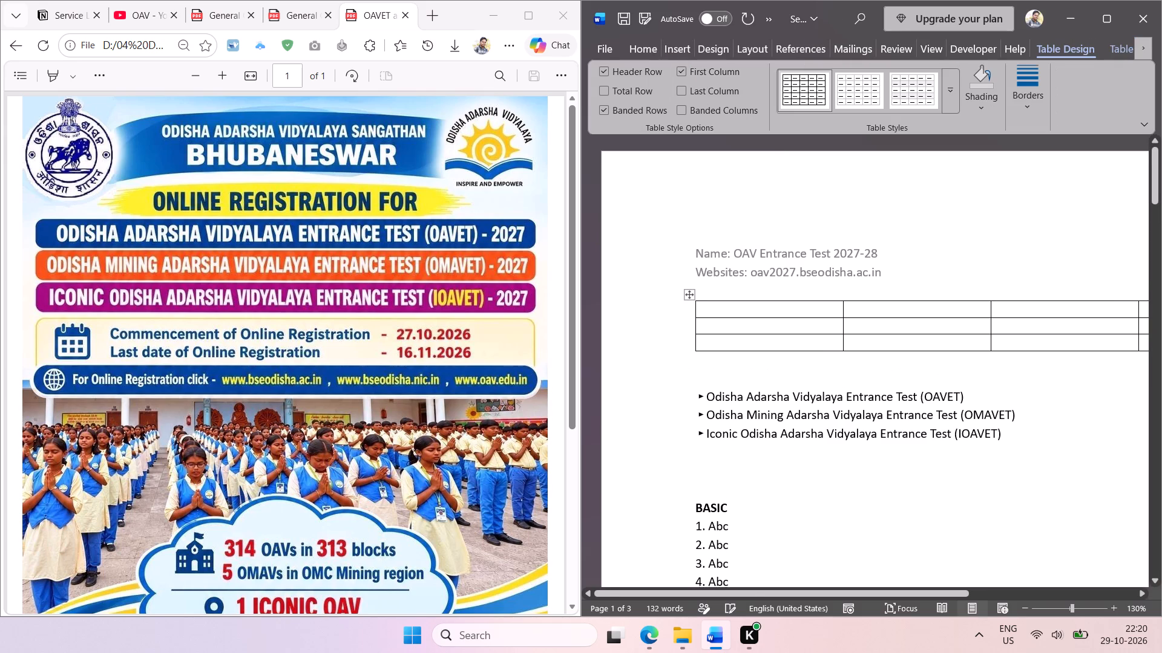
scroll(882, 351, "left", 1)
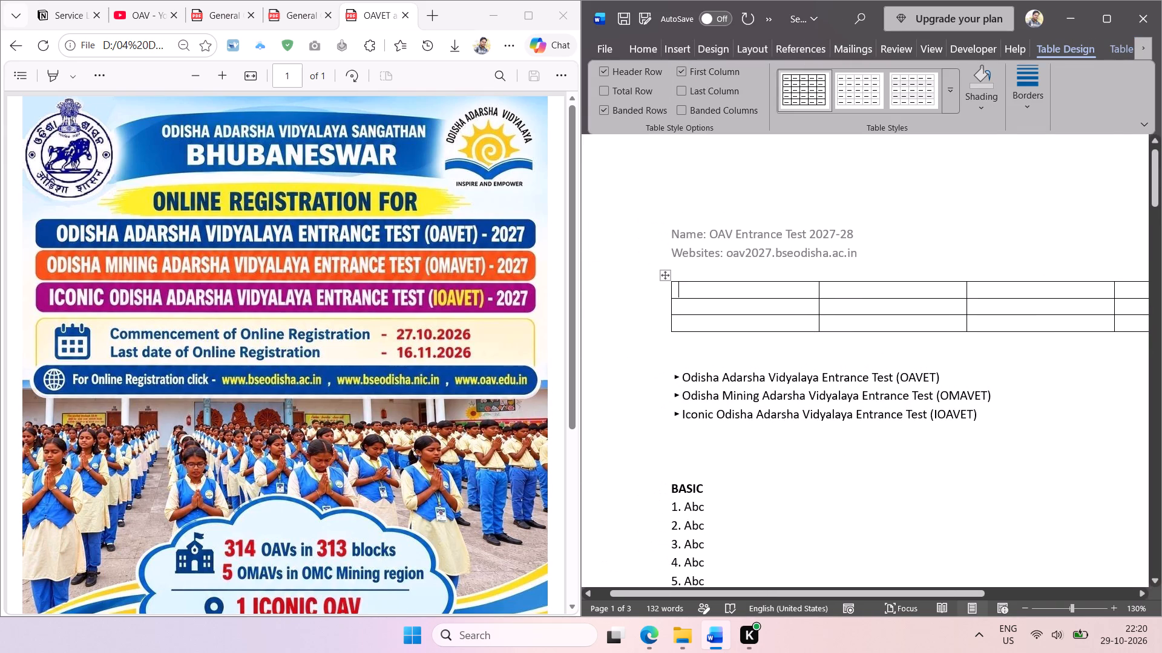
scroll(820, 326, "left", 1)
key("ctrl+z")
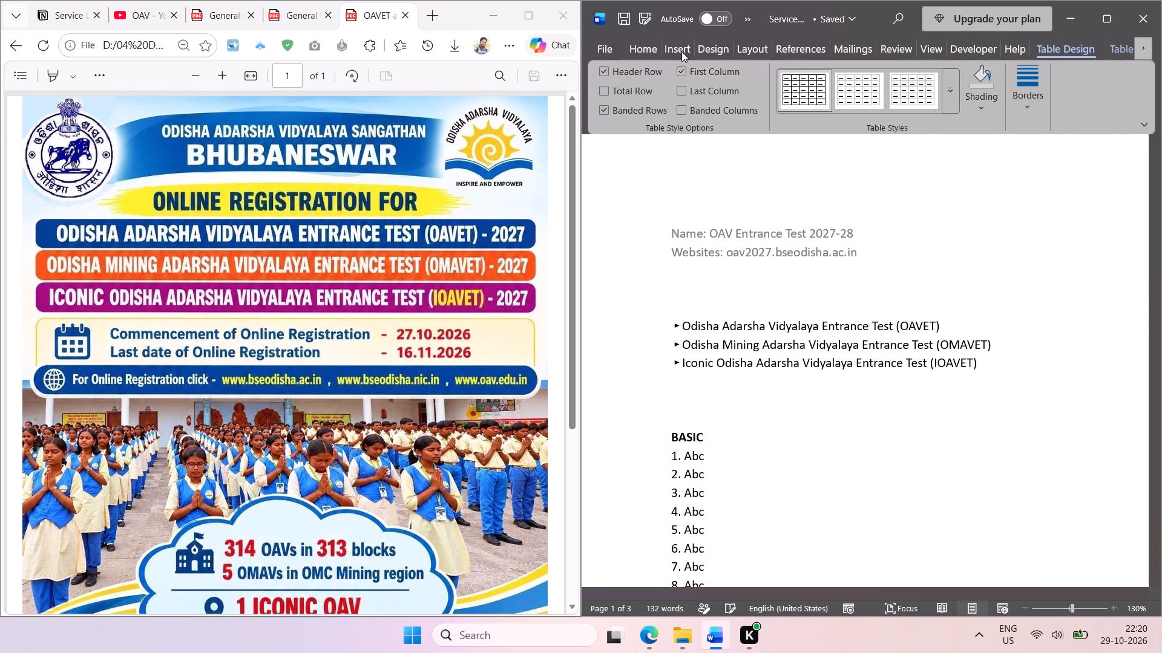
Insert a three-column, four-row table on the empty line between the Websites line and the entrance test bullets.
left_click(681, 51)
left_click(654, 101)
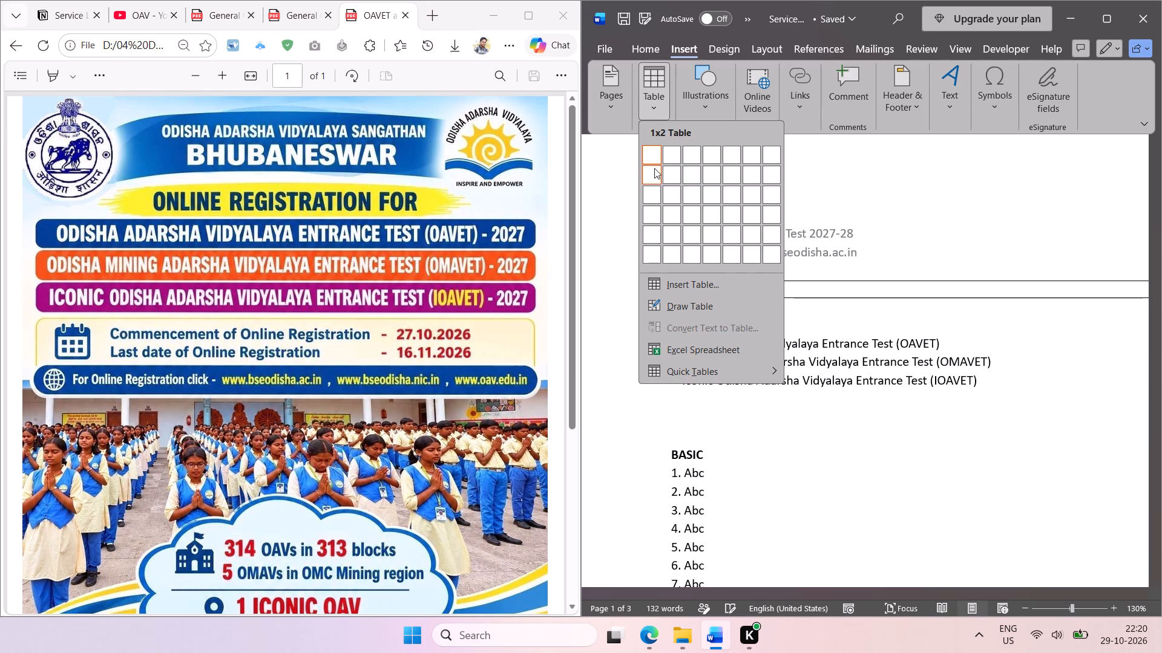
left_click(693, 221)
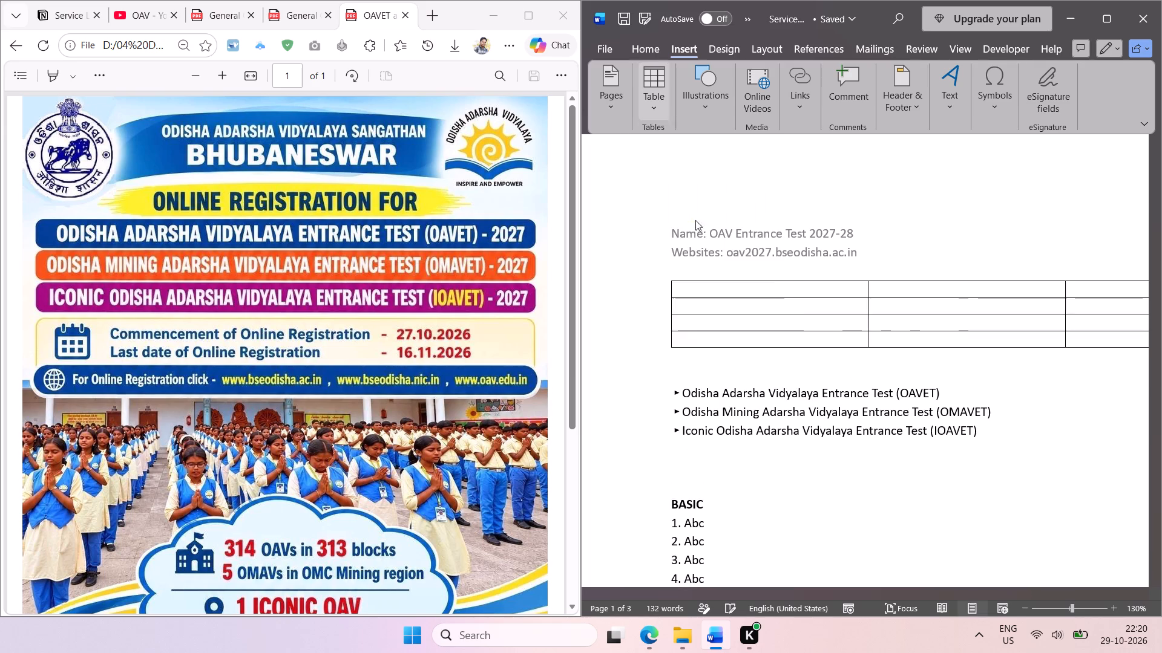
Fill the table's header row with Name, Start Date and Last Date.
left_click(784, 291)
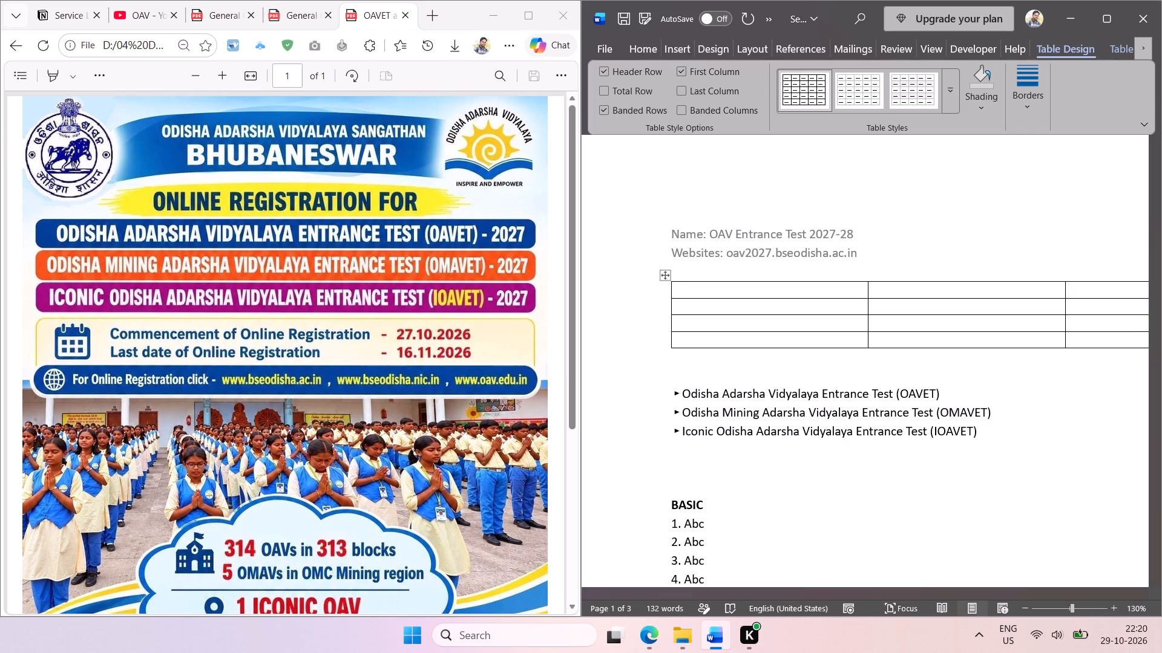
type("Name")
key("Tab")
type("Start Date")
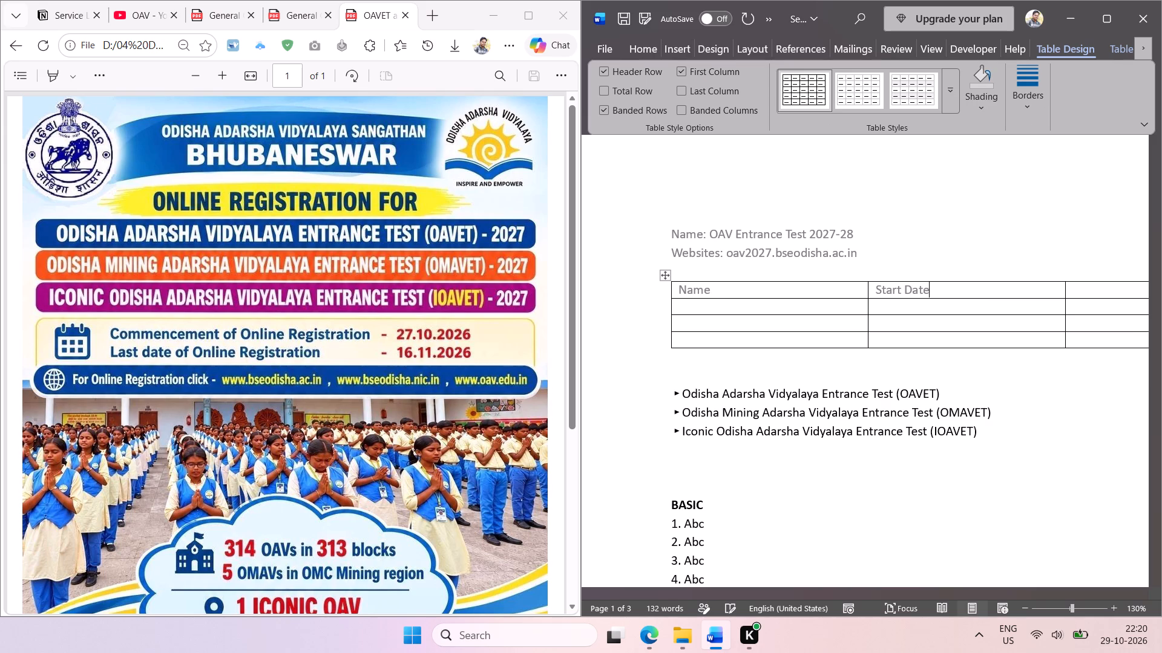
key("Tab")
type("Last Date")
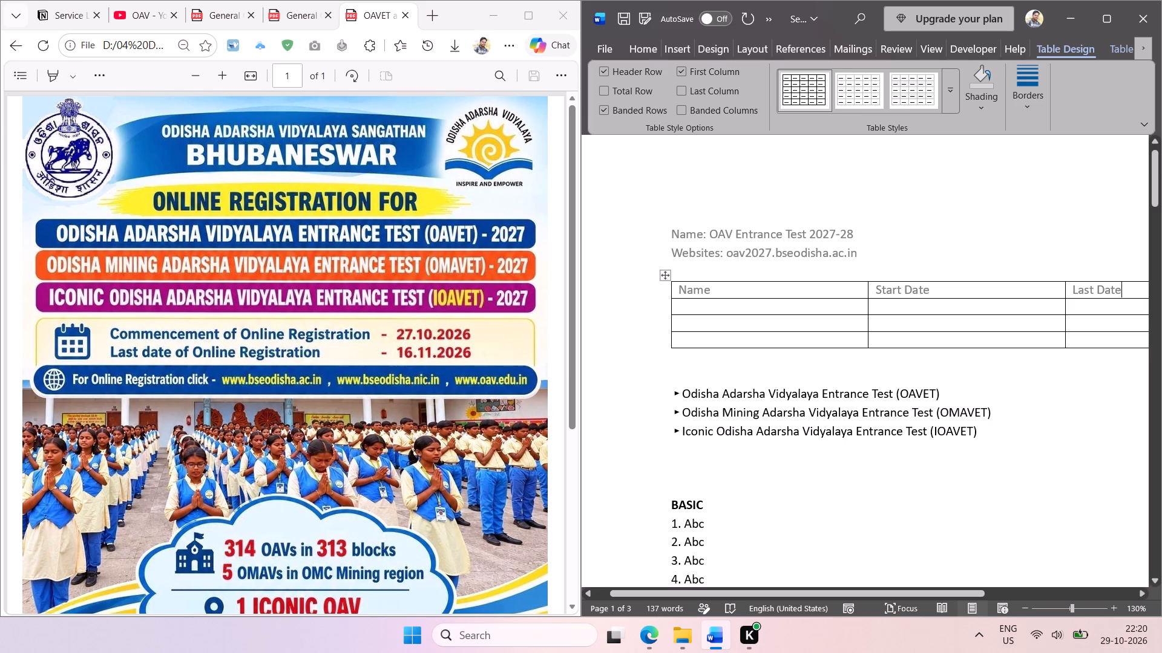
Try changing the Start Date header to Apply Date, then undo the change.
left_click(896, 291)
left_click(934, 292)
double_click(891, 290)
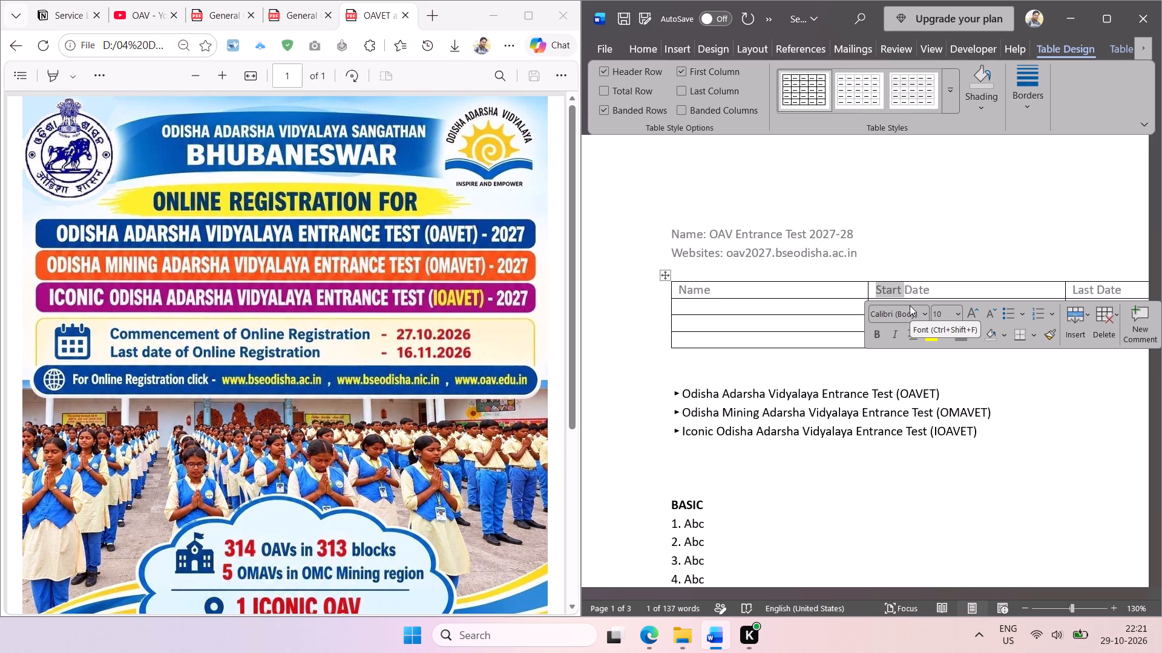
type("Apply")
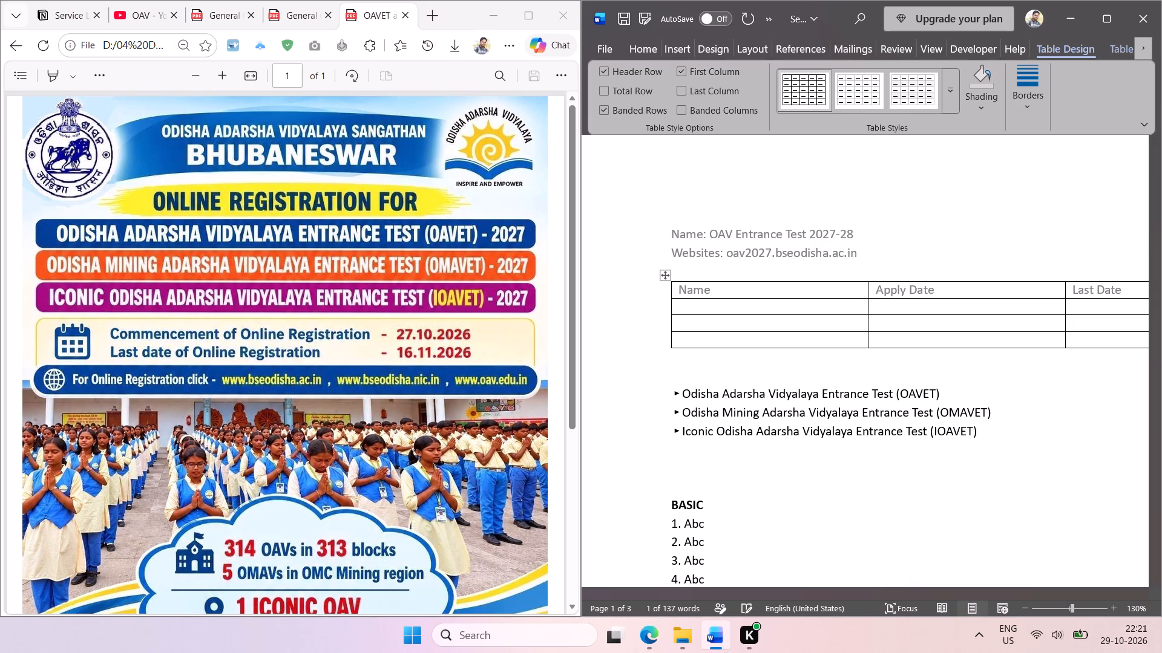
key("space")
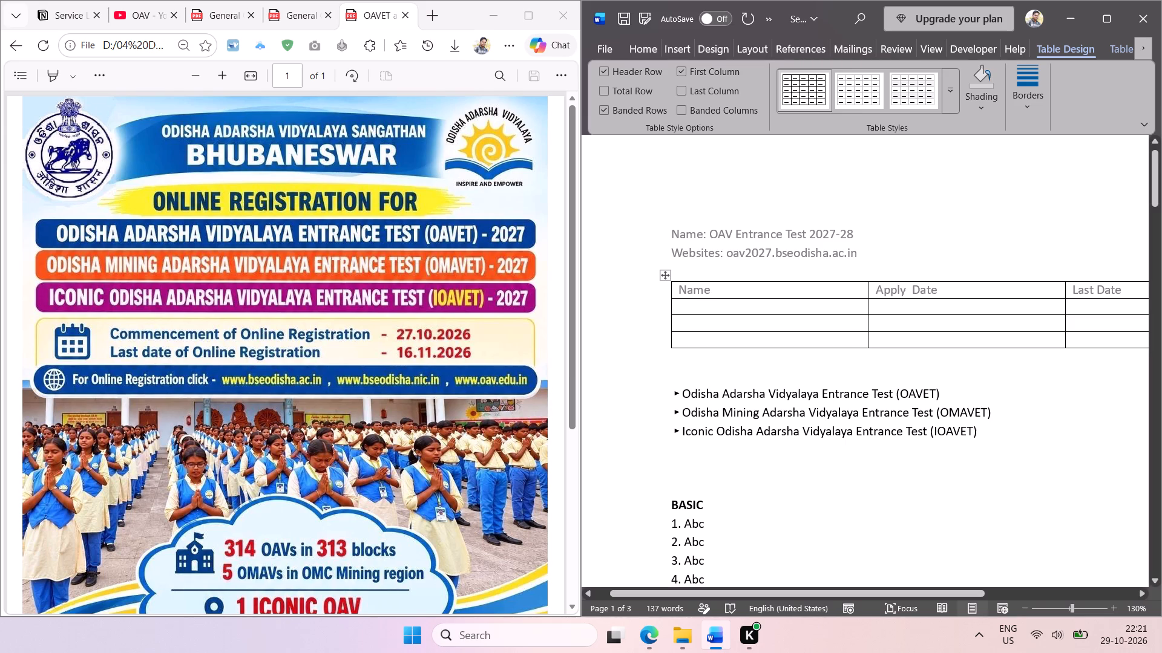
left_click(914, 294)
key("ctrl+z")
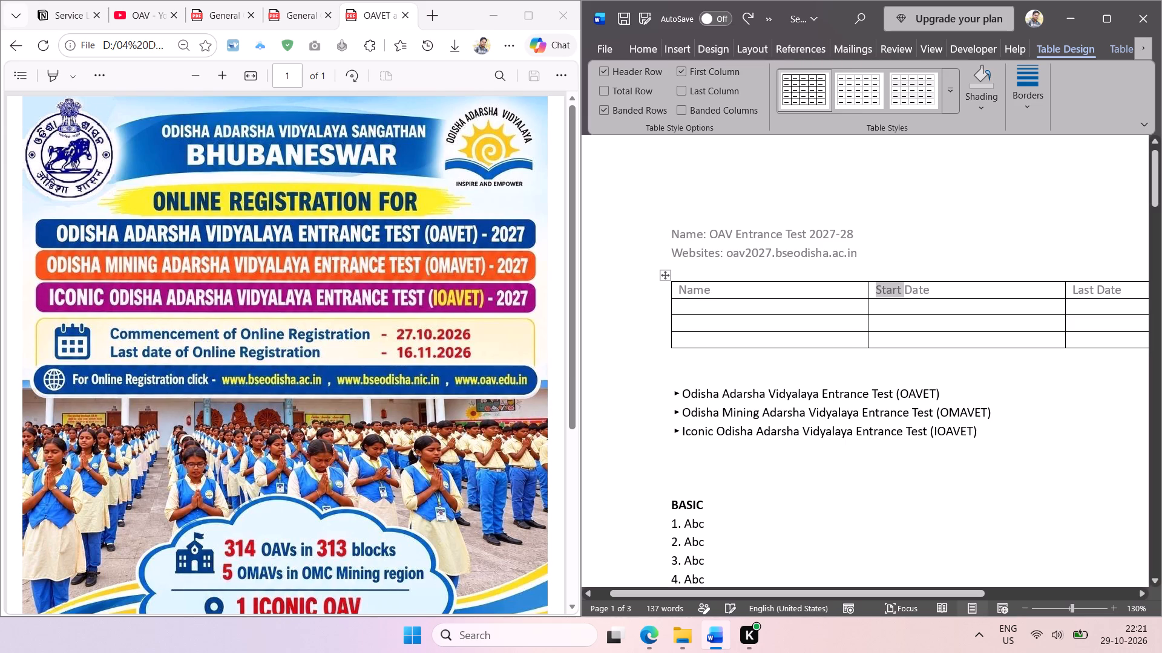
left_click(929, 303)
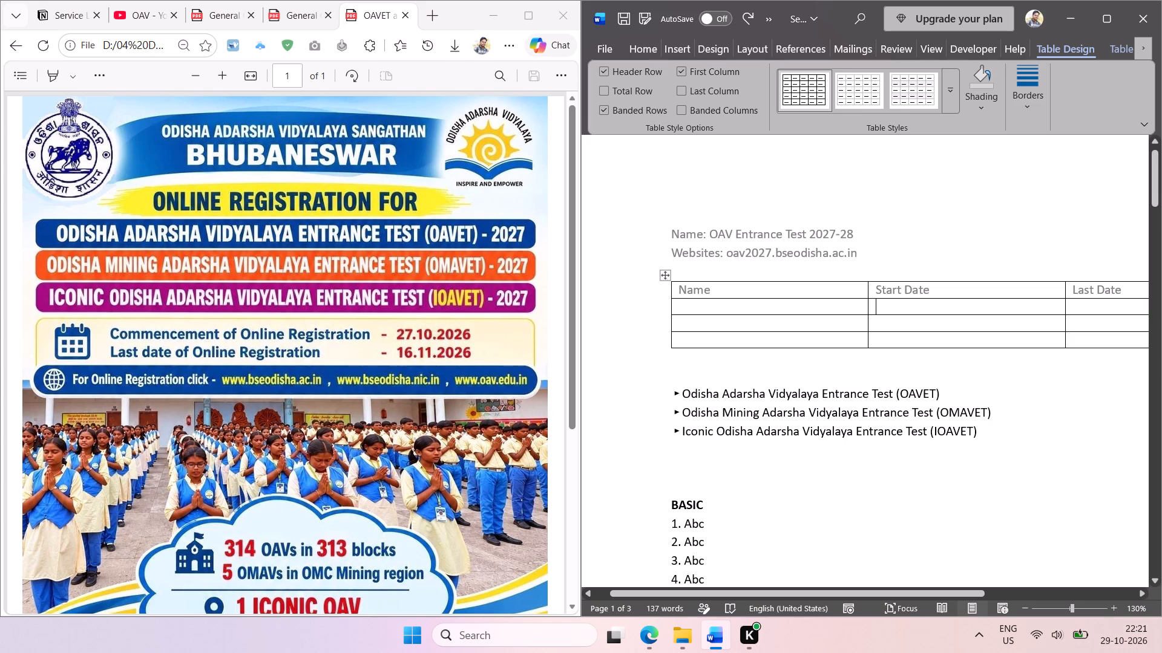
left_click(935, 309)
Move the OAVET, OMAVET and IOAVET test names from the bullets into the three empty cells of the Name column.
left_click_drag(950, 395, 853, 397)
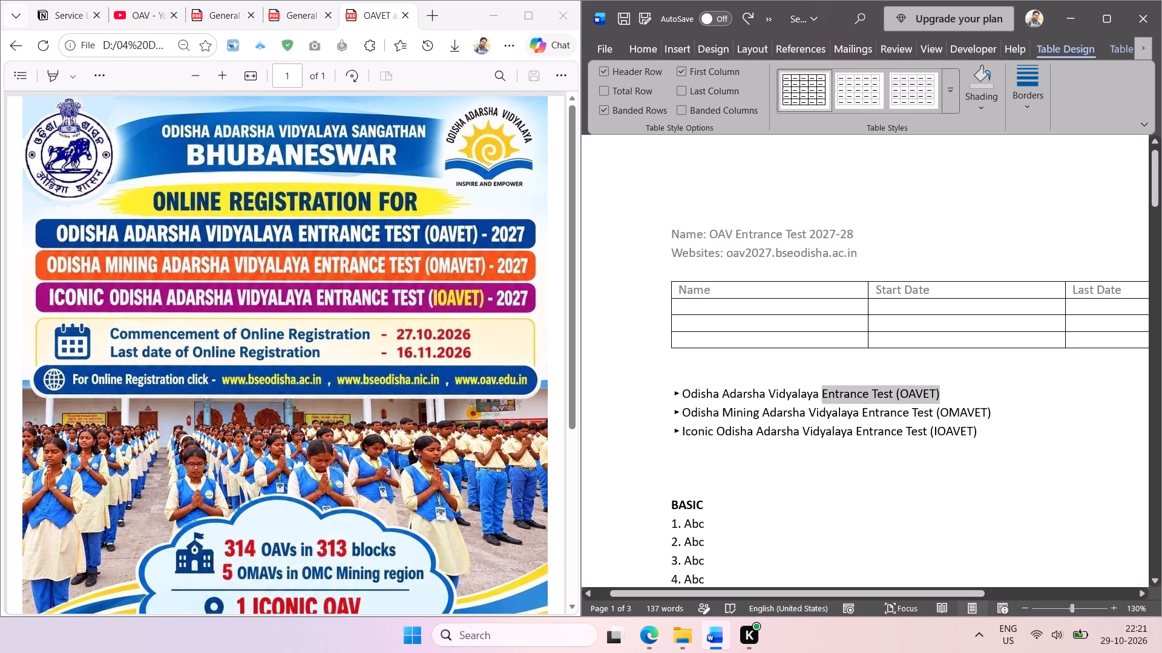
left_click_drag(853, 397, 718, 401)
key("ctrl+x")
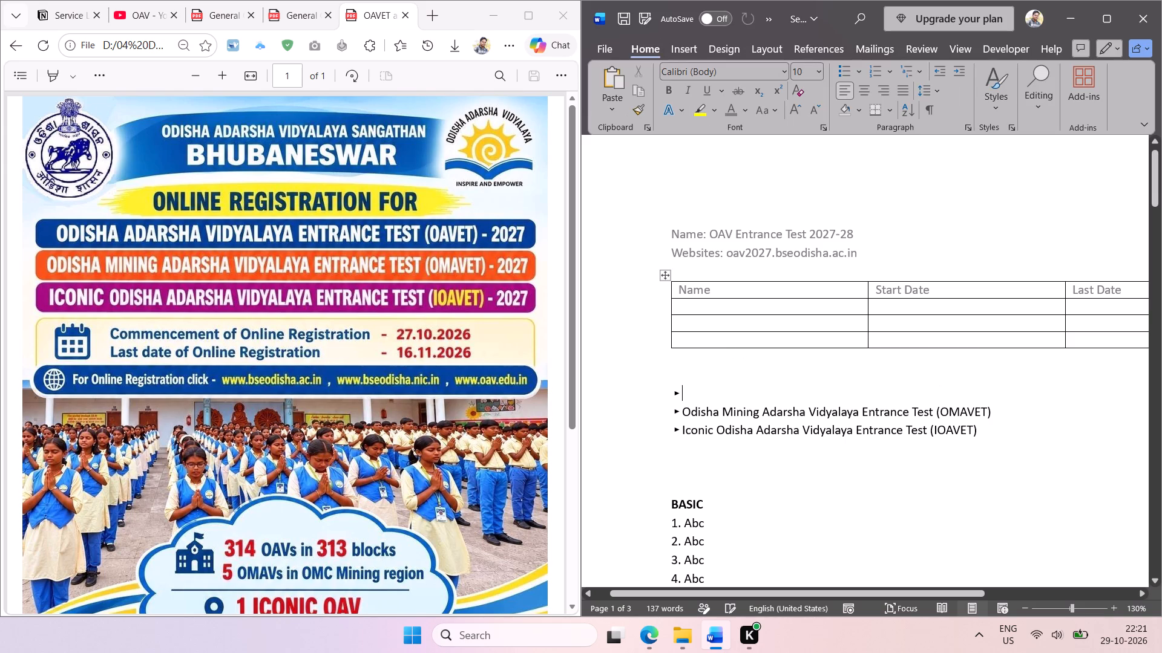
left_click(739, 305)
key("ctrl+v")
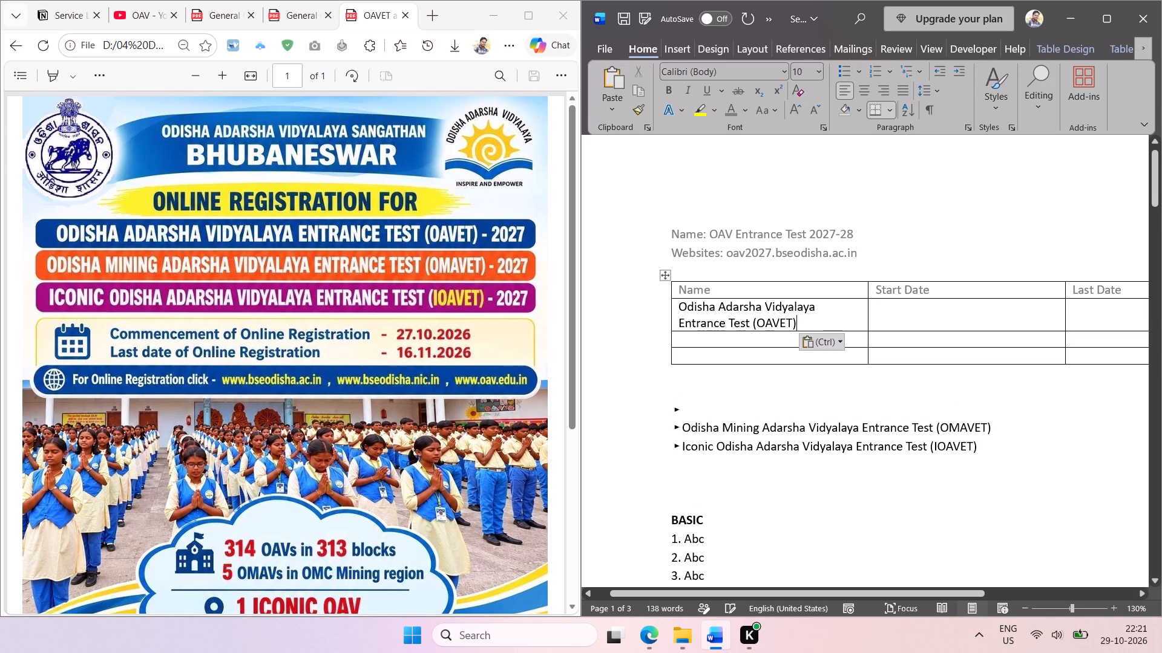
left_click_drag(994, 426, 741, 432)
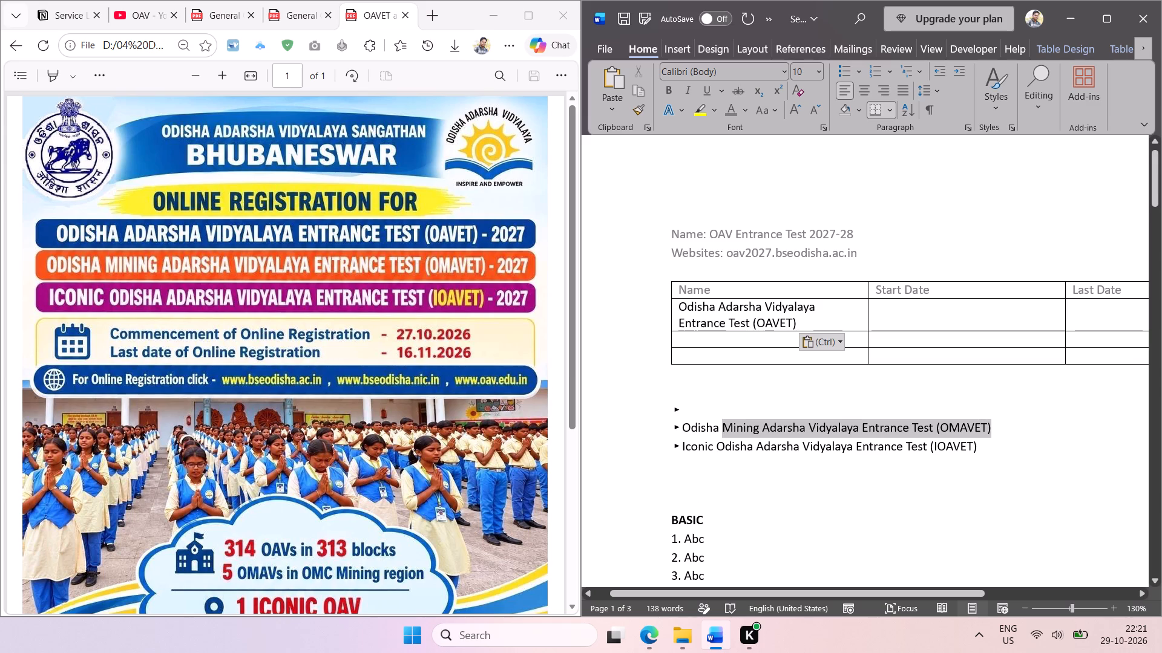
left_click_drag(741, 432, 714, 432)
key("ctrl+x")
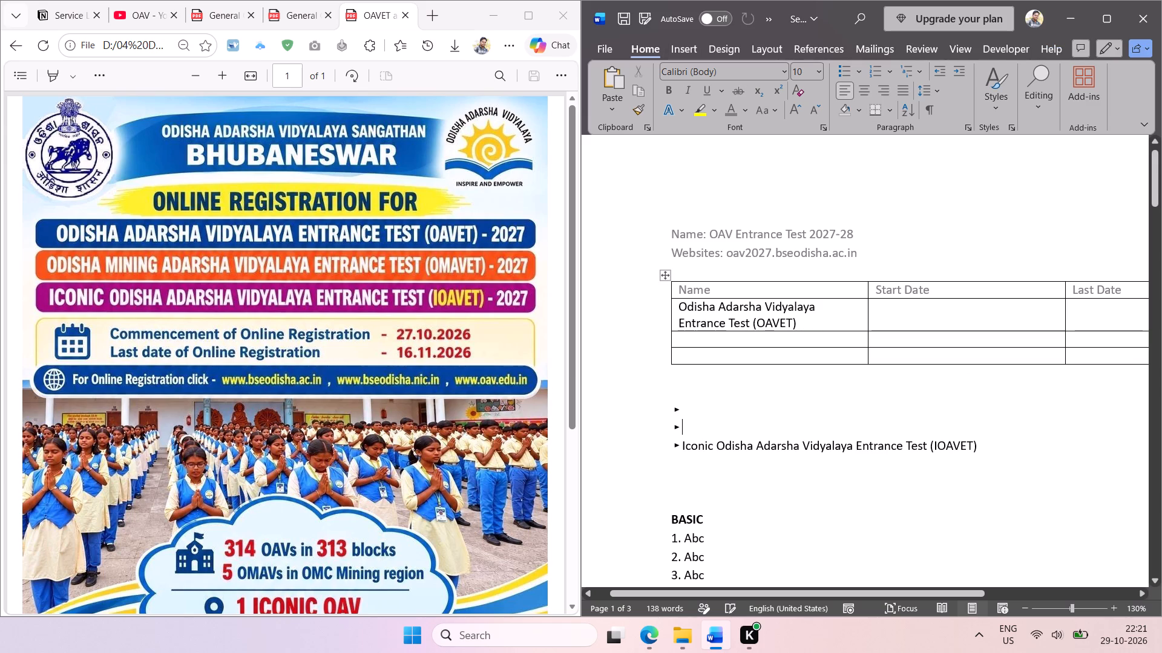
left_click(720, 337)
key("ctrl+v")
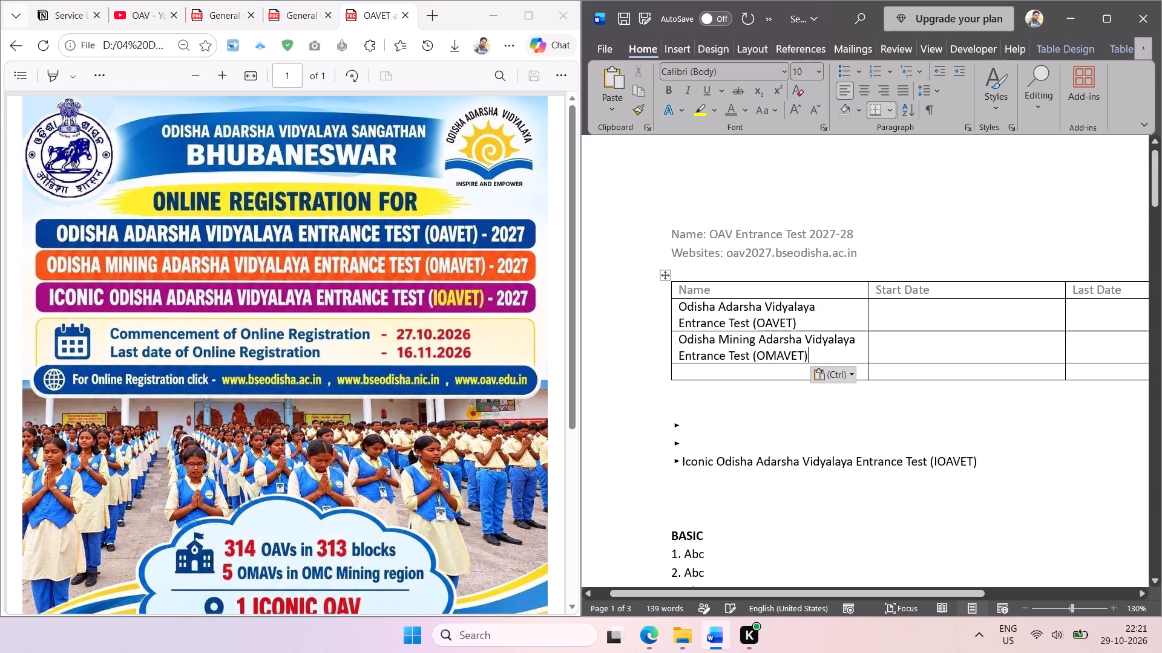
left_click_drag(979, 460, 713, 463)
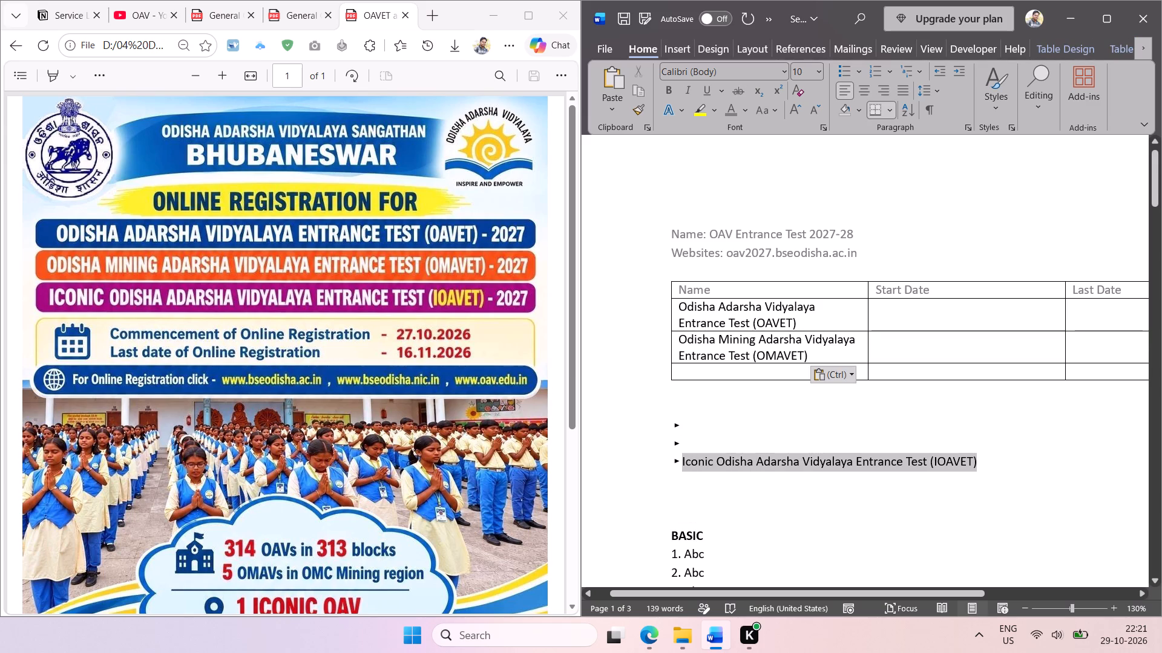
left_click_drag(713, 463, 706, 464)
key("ctrl+x")
left_click(731, 372)
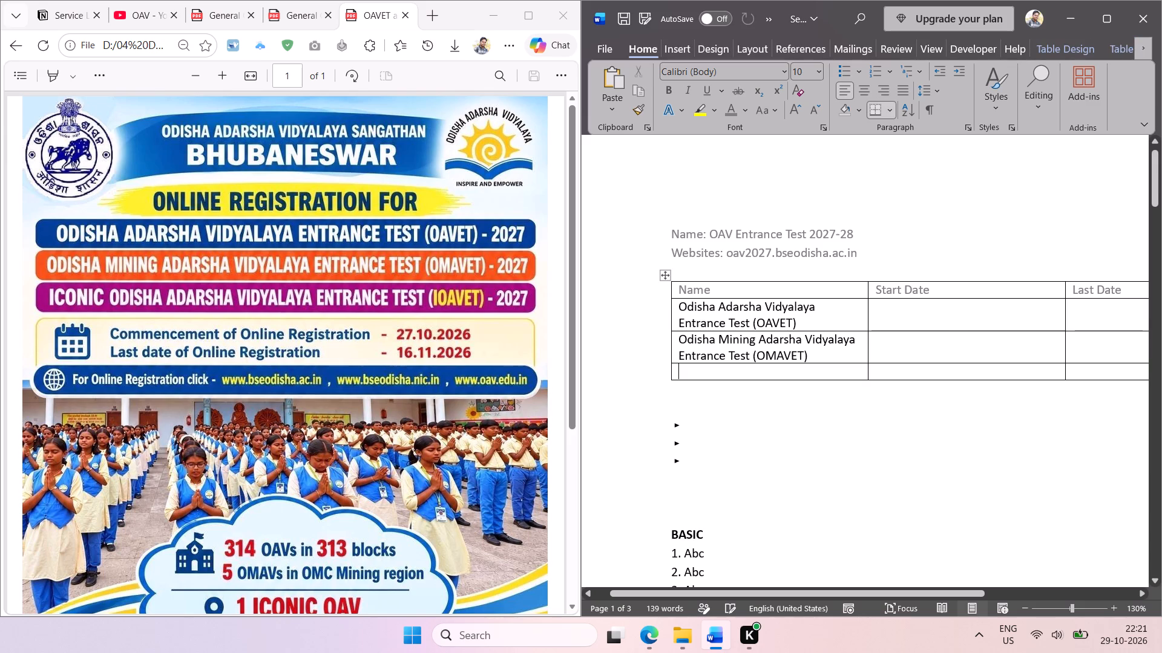
key("ctrl+v")
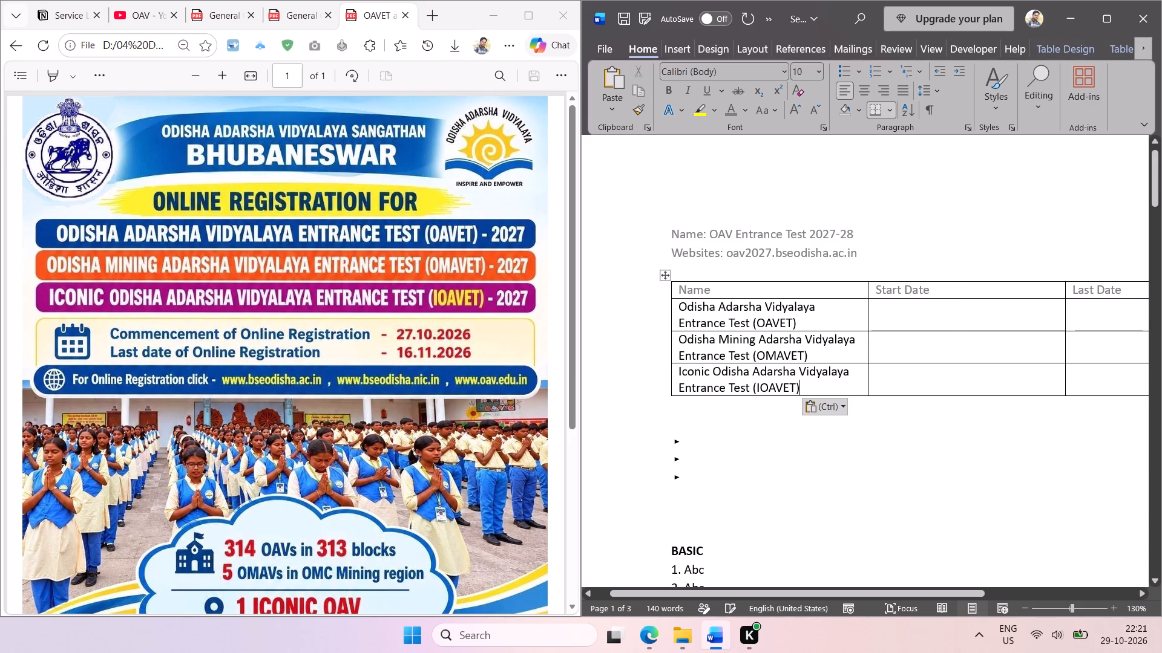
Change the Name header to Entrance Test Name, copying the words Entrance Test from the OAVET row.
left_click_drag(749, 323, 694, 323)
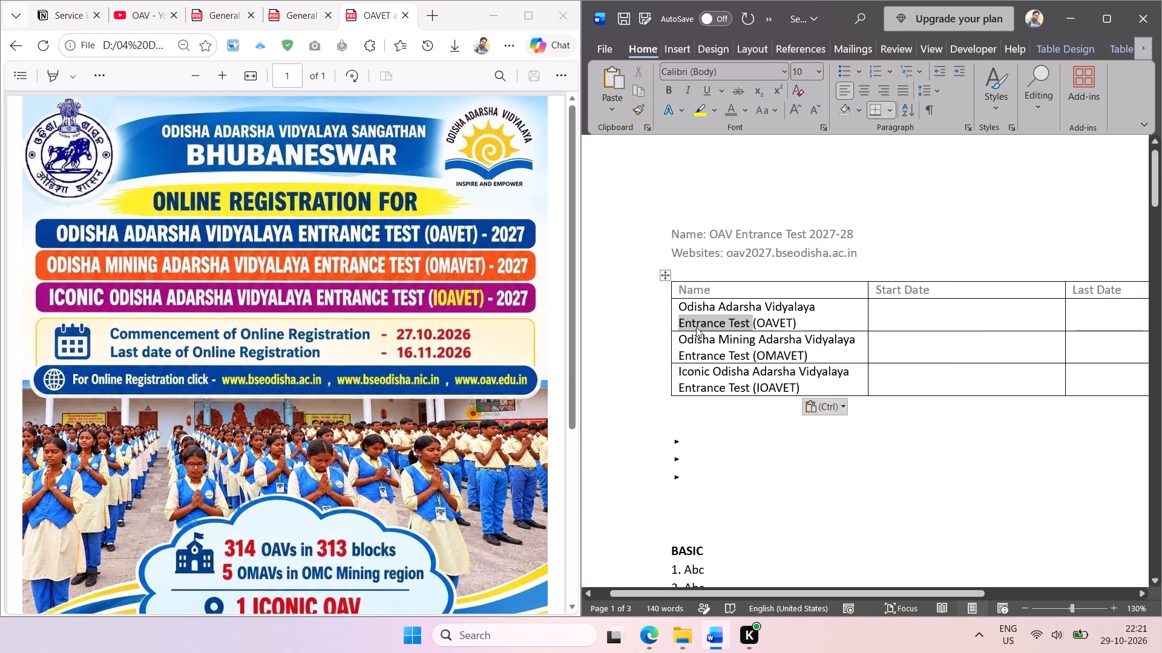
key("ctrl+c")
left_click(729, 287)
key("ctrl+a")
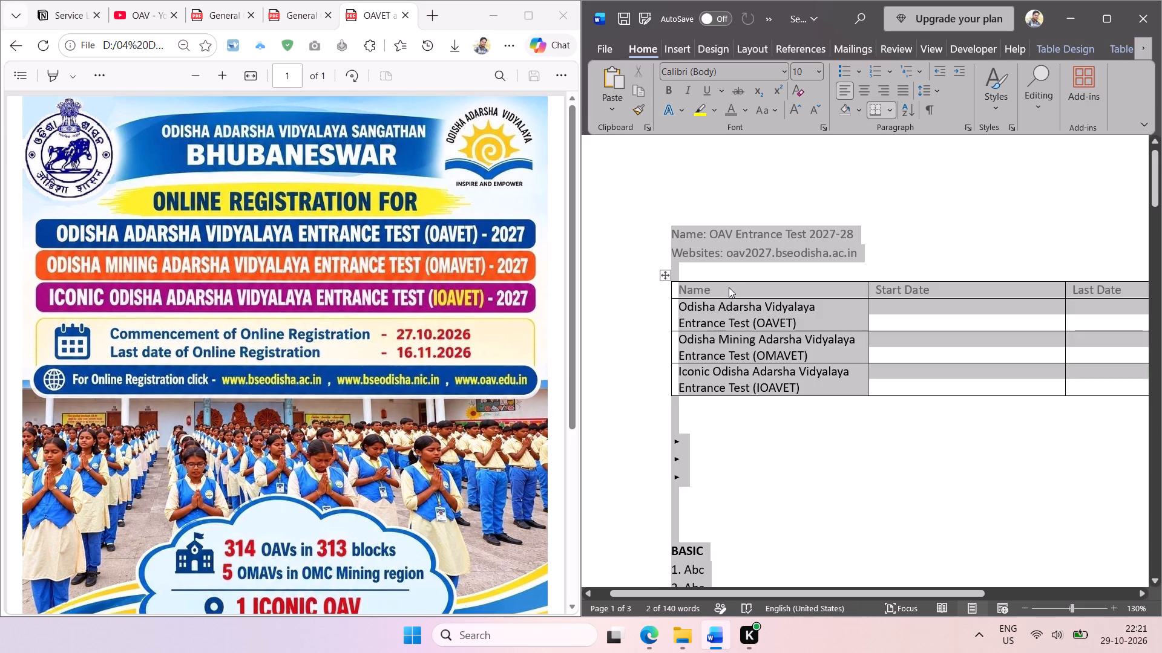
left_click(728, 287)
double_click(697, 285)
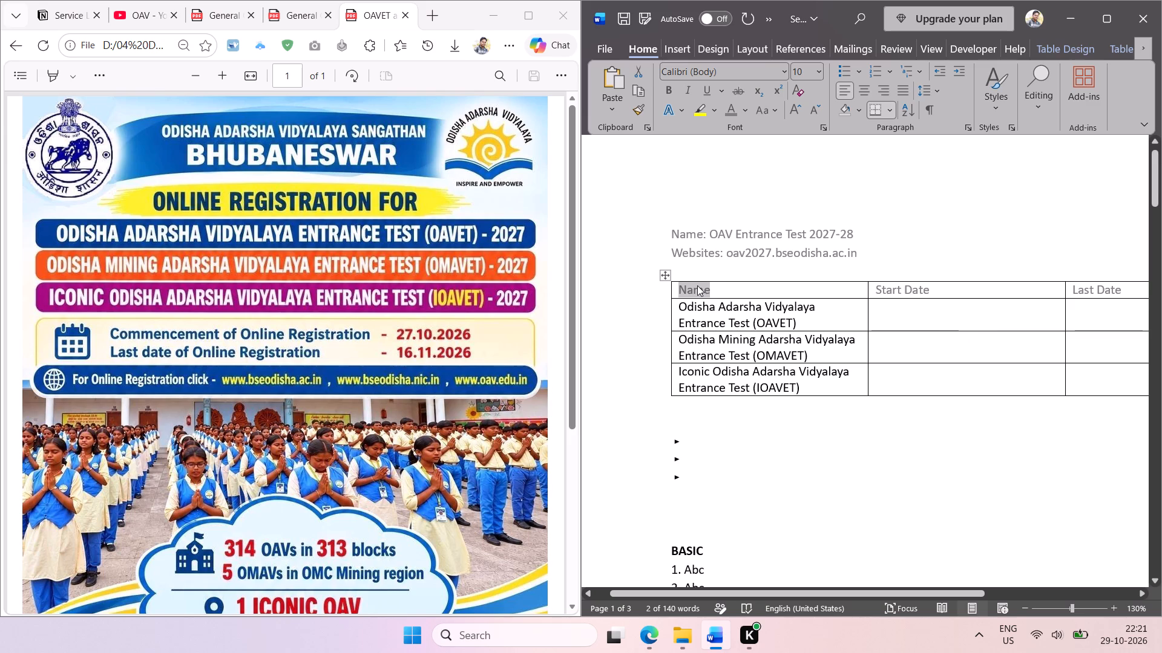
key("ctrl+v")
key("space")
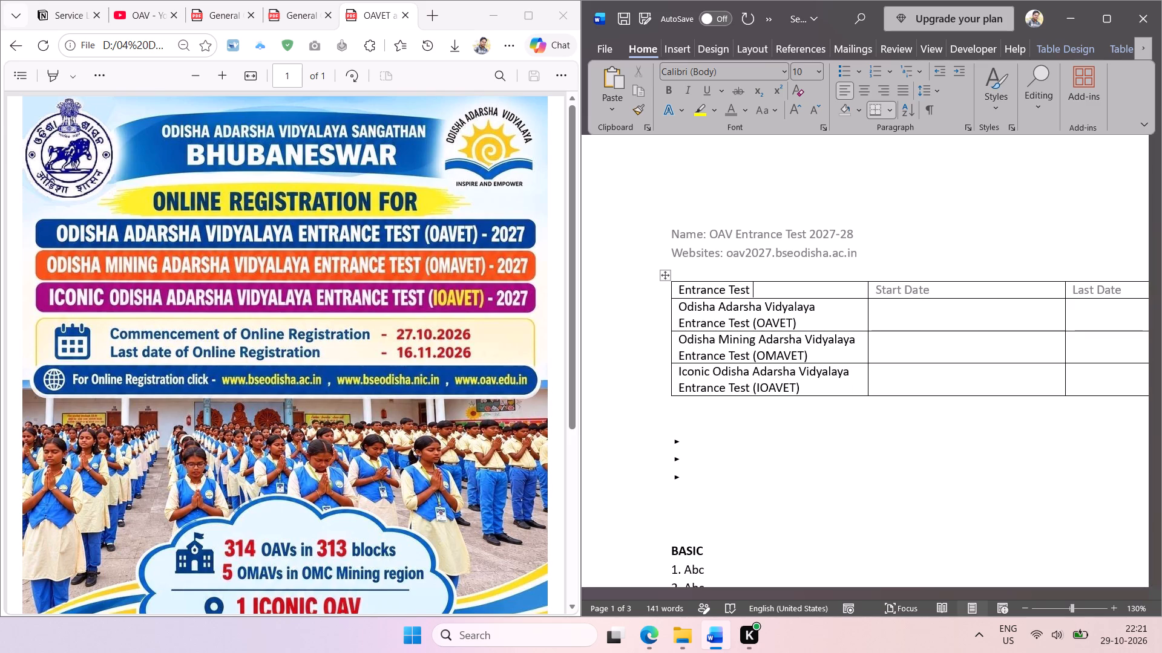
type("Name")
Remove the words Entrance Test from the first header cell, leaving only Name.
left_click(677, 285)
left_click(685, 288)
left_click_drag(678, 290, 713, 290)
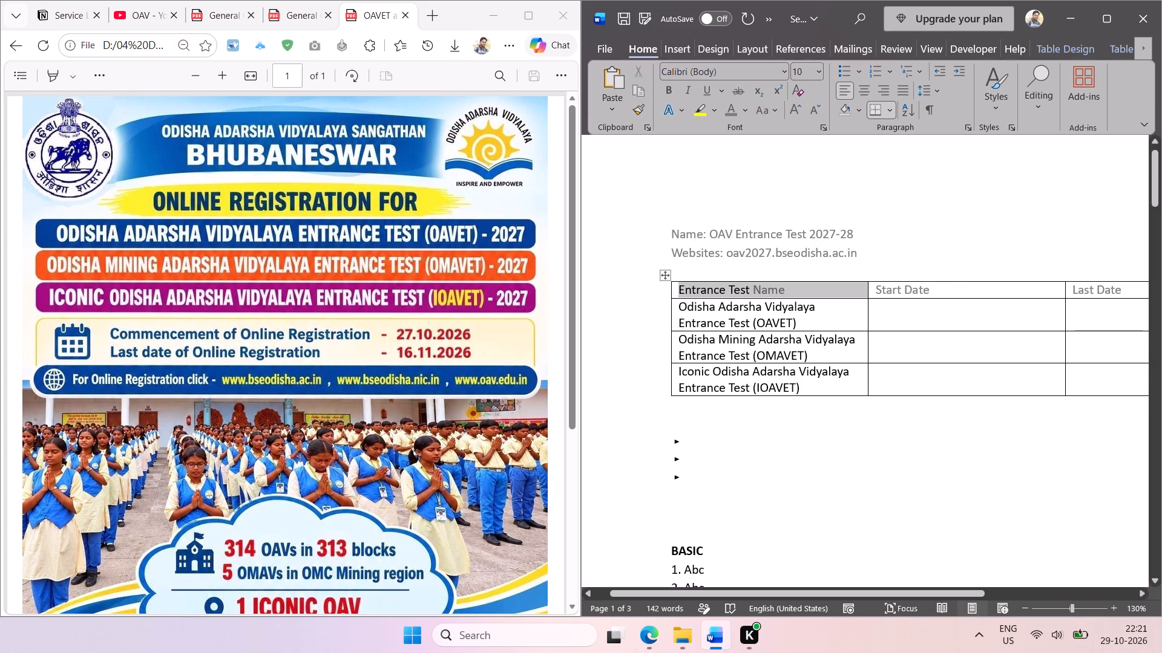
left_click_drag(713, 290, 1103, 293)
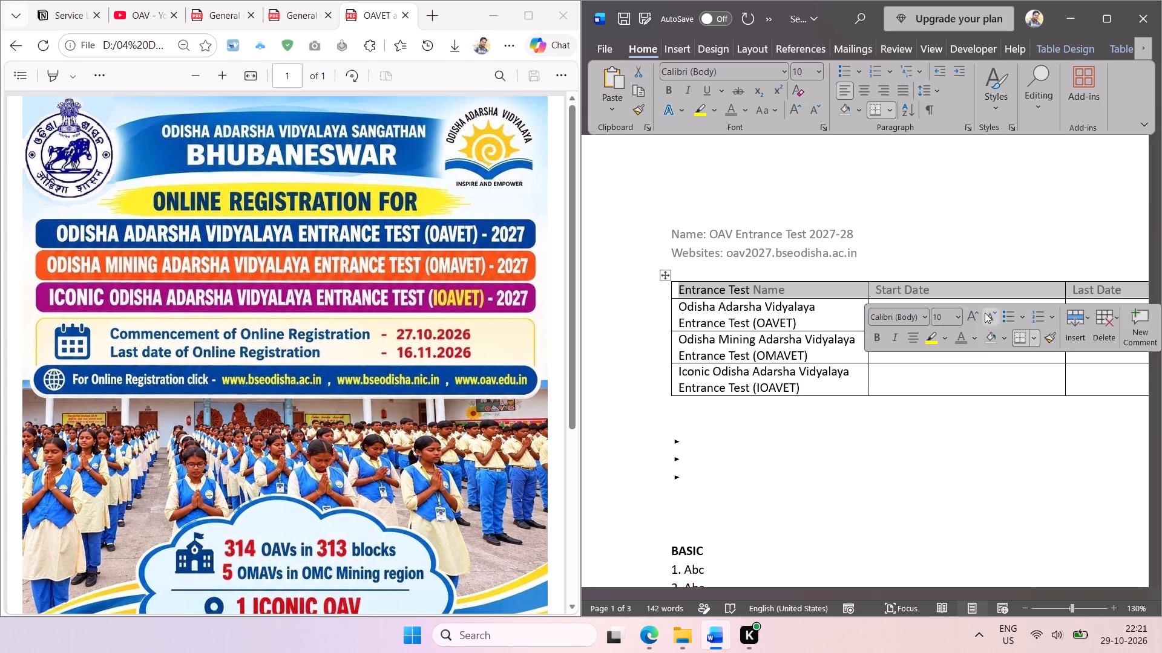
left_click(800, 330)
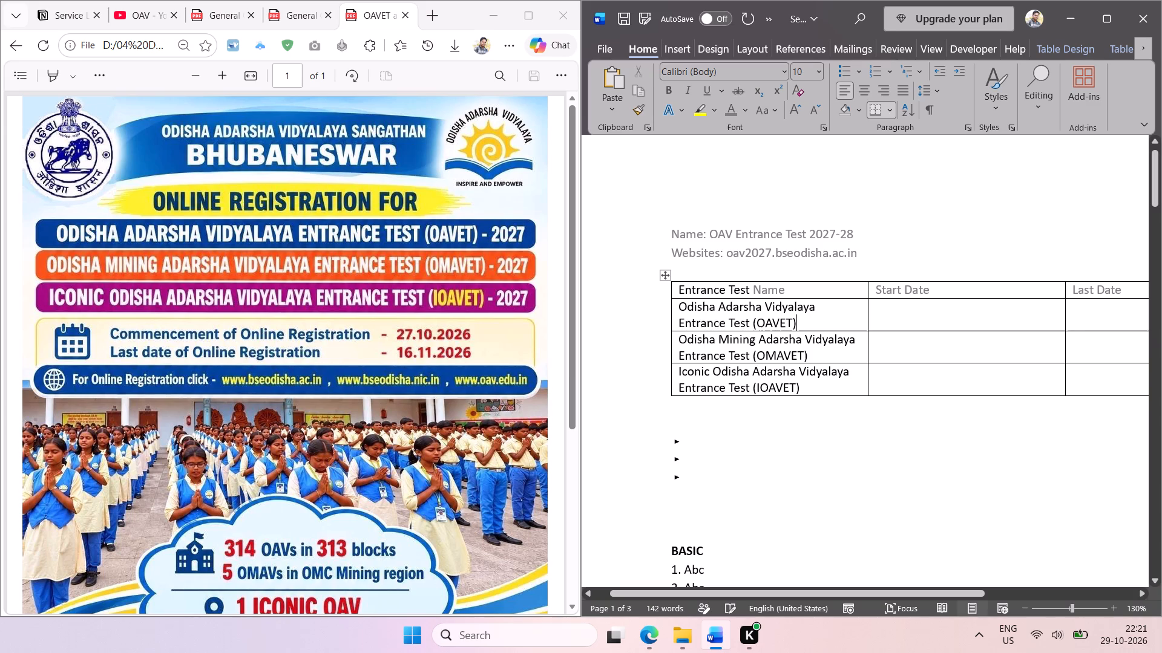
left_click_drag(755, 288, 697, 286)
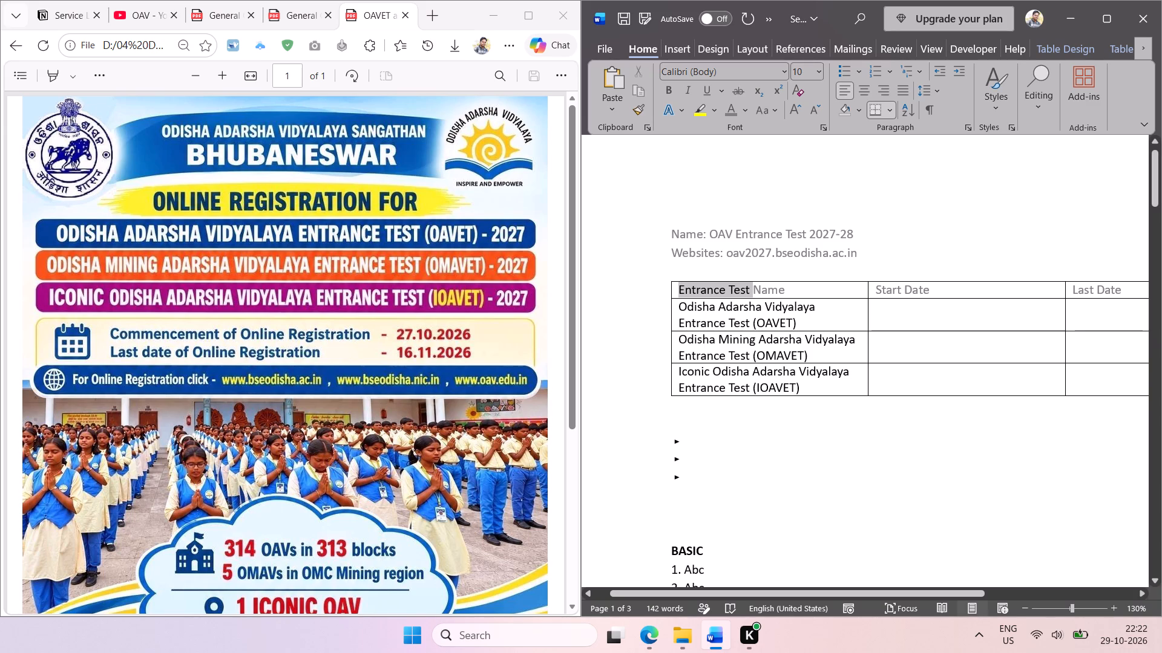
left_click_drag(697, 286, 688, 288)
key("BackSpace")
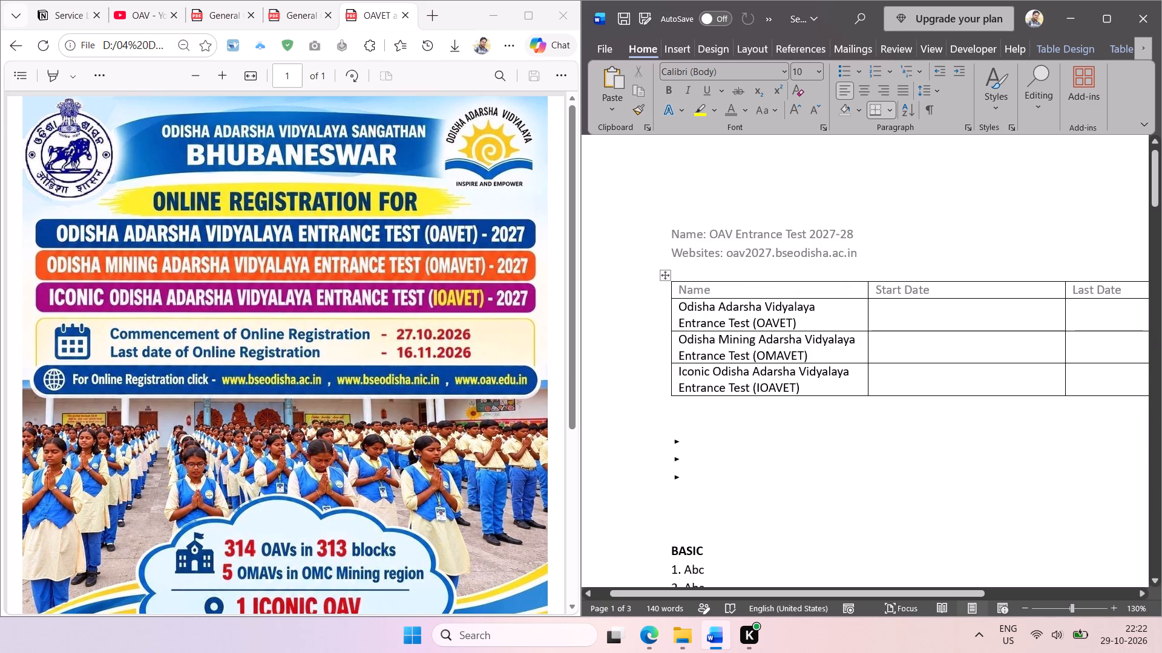
Set the font colour of the table's entire header row to black.
left_click_drag(678, 290, 1161, 288)
left_click(750, 114)
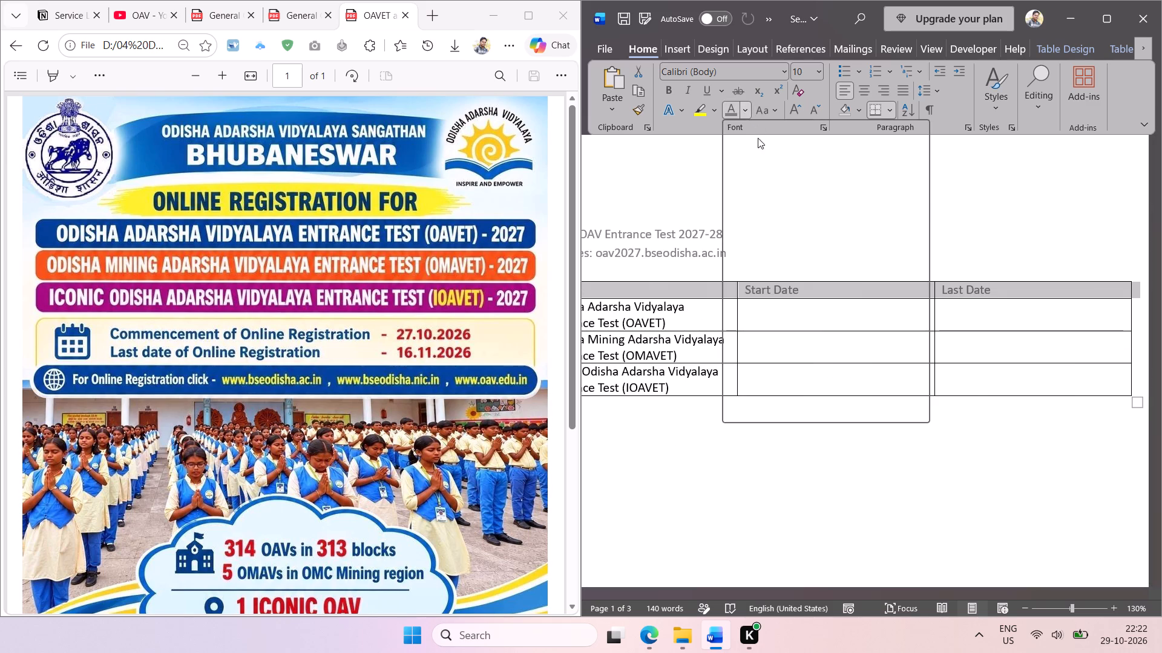
left_click(758, 164)
left_click(746, 372)
Delete the words Entrance Test from the OAVET and OMAVET names, keeping a space before each bracketed abbreviation.
scroll(839, 387, "right", 1)
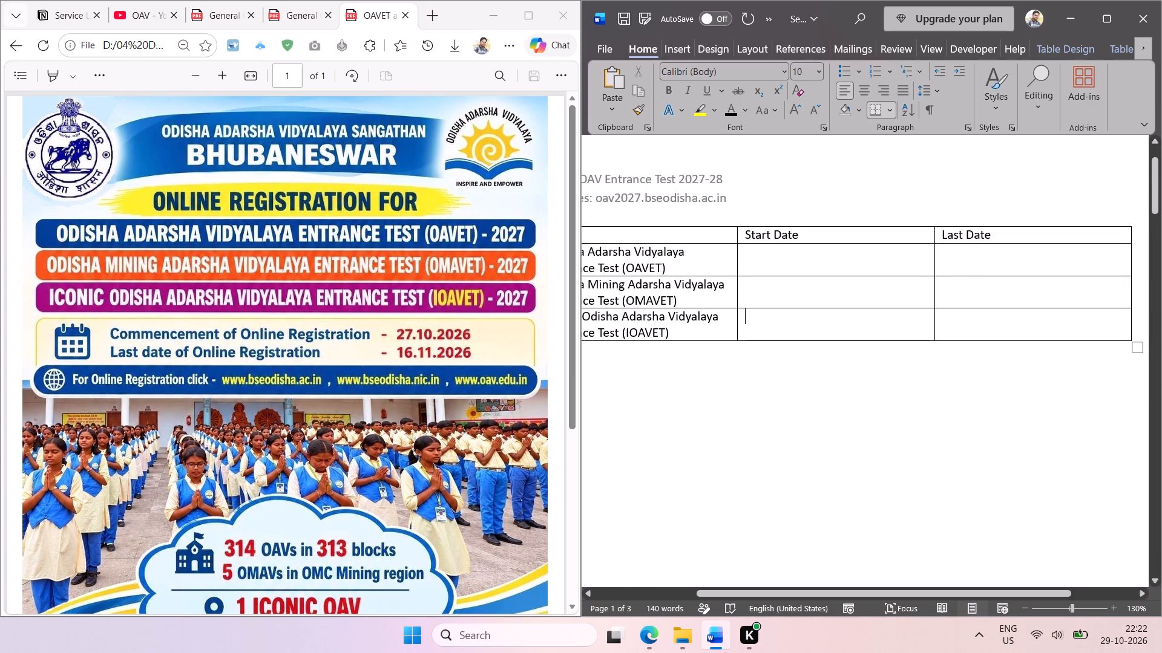
scroll(820, 336, "right", 1)
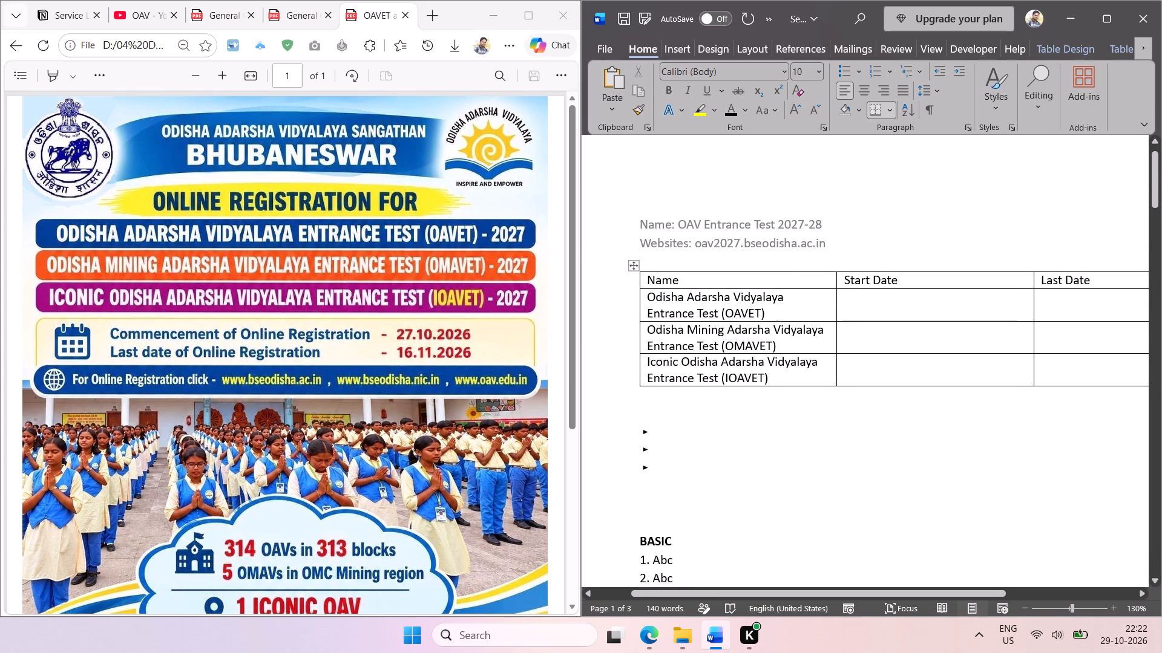
left_click_drag(720, 312, 663, 311)
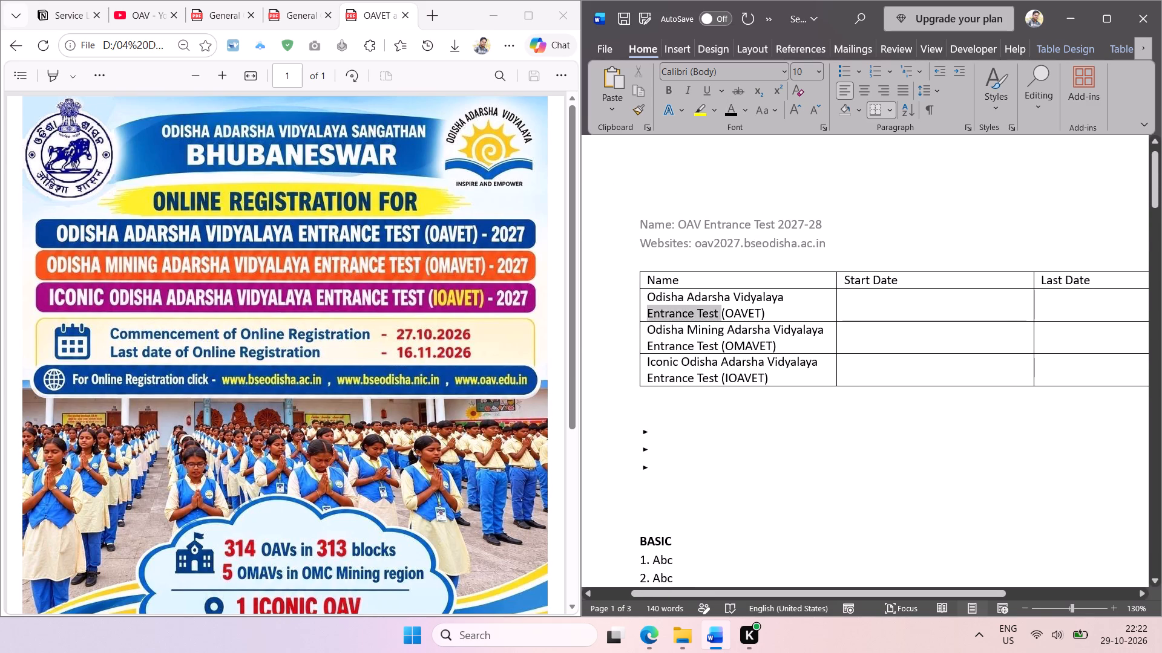
left_click_drag(663, 311, 640, 311)
key("BackSpace")
key("BackSpace")
key("space")
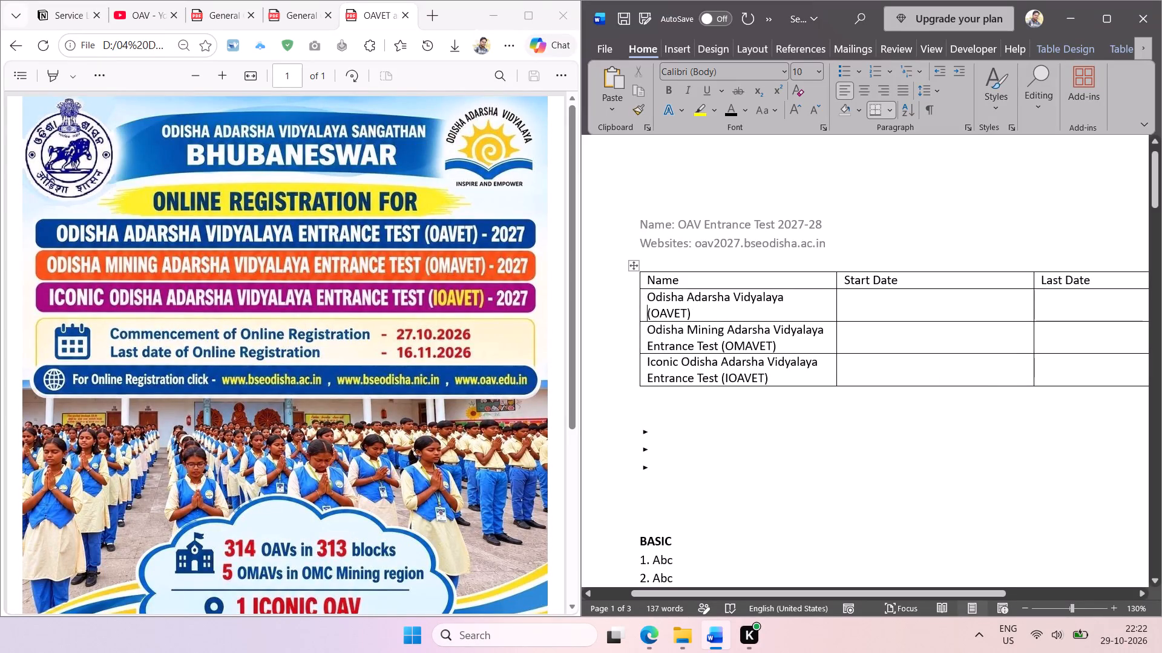
left_click_drag(723, 346, 629, 343)
key("BackSpace")
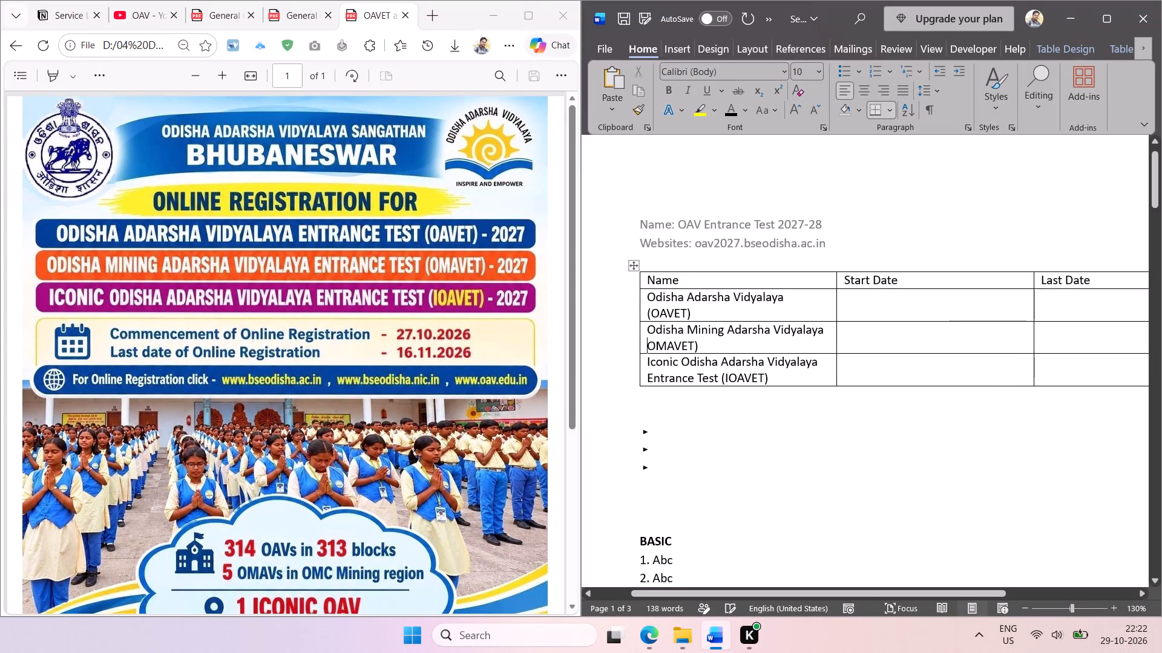
key("BackSpace")
key("space")
key("shift+parenleft")
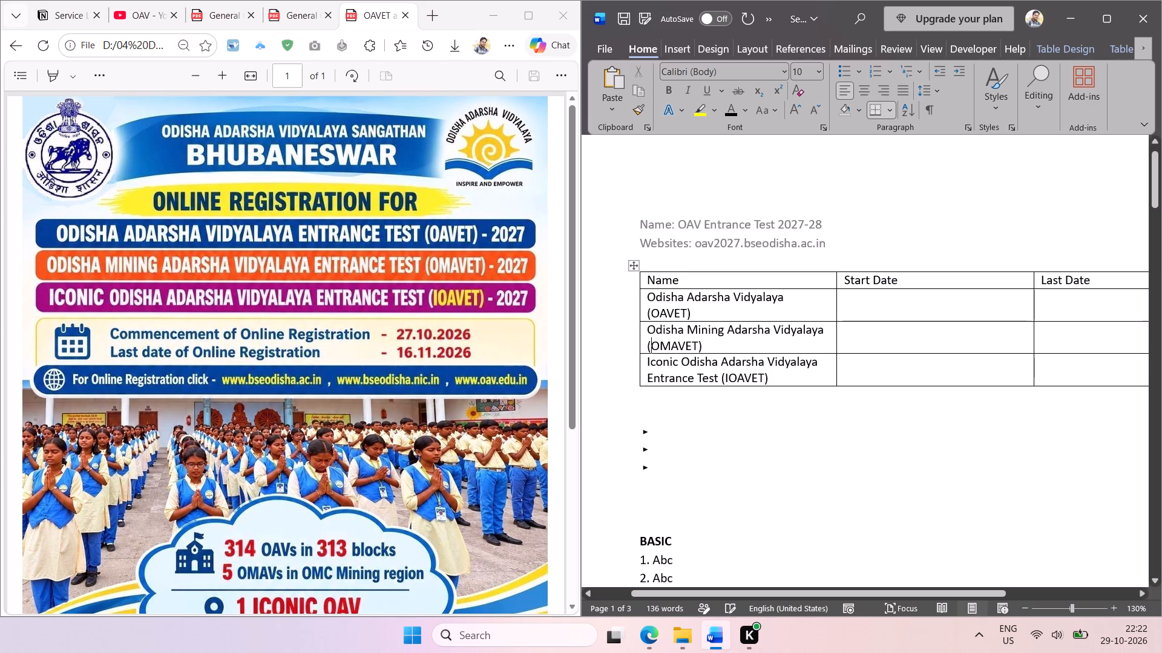
Widen the table's Name column so the OAVET and OMAVET names each fit on one line.
left_click_drag(835, 284, 866, 284)
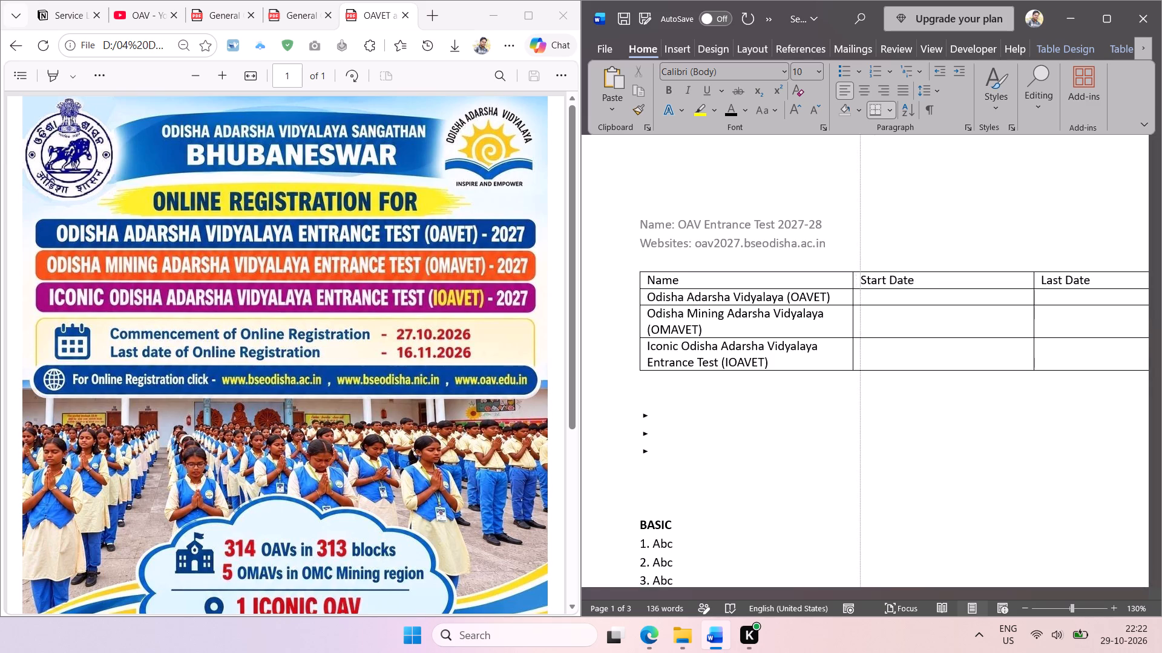
left_click_drag(866, 284, 930, 287)
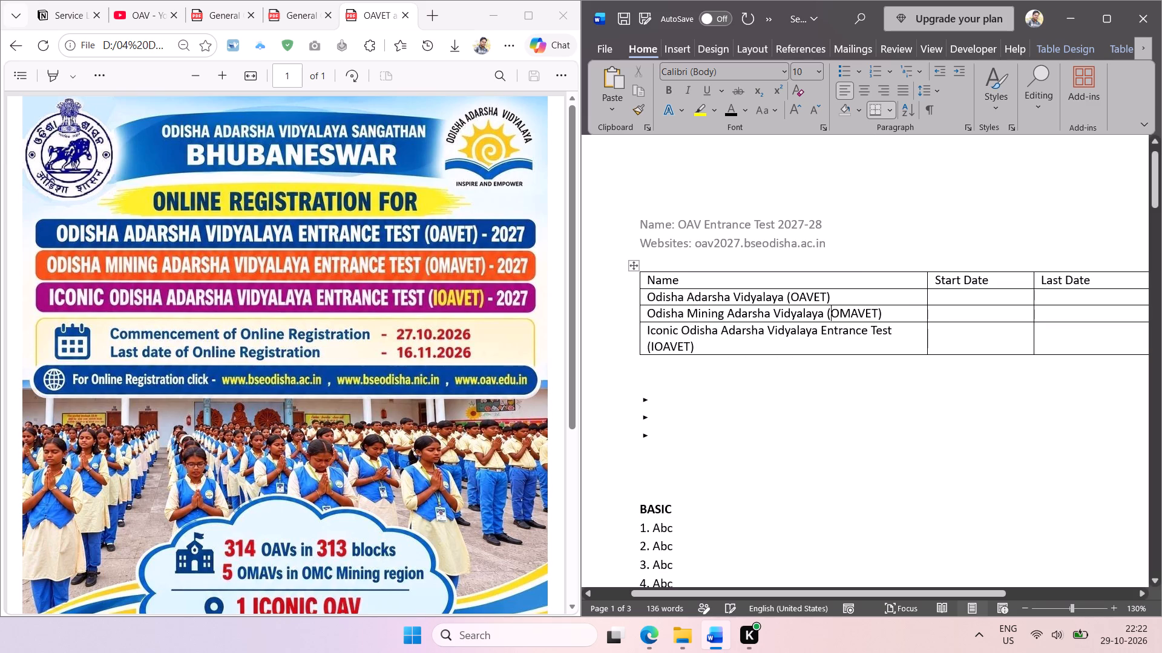
Delete the words Entrance Test from the IOAVET name in the table's last row.
left_click_drag(897, 333, 835, 336)
key("BackSpace")
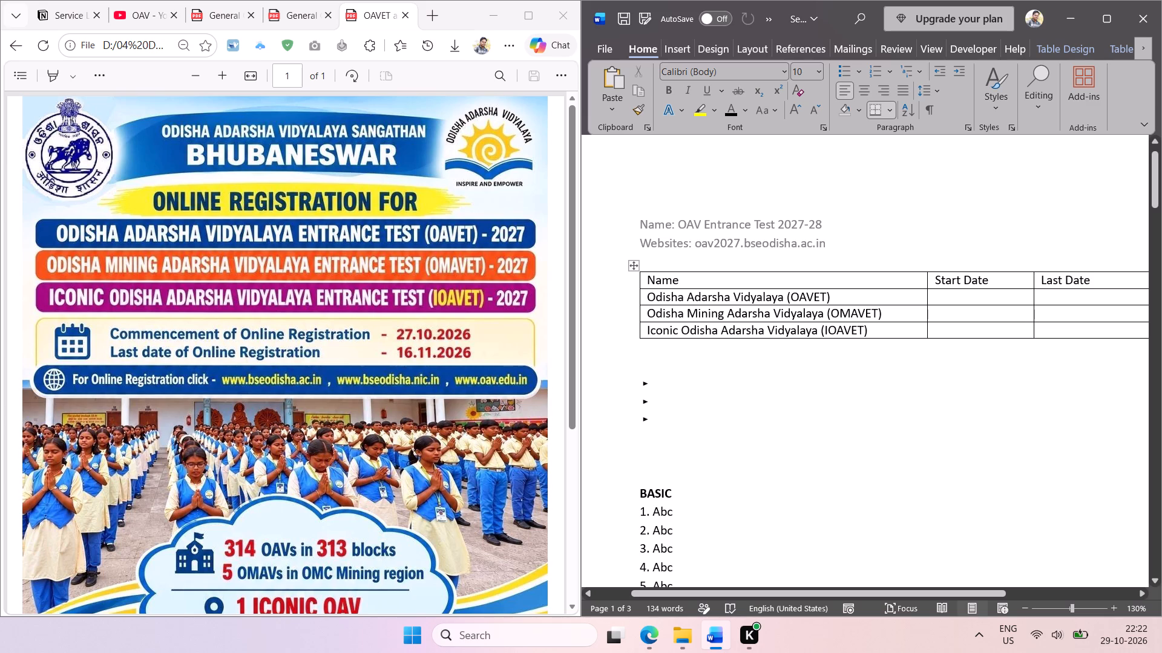
Narrow the Name column to fit closely around the longest test name.
left_click_drag(927, 279, 896, 281)
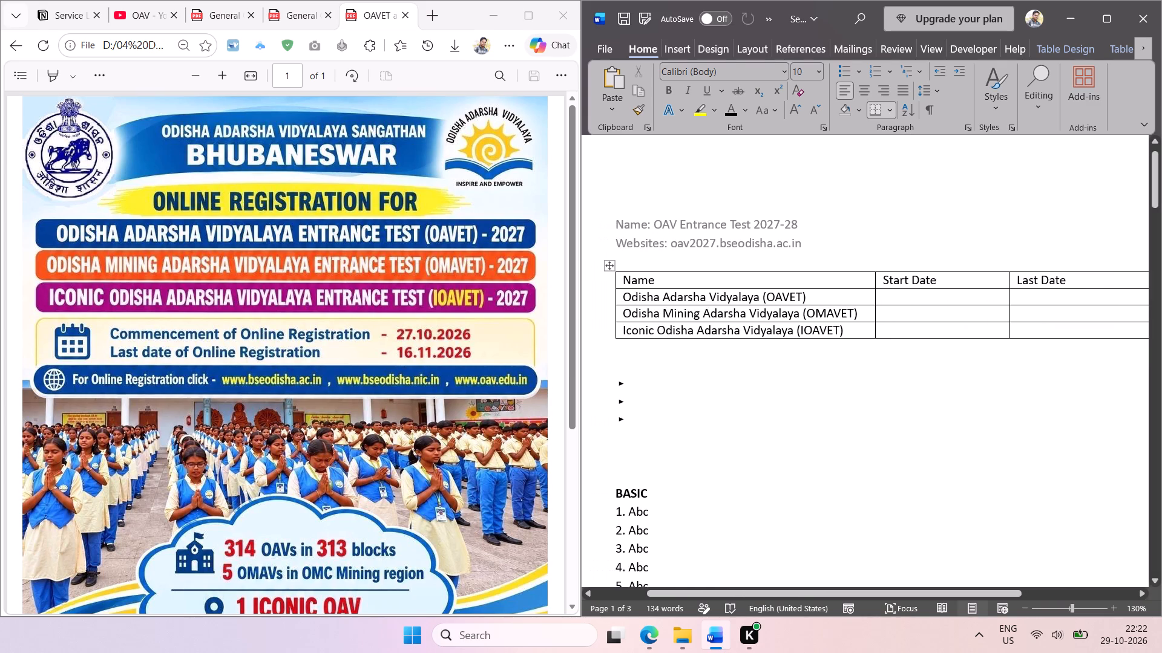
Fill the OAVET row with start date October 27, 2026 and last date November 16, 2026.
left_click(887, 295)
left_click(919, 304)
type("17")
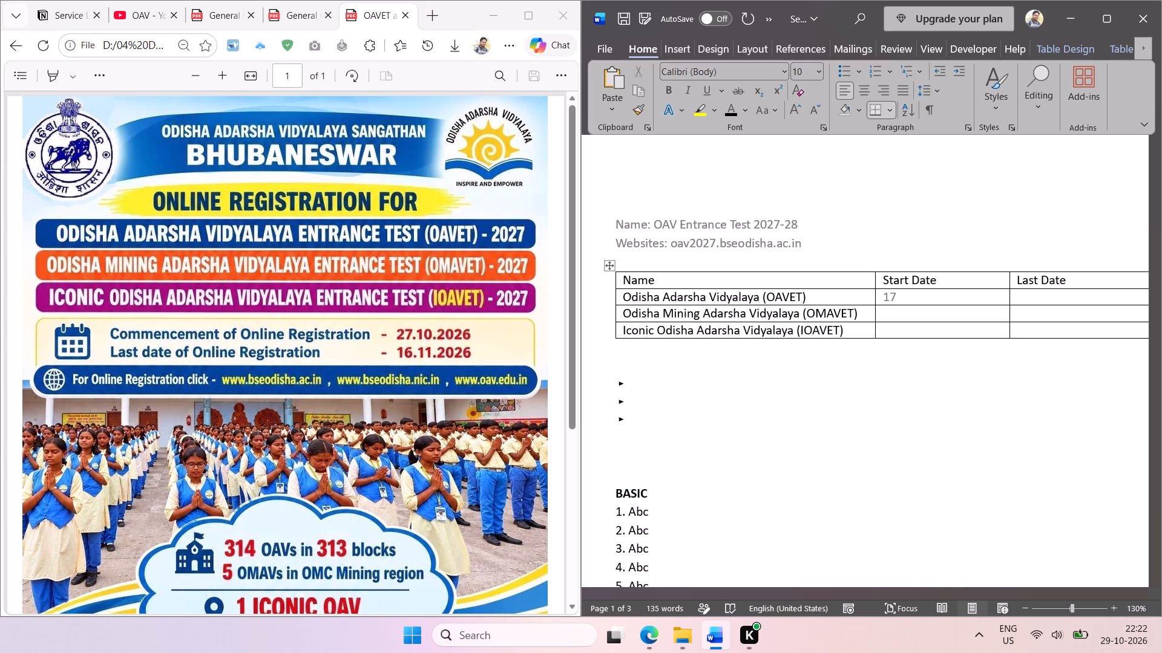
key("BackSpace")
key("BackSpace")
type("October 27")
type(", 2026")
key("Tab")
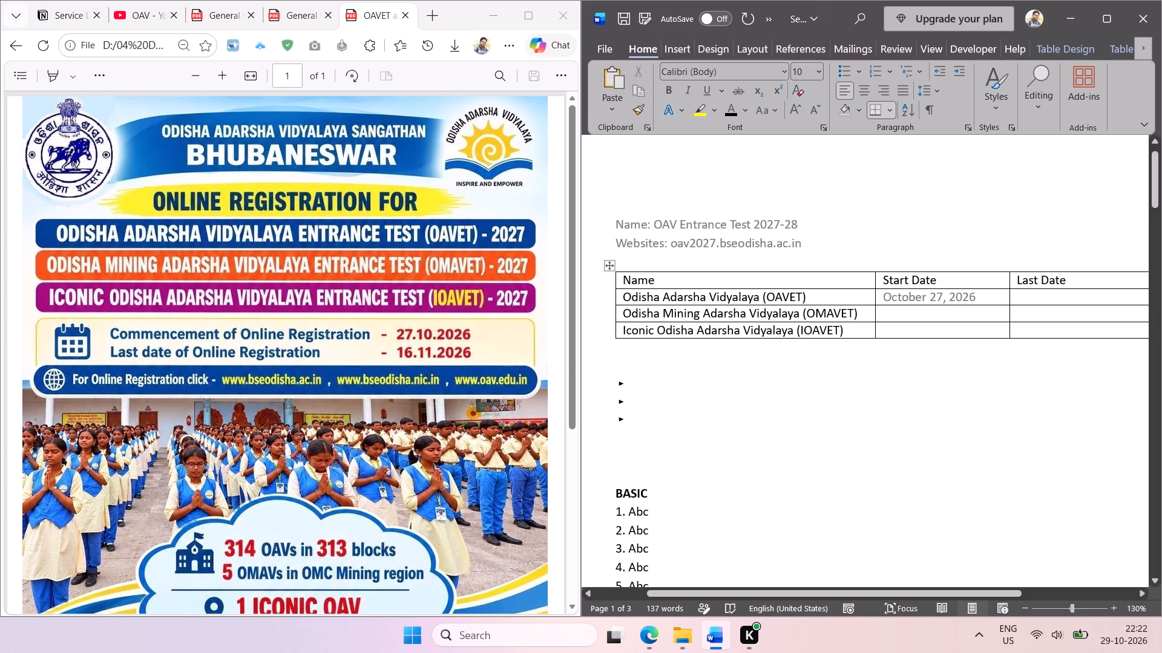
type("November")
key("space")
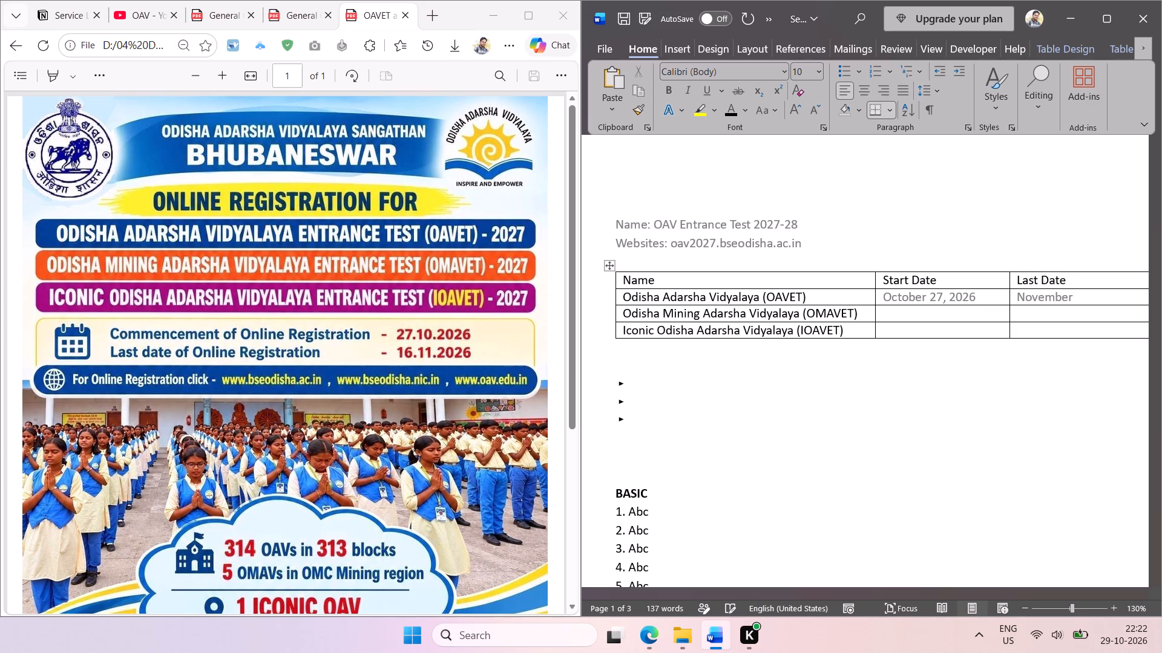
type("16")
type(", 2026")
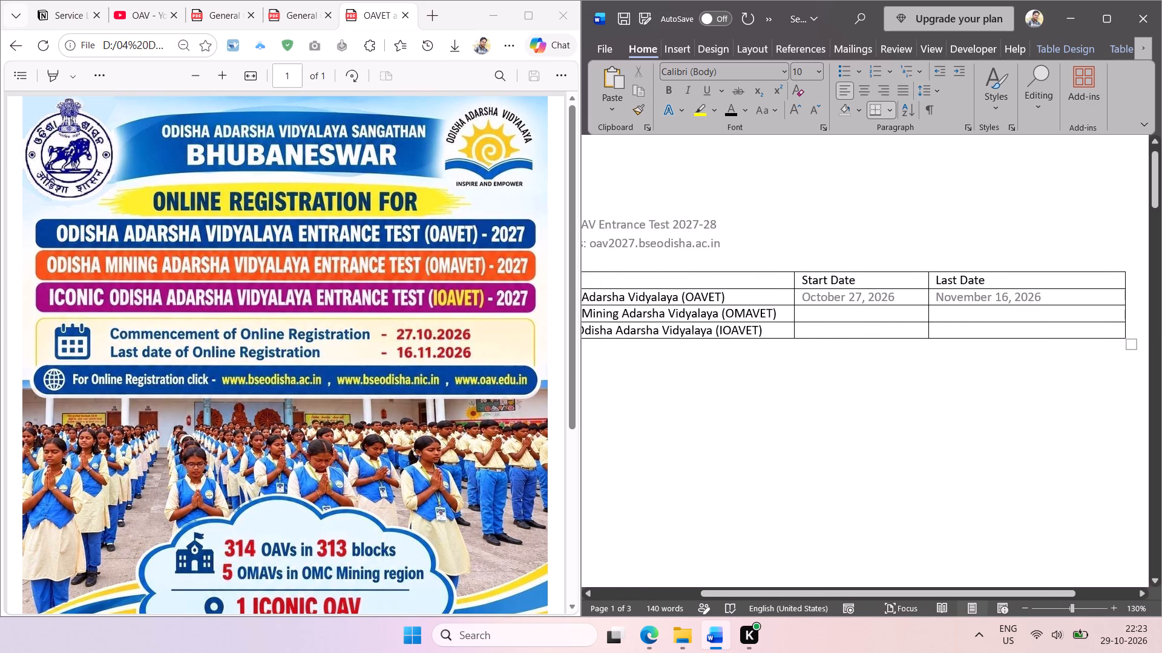
Set the font colour of the whole table to black.
scroll(635, 278, "right", 1)
left_click_drag(593, 279, 871, 307)
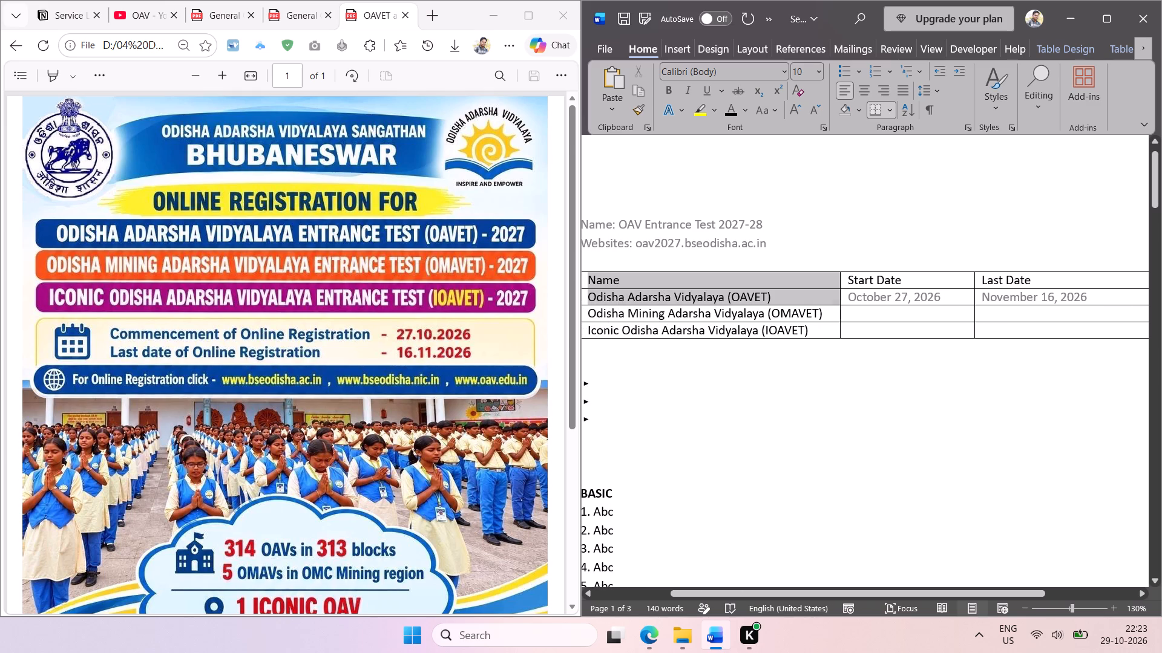
left_click_drag(871, 307, 1091, 332)
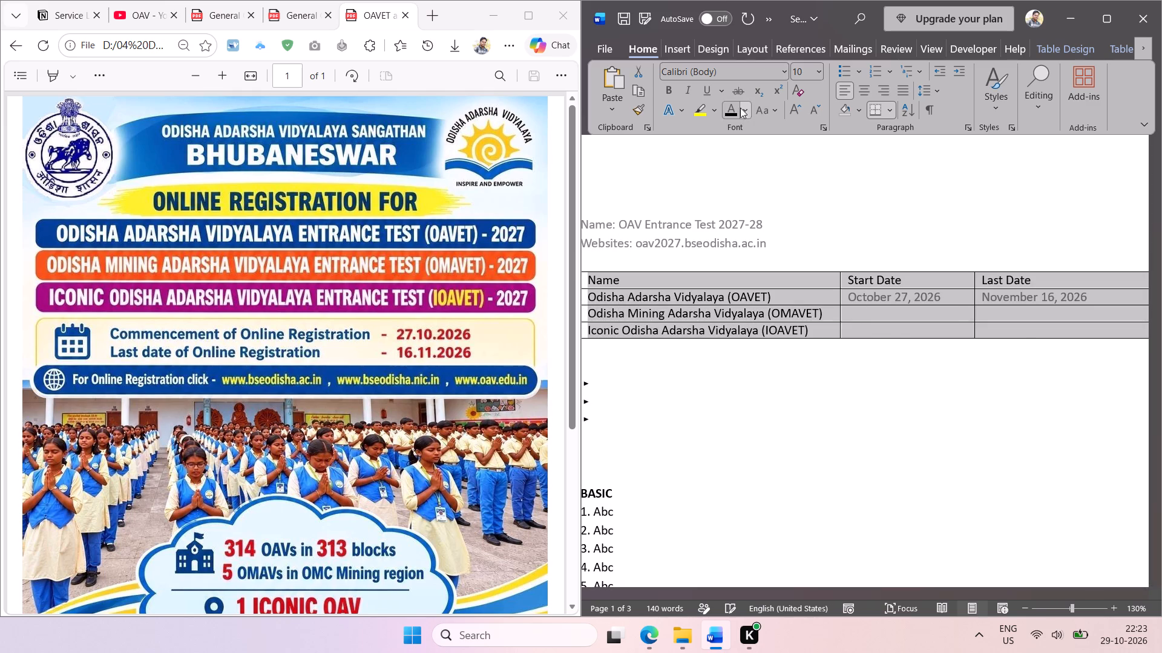
left_click(733, 108)
left_click(1037, 349)
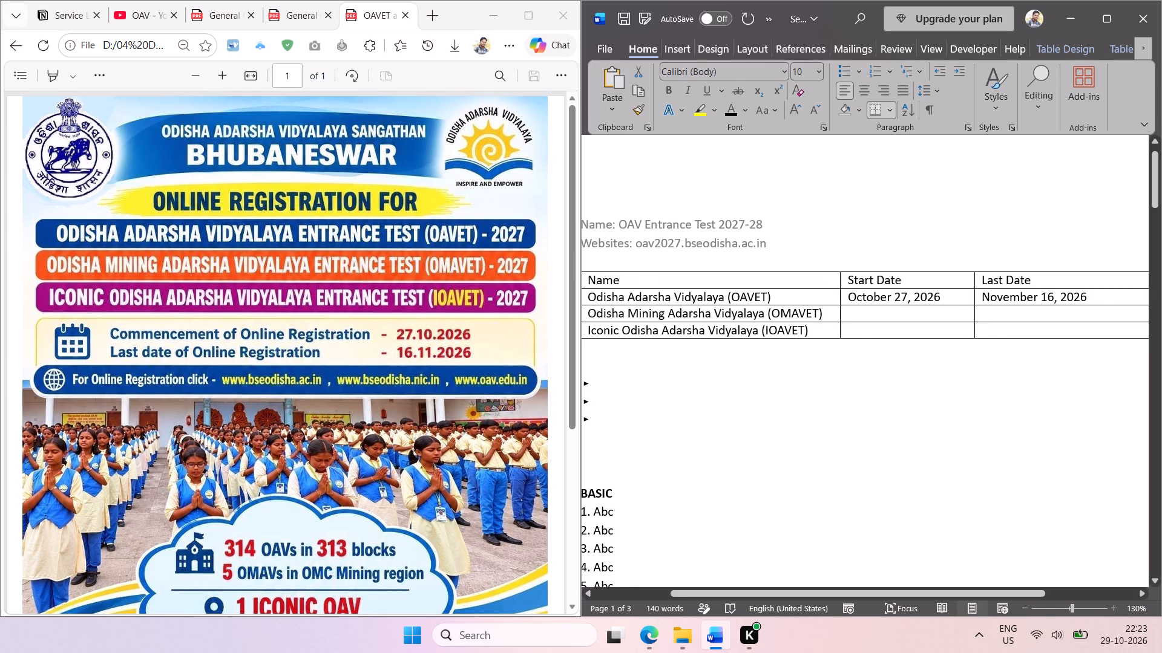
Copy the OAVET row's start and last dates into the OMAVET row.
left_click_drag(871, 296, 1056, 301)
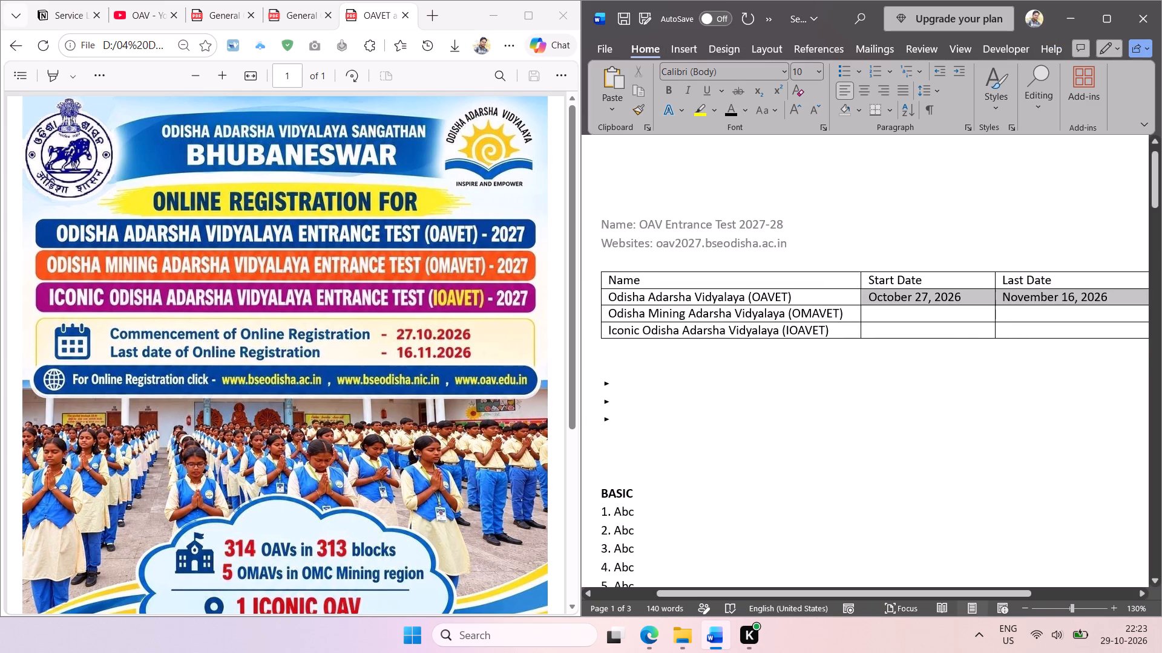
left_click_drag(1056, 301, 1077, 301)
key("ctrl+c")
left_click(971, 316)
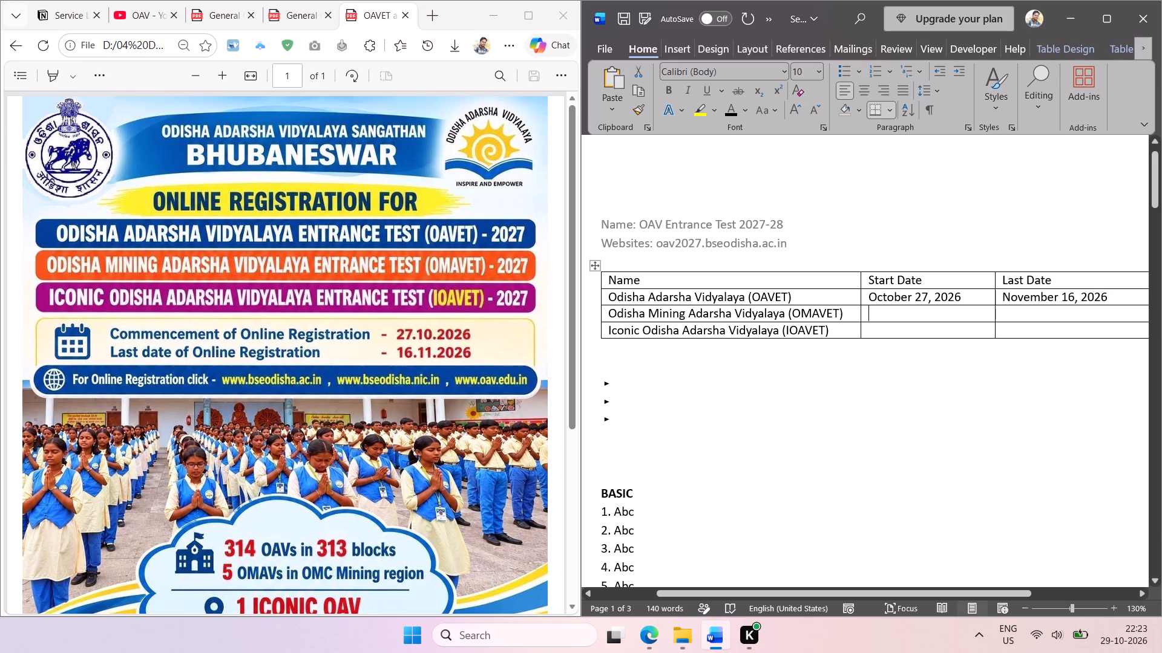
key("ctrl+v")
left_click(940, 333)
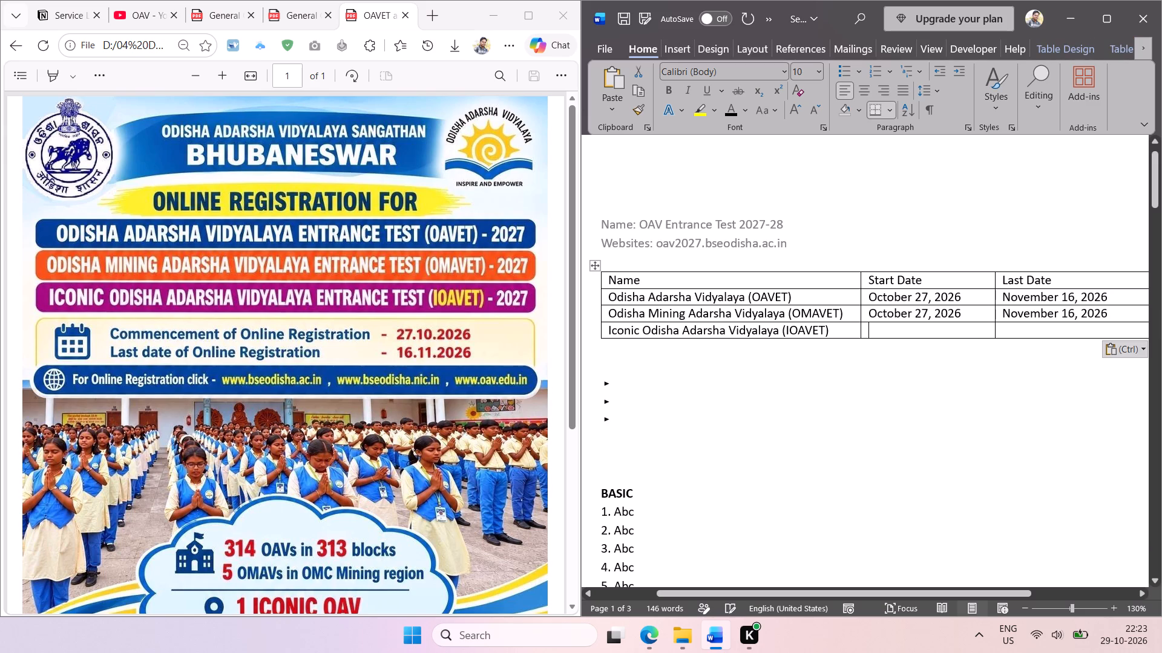
Replace the OAVET row's dates with 27.10.2026 as start date and 16.11.2026 as last date.
left_click(968, 297)
key("ctrl+a")
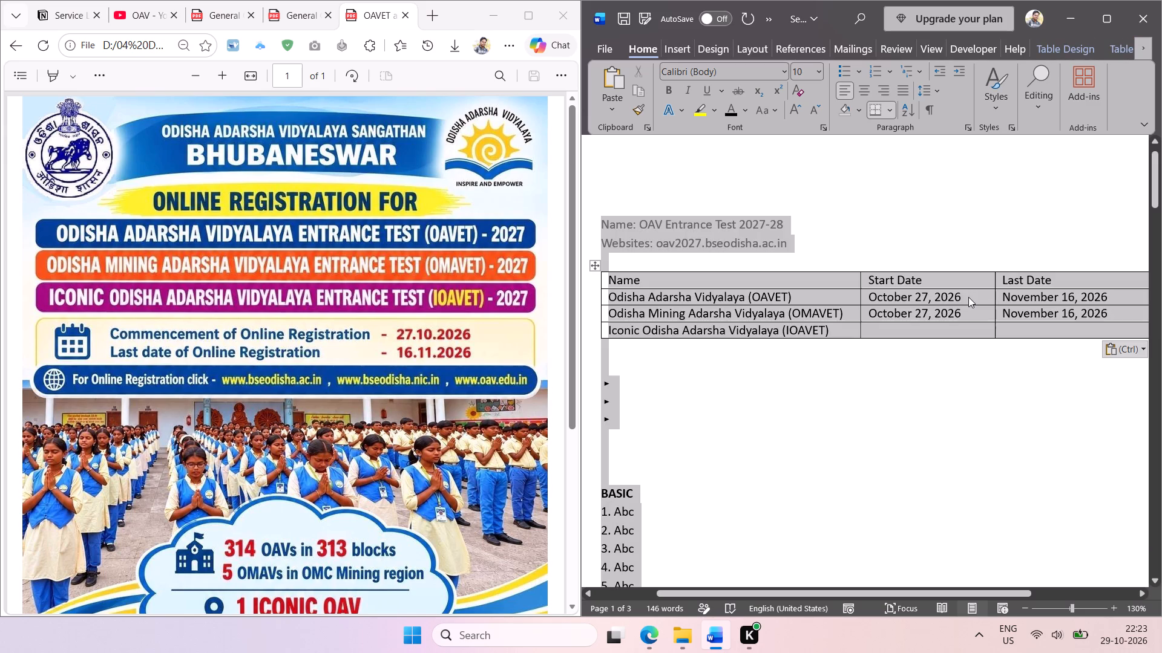
left_click(983, 305)
left_click(975, 300)
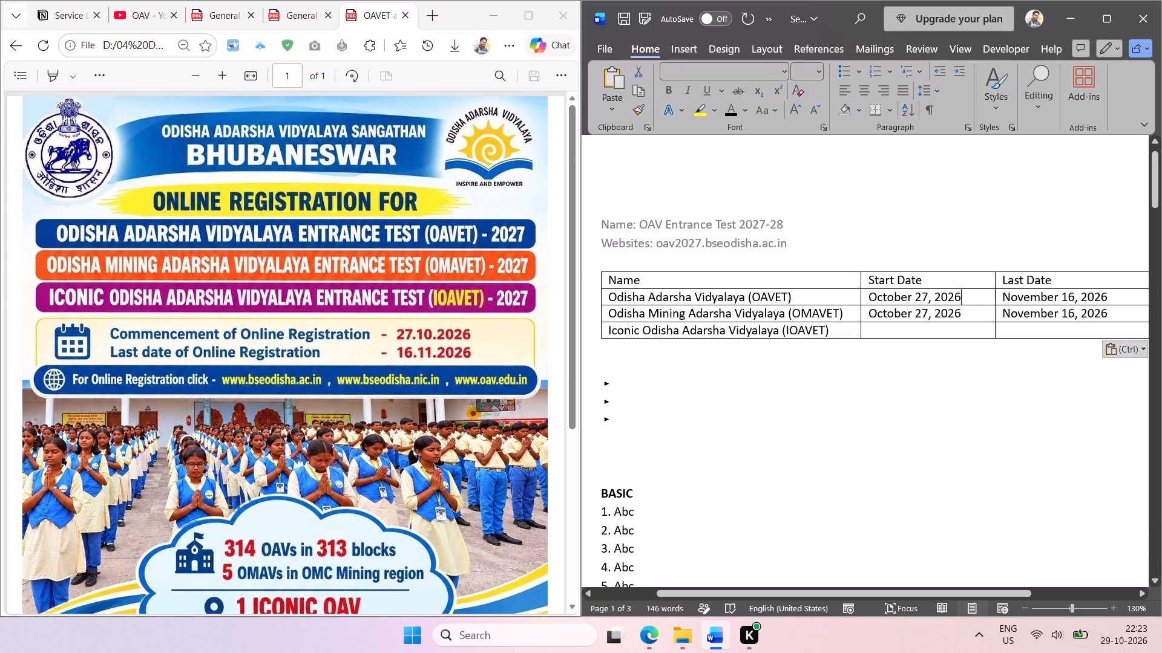
left_click_drag(967, 297, 880, 297)
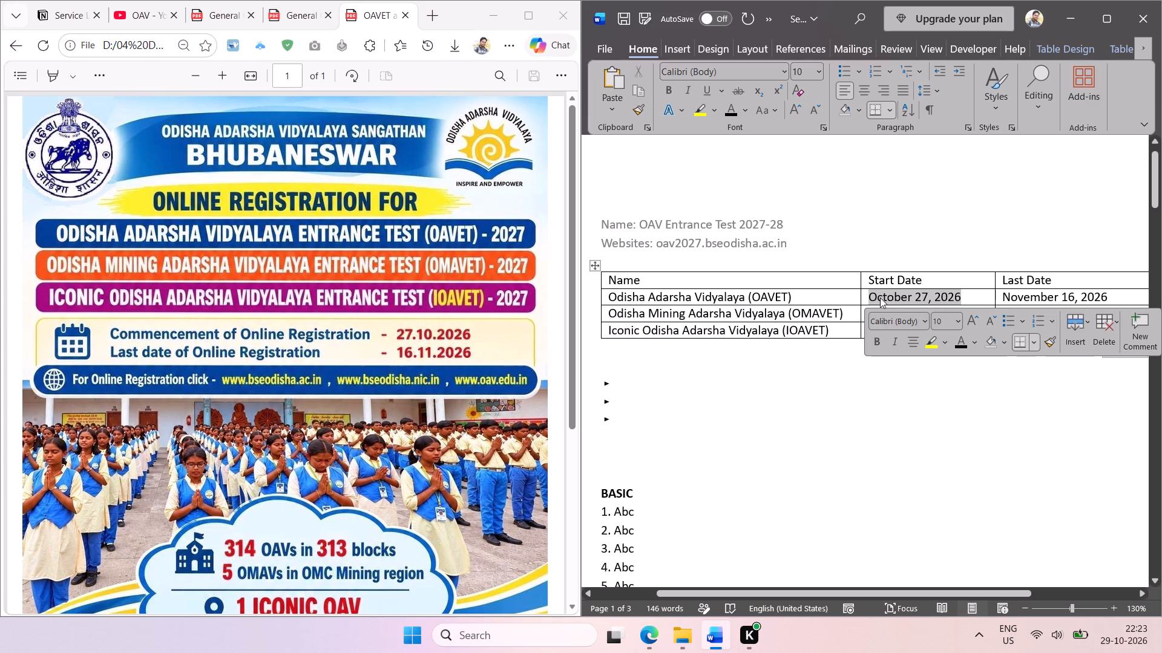
type("27.10.2026")
key("Tab")
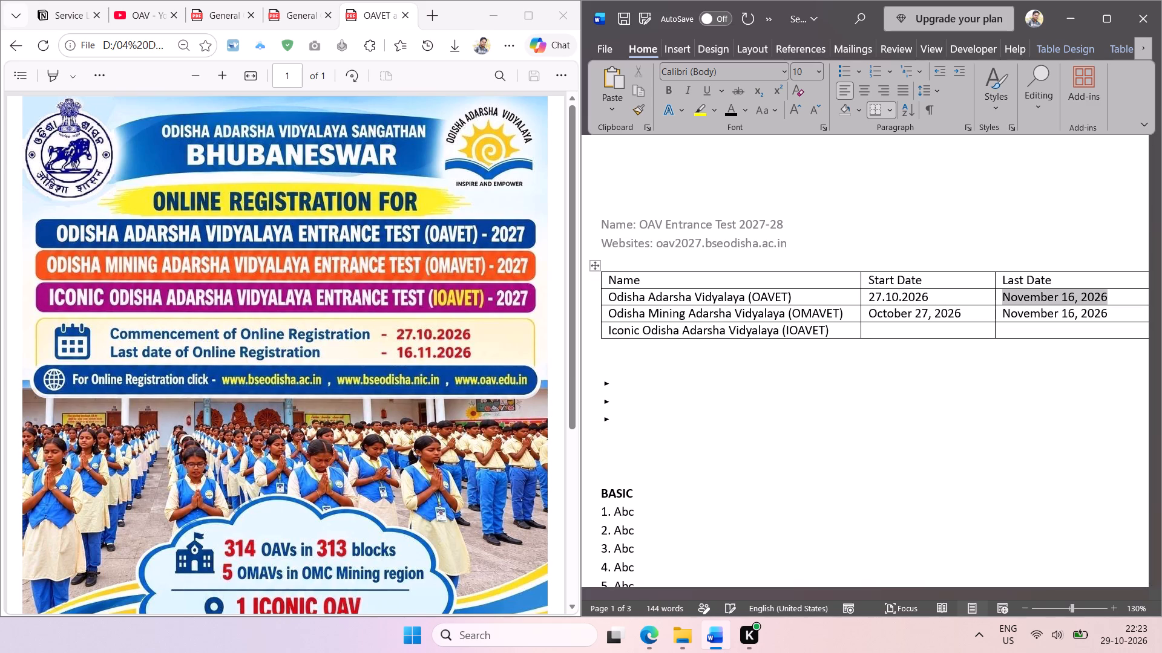
type("16.11.2026")
Copy the OAVET row's two dates into the OMAVET and IOAVET rows.
left_click_drag(1077, 296, 910, 295)
key("ctrl+c")
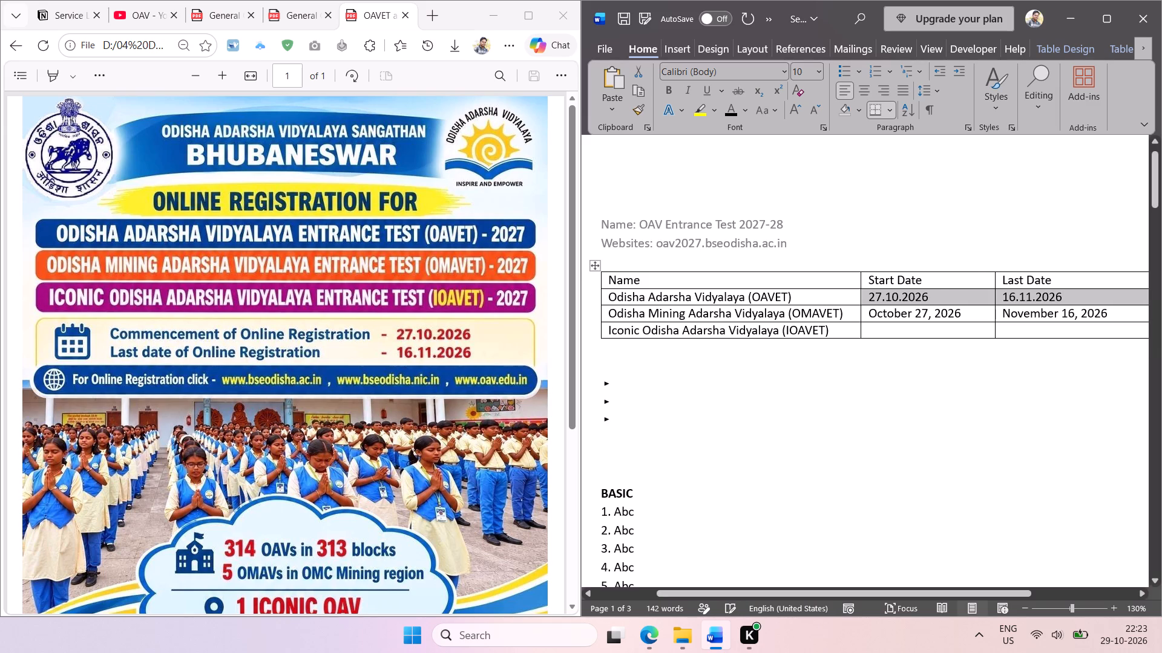
left_click_drag(1117, 319, 945, 319)
key("ctrl+v")
left_click(936, 327)
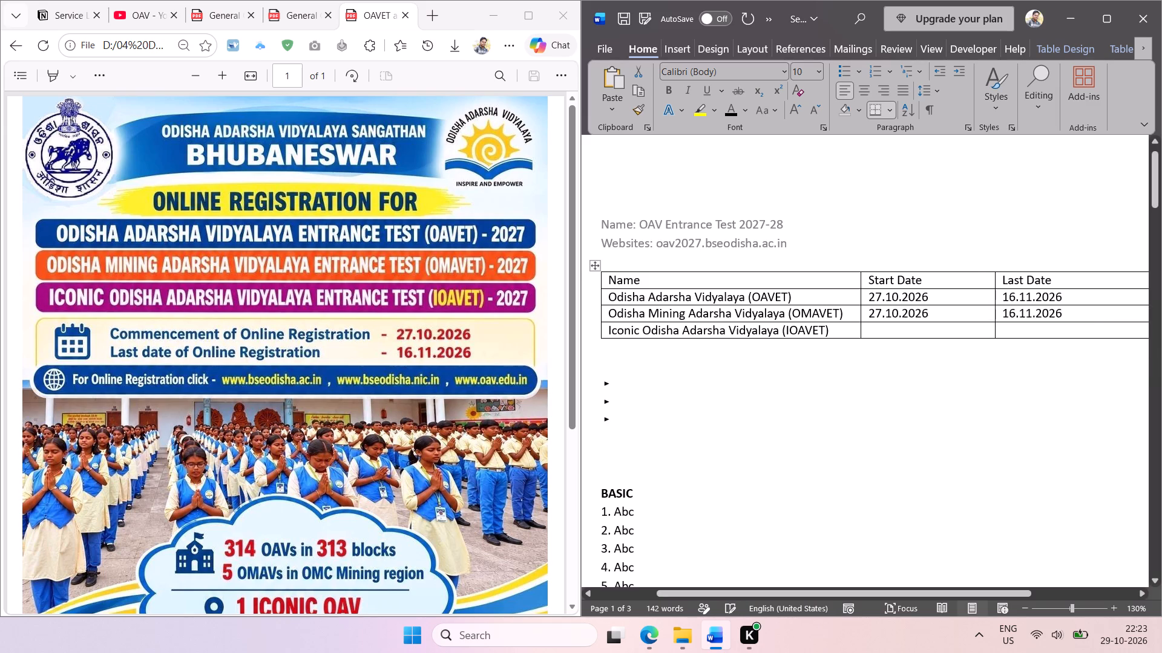
key("ctrl+v")
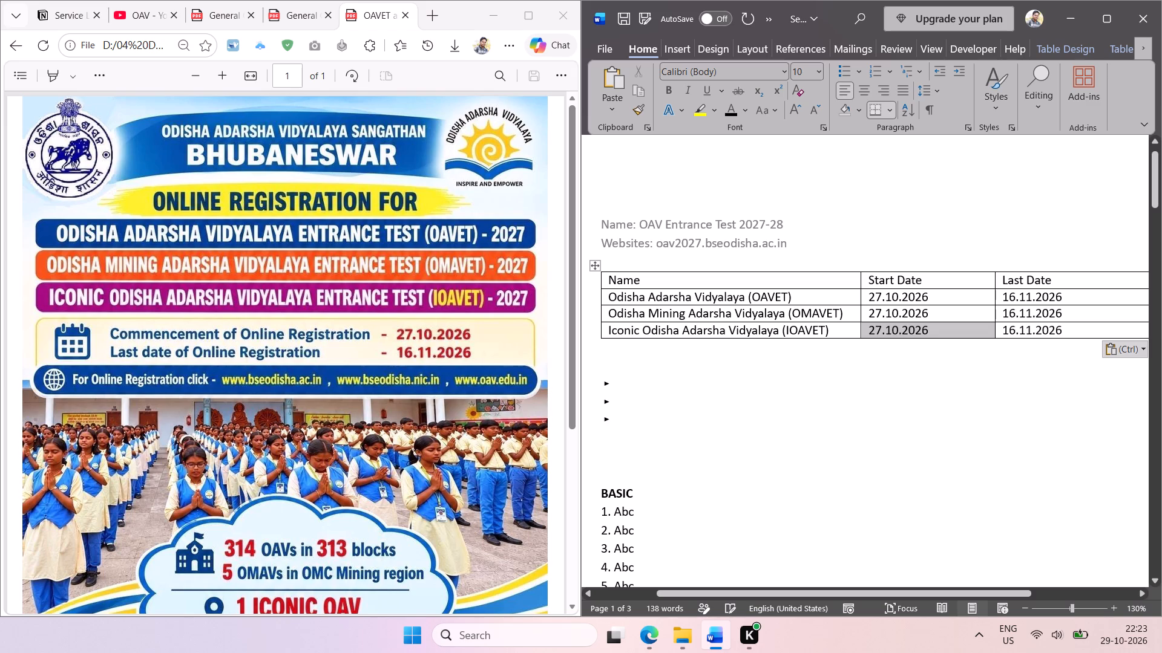
left_click(985, 391)
Narrow the Start Date and Last Date columns to fit closely around their dates.
left_click_drag(994, 280, 948, 282)
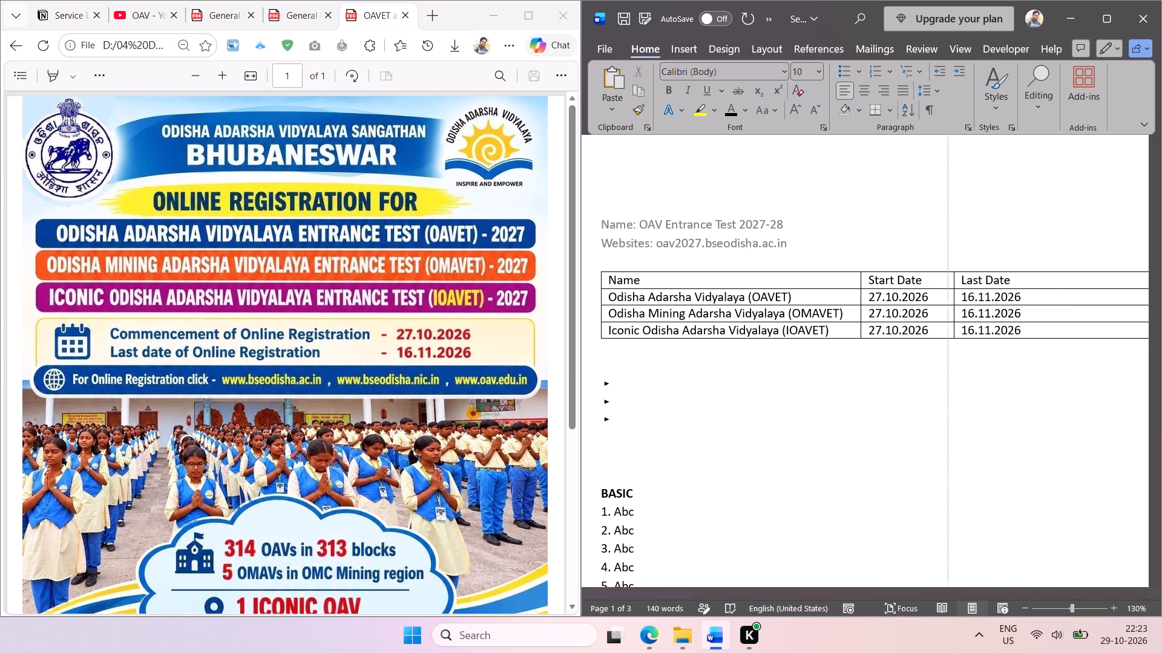
left_click_drag(948, 282, 944, 283)
scroll(1114, 303, "left", 2)
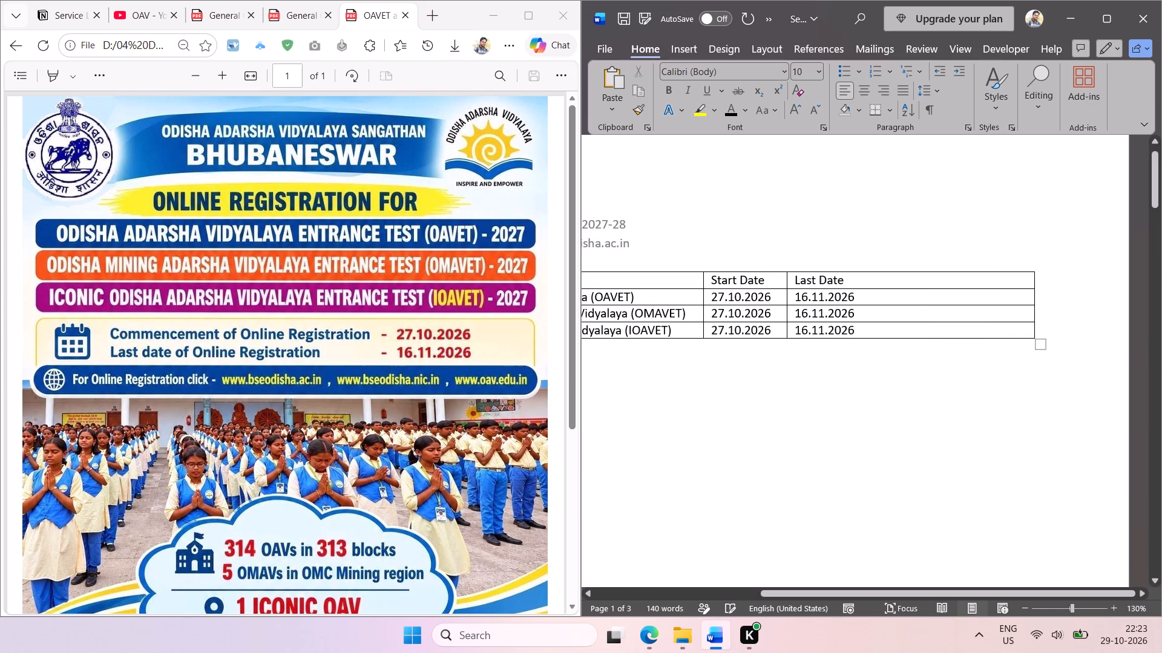
scroll(1049, 290, "left", 1)
left_click_drag(1032, 282, 872, 289)
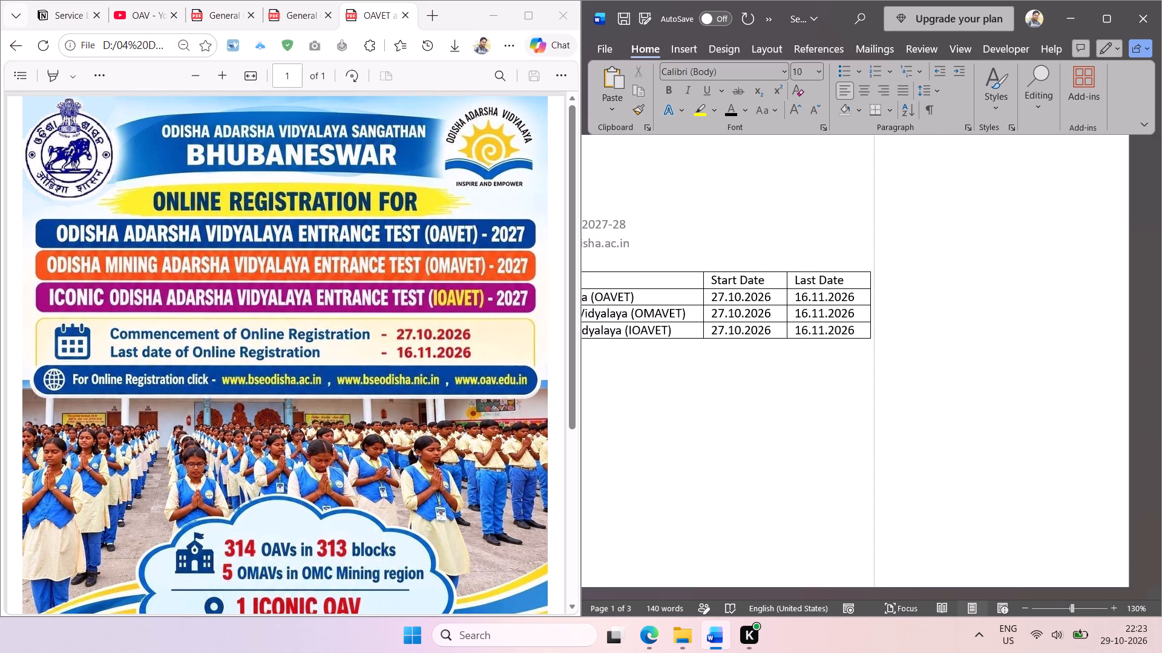
left_click_drag(872, 289, 867, 291)
scroll(868, 291, "right", 4)
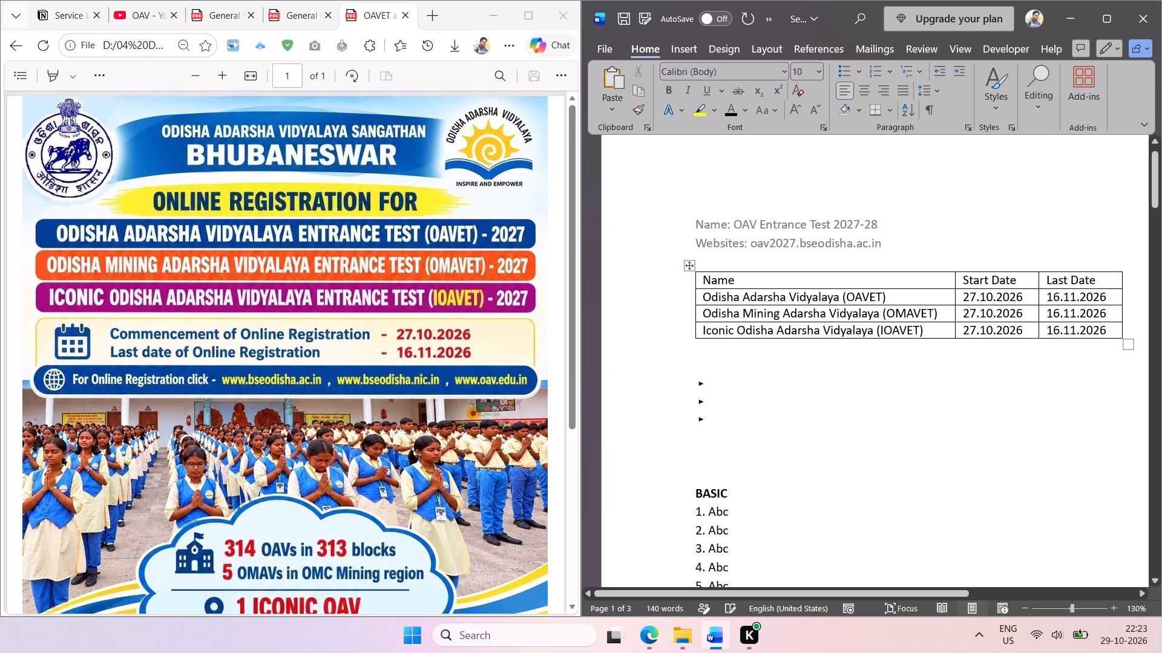
Delete the three empty bullets and the extra blank lines between the table and the BASIC heading.
left_click_drag(680, 385, 725, 427)
key("BackSpace")
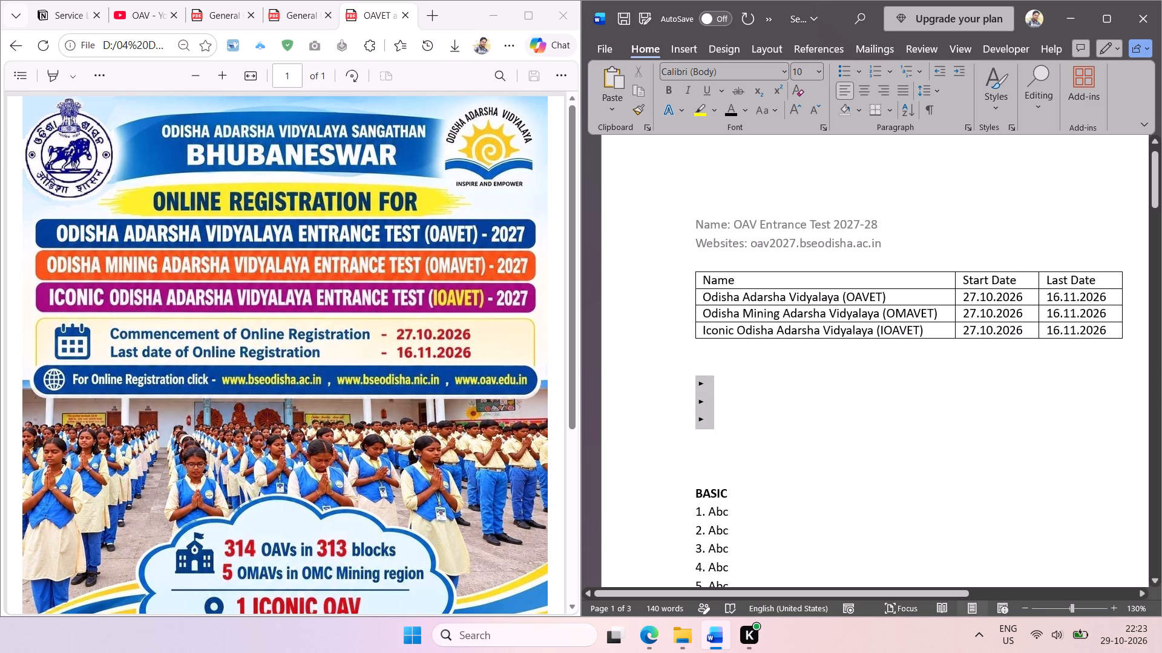
key("BackSpace")
left_click(700, 375)
key("BackSpace")
left_click(706, 373)
key("BackSpace")
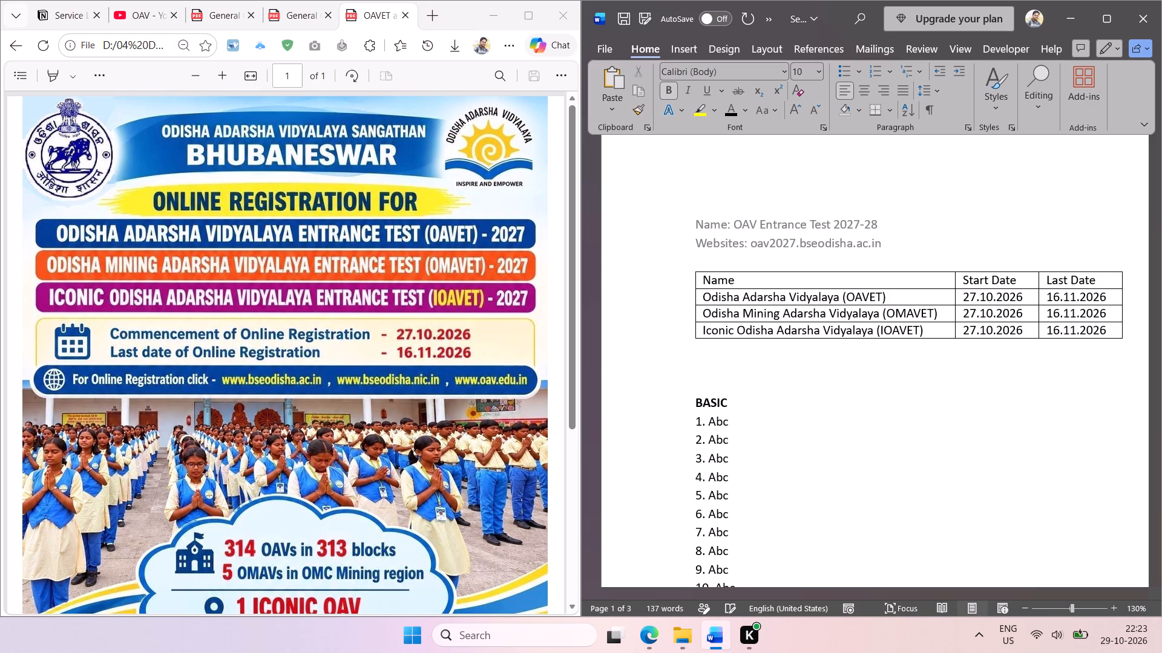
Make the table's header row (Name, Start Date, Last Date) bold.
scroll(792, 271, "up", 1)
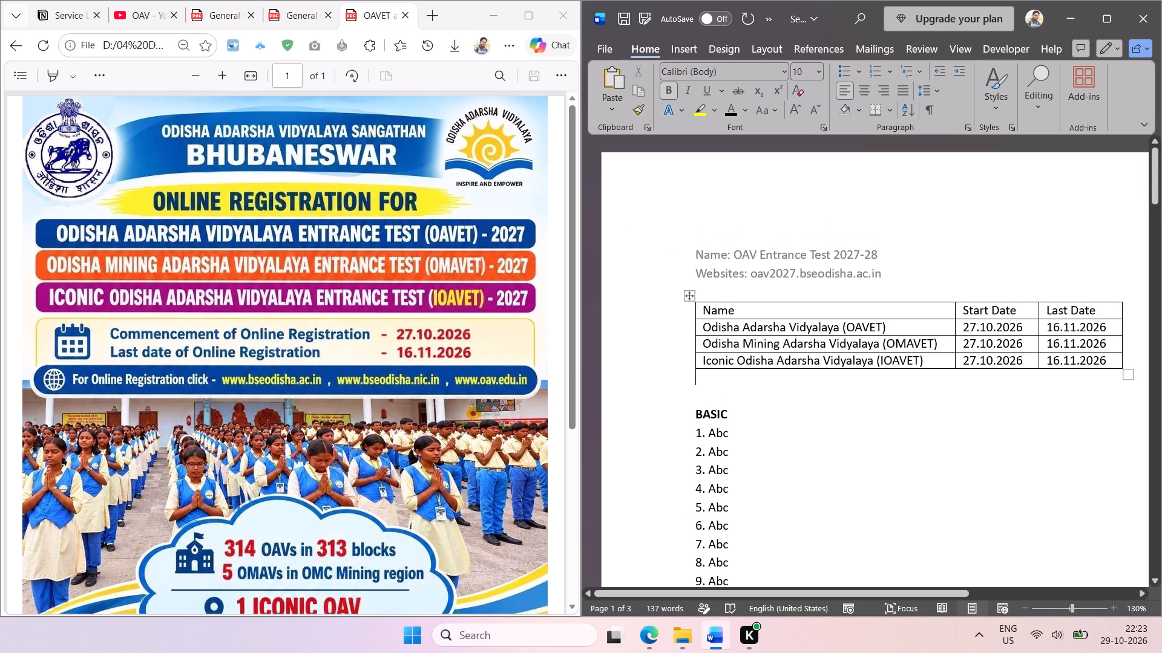
scroll(826, 326, "up", 1, "ctrl")
left_click_drag(1134, 303, 1072, 307)
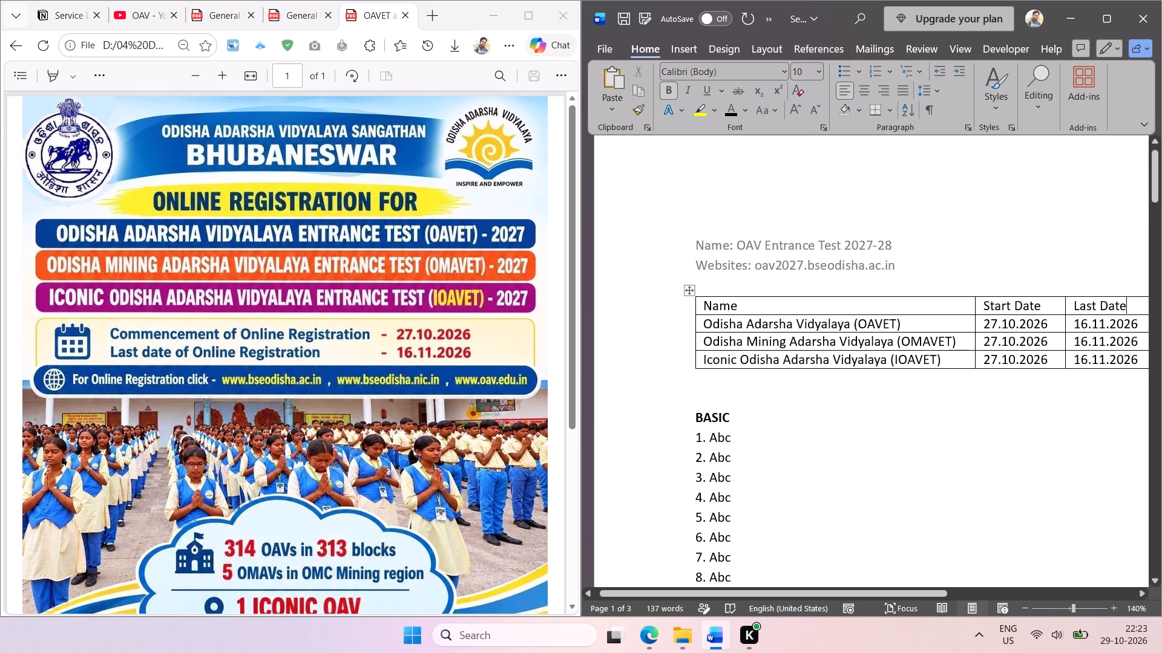
left_click_drag(1072, 307, 849, 313)
key("ctrl+b")
left_click(847, 445)
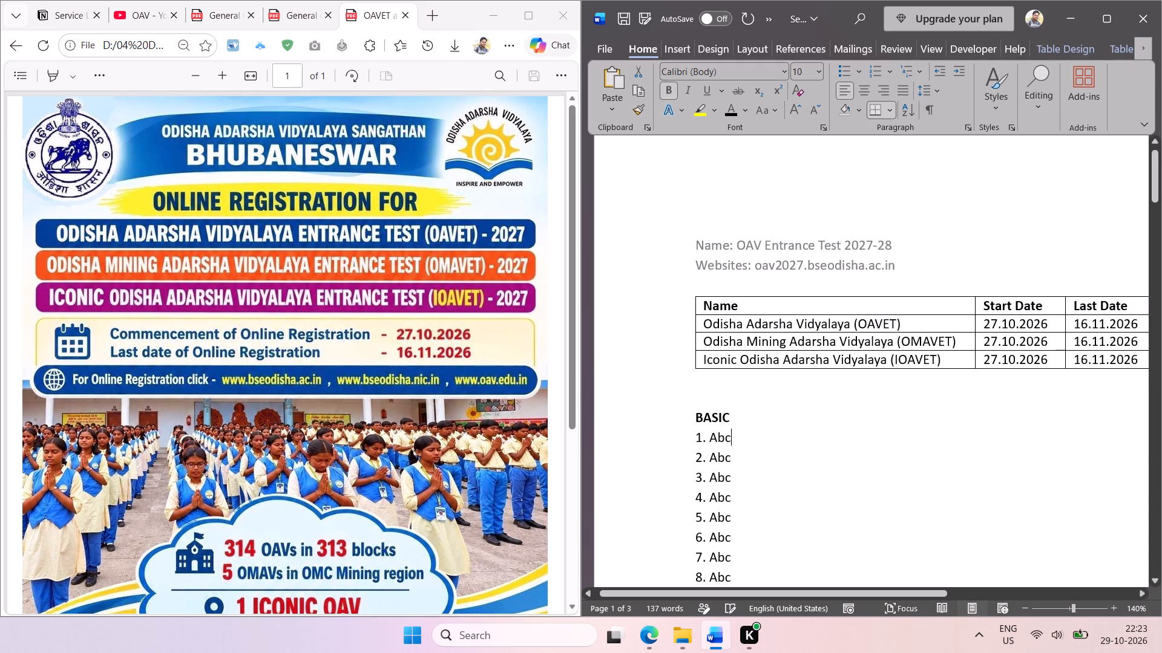
Save the document and return to the registration poster in the browser.
key("ctrl+s")
left_click(415, 311)
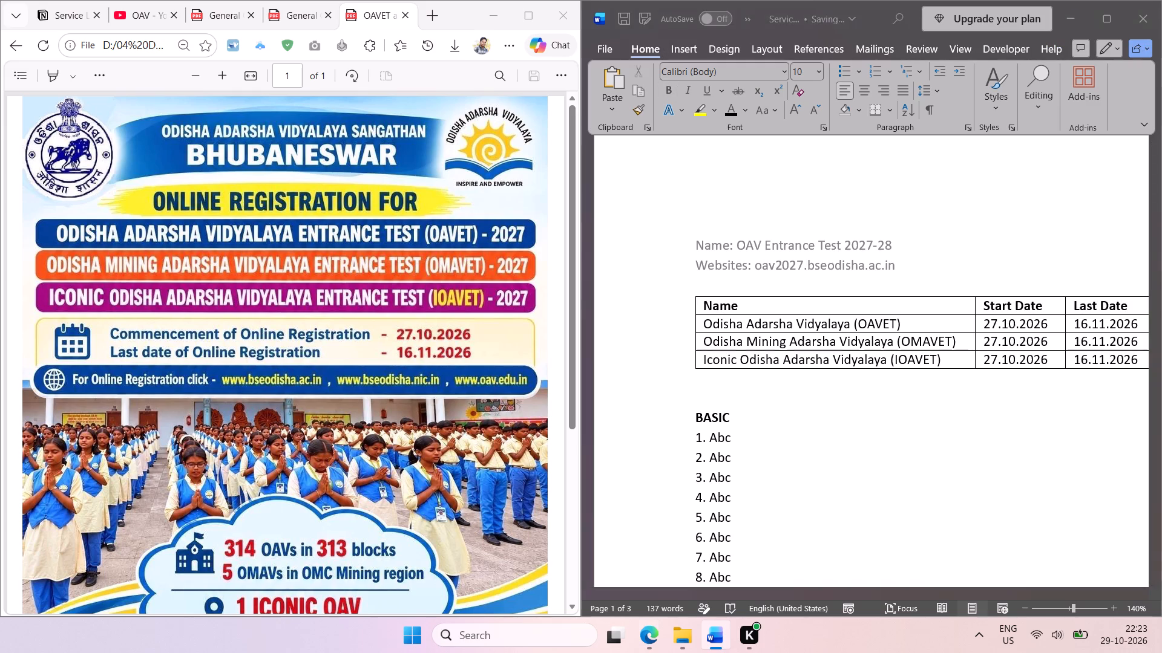
Review the rest of the registration poster, down to the facilities and contact details, and close it.
scroll(424, 351, "down", 3)
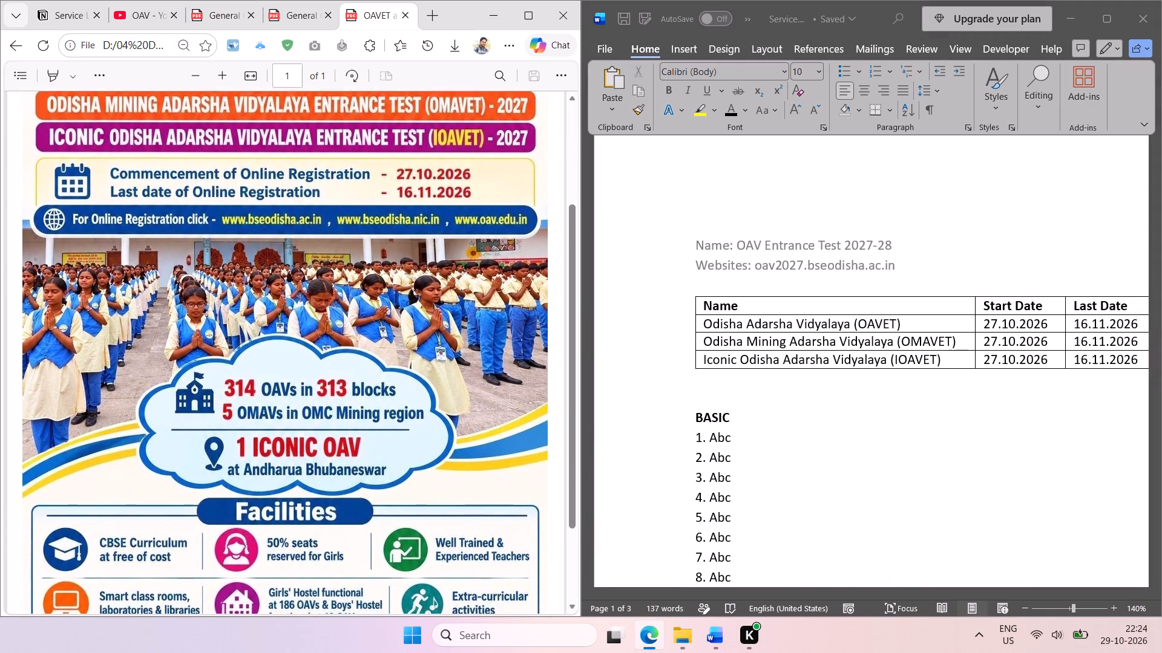
scroll(424, 351, "down", 2)
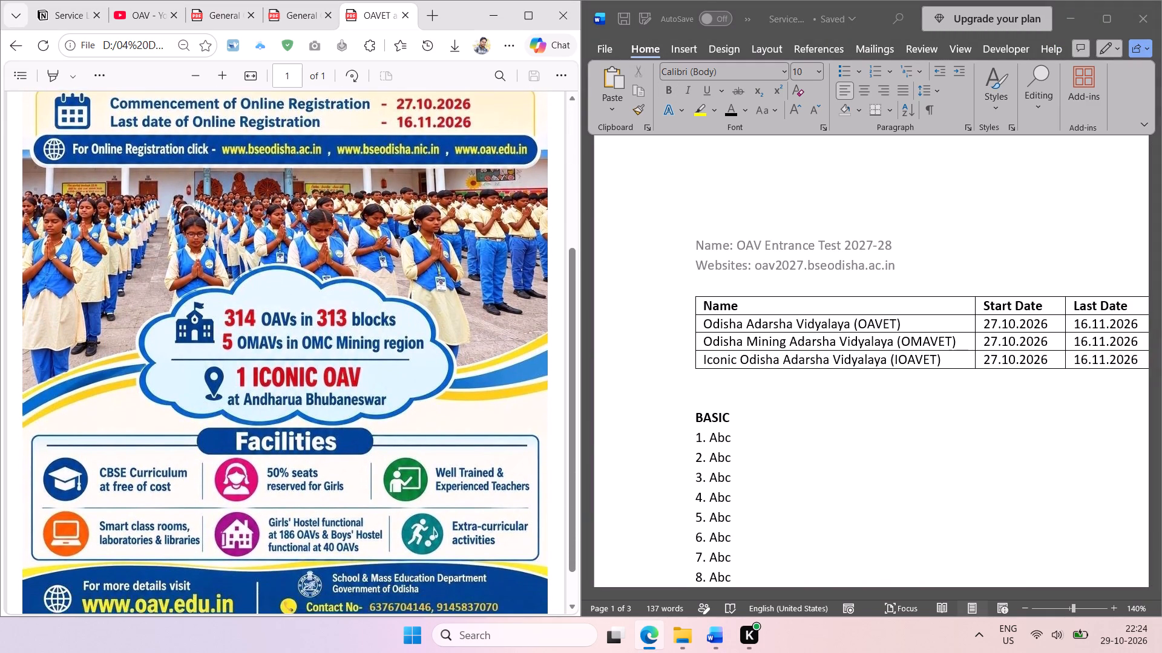
scroll(424, 351, "down", 1)
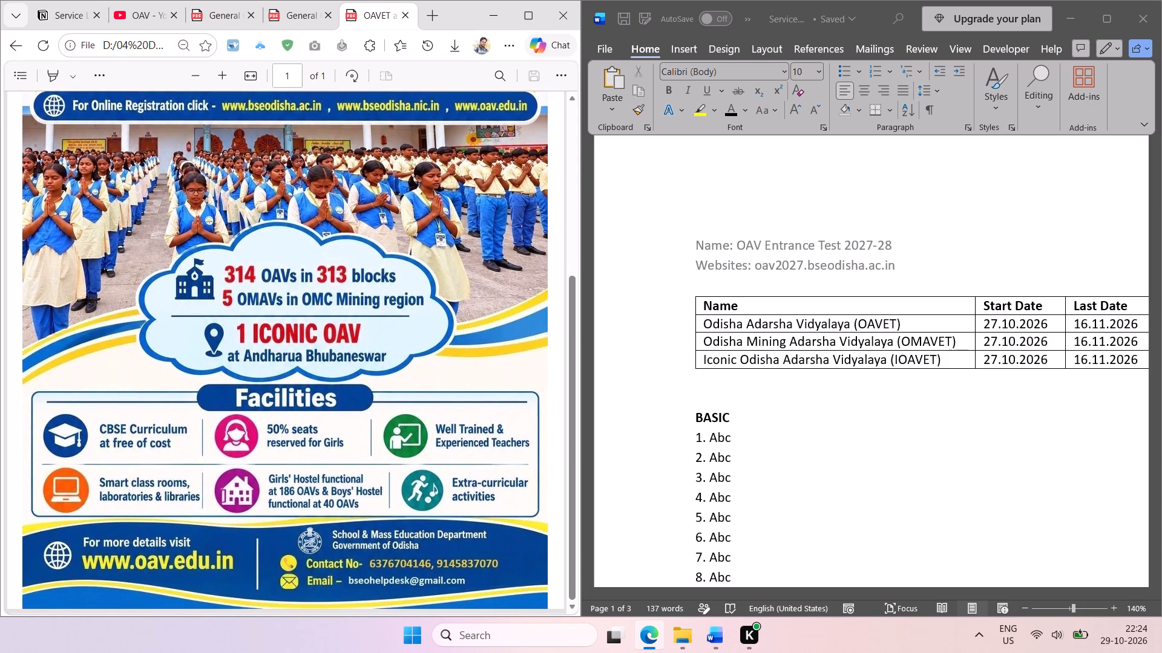
scroll(424, 351, "down", 2)
scroll(424, 351, "up", 4)
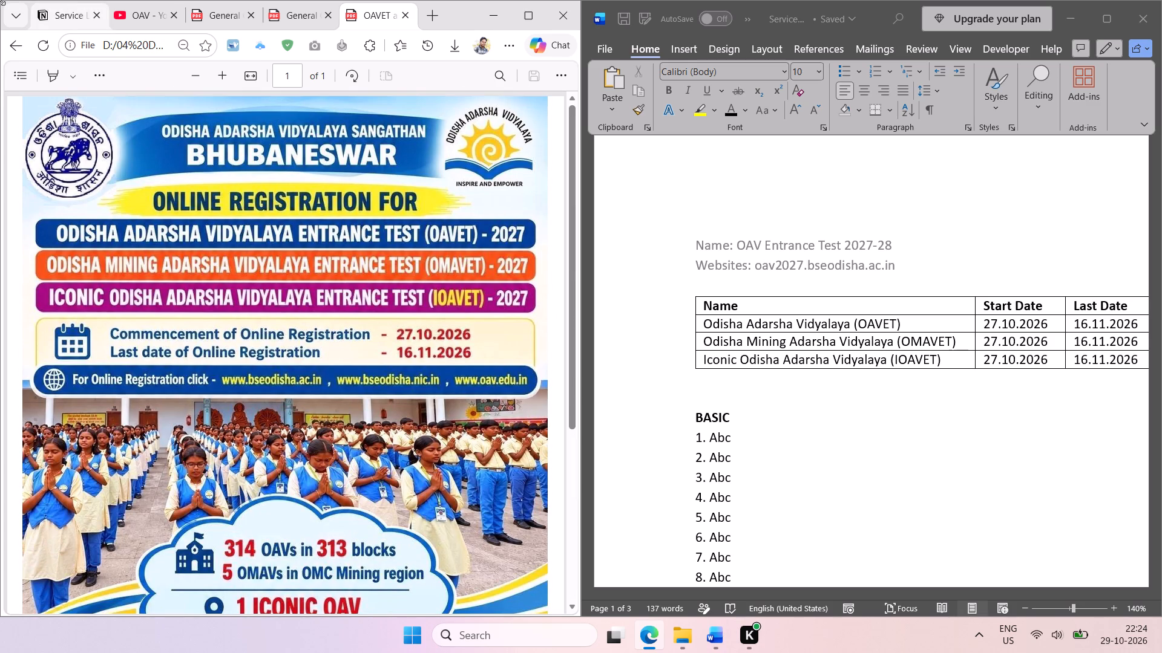
left_click(406, 14)
Read the Odia admission guidelines PDF from the cover through the eligibility and application criteria to the reservation section.
left_click(274, 14)
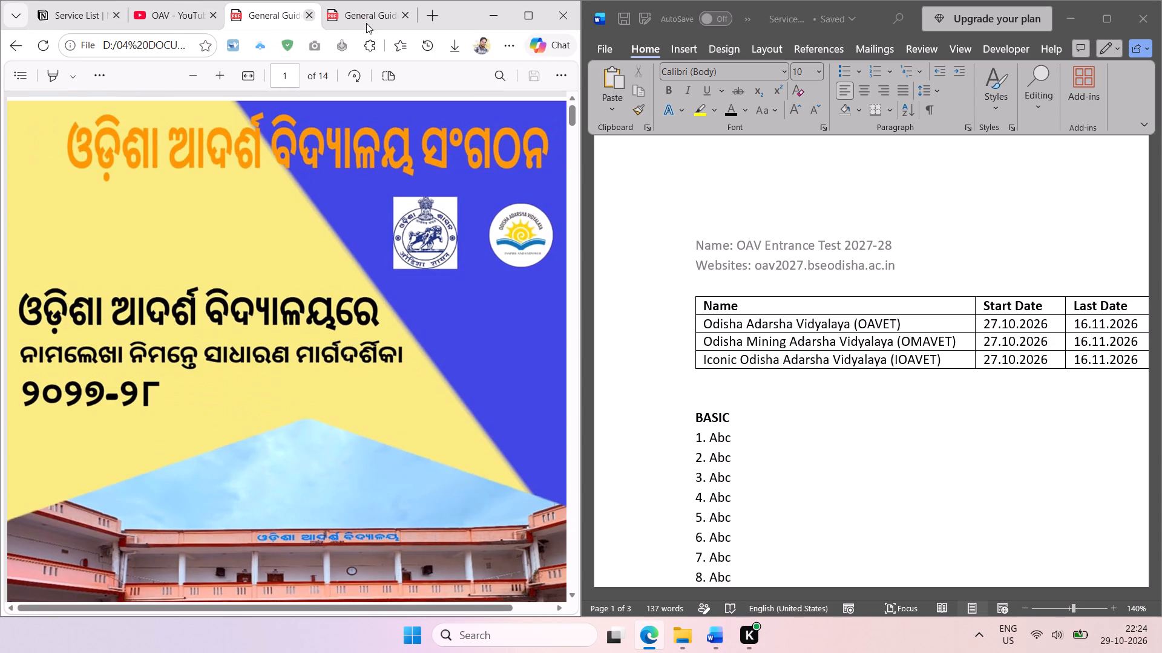
scroll(379, 336, "down", 6)
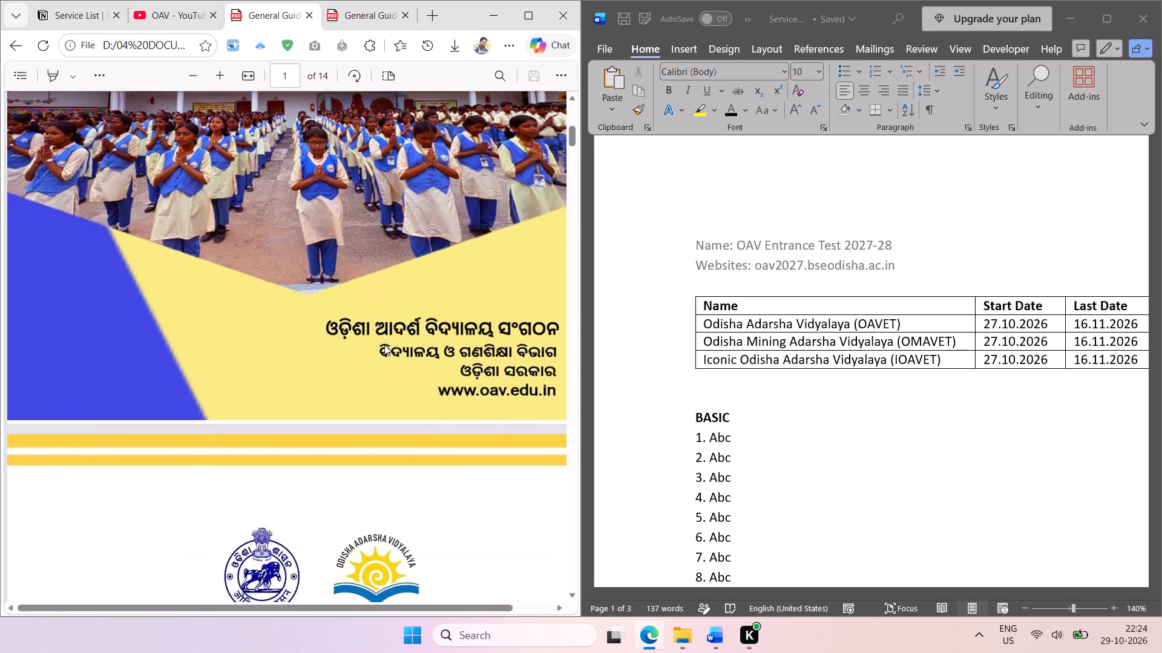
scroll(384, 343, "down", 8)
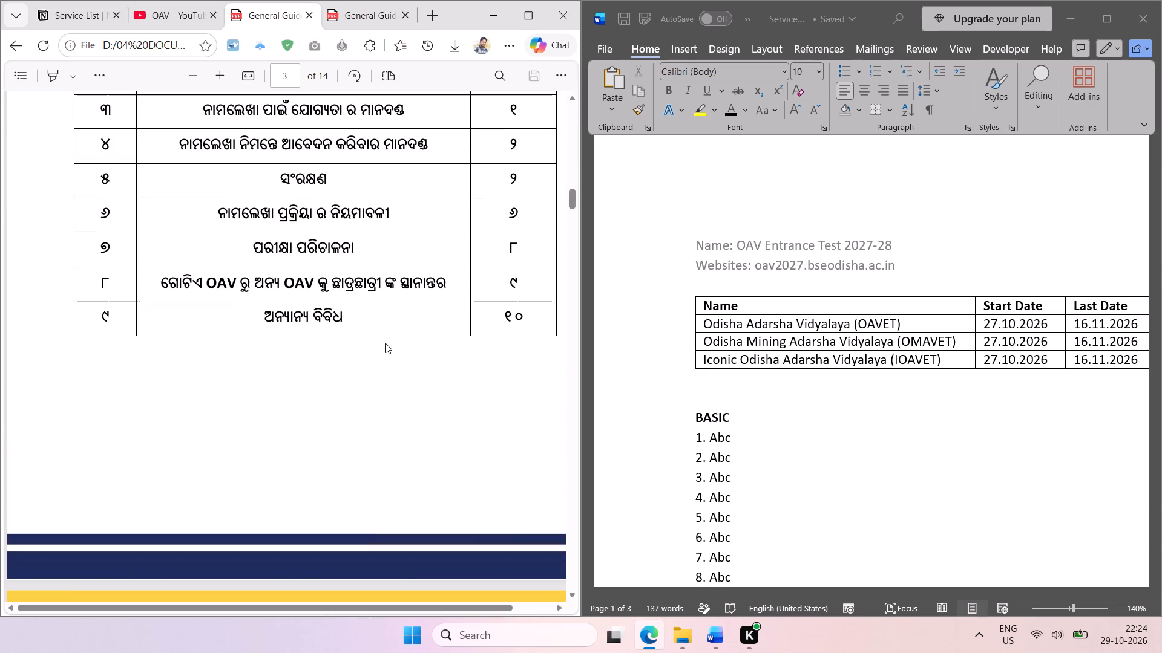
scroll(385, 343, "down", 6)
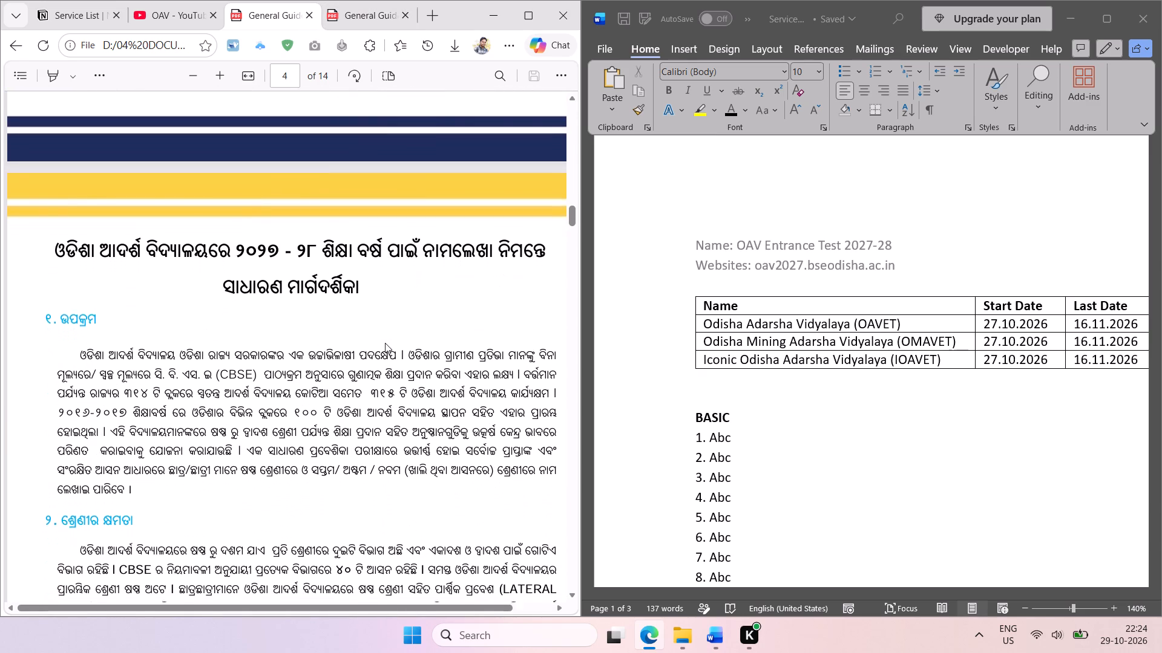
scroll(385, 343, "down", 2)
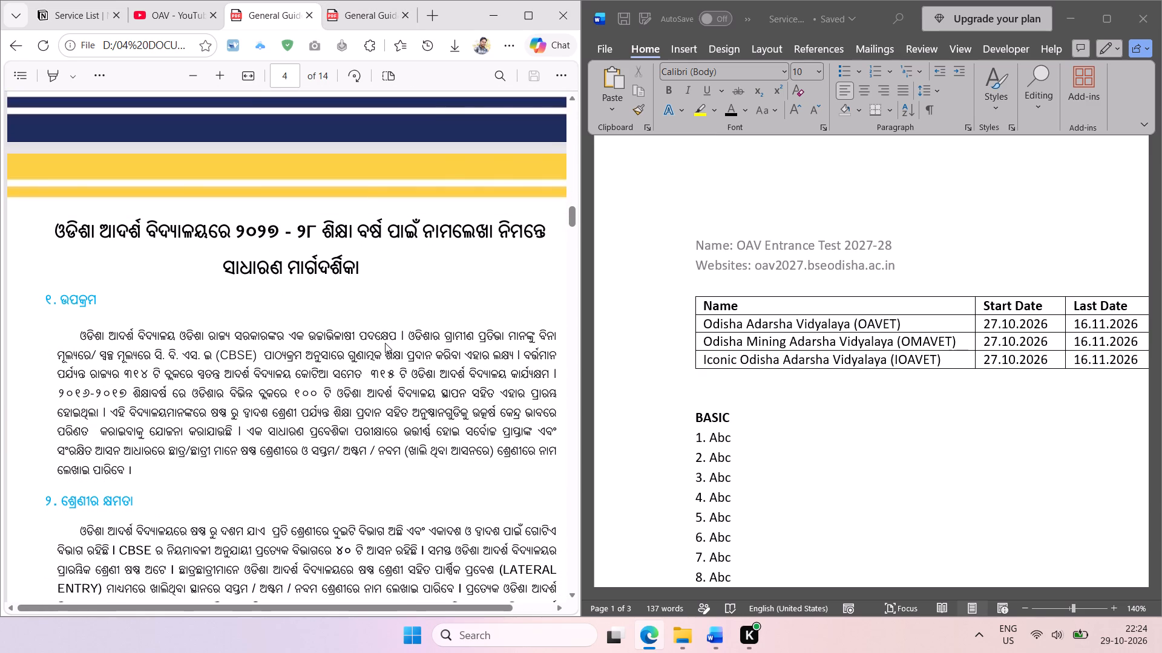
scroll(385, 343, "down", 1)
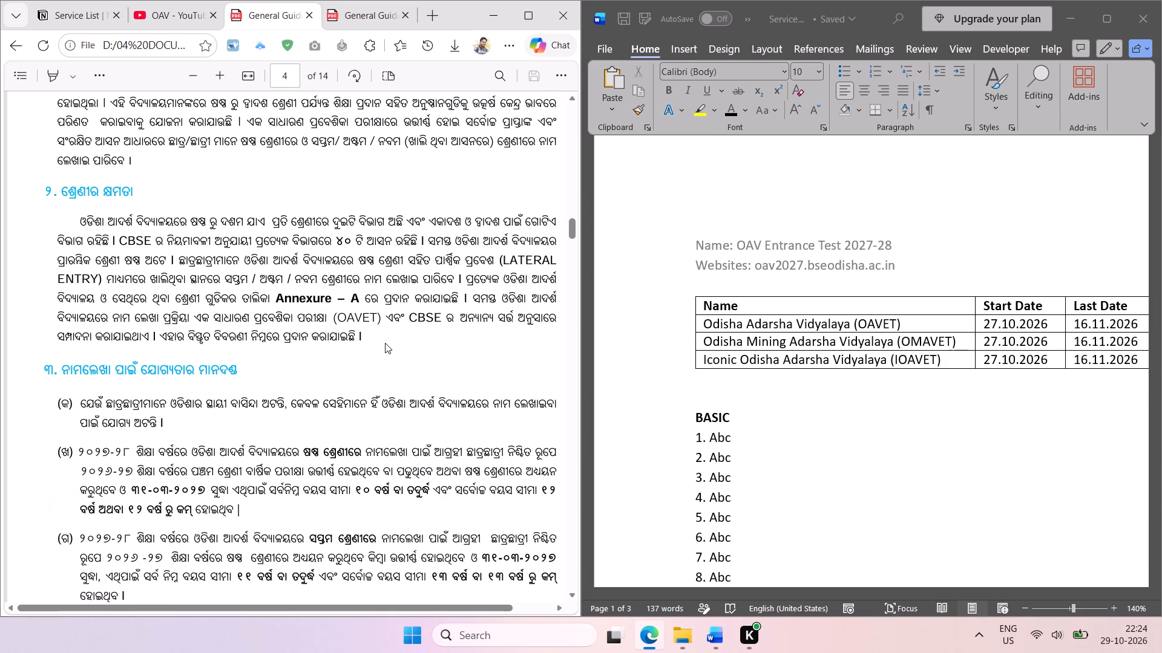
scroll(385, 343, "down", 6)
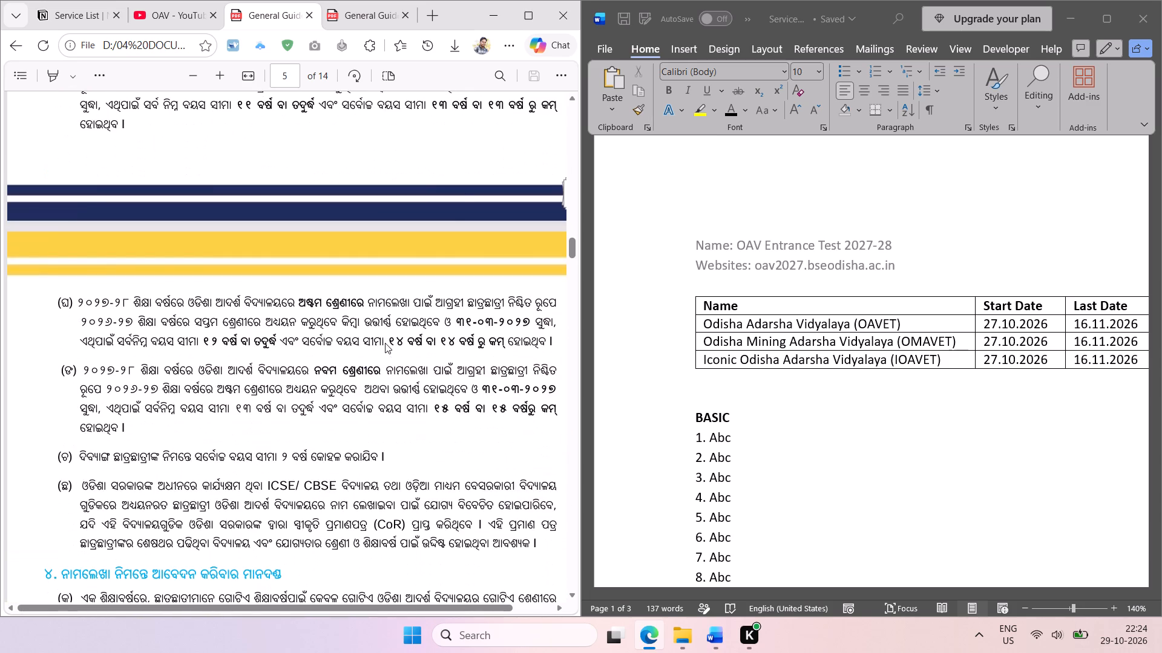
scroll(385, 343, "down", 4)
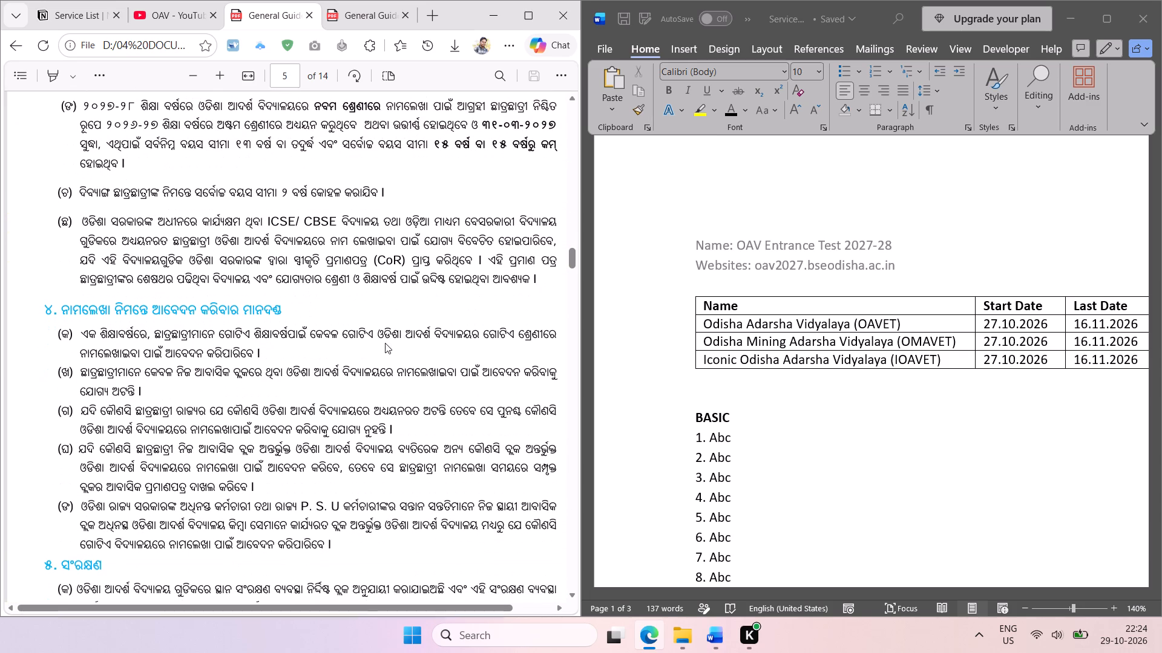
scroll(372, 349, "down", 3)
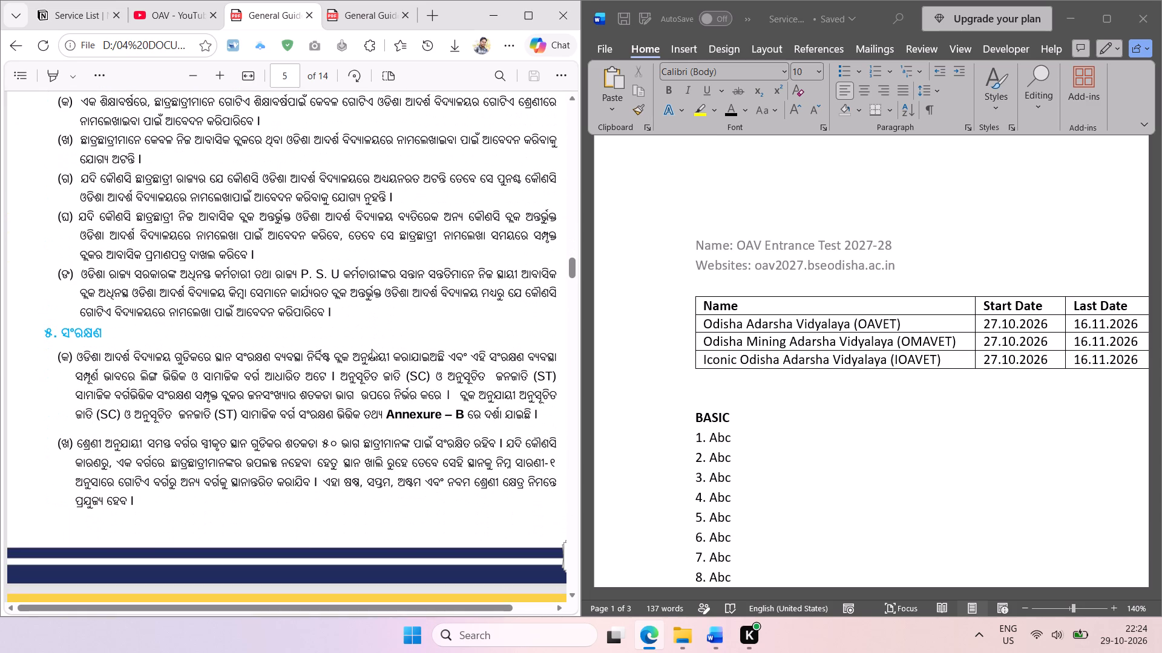
left_click(74, 18)
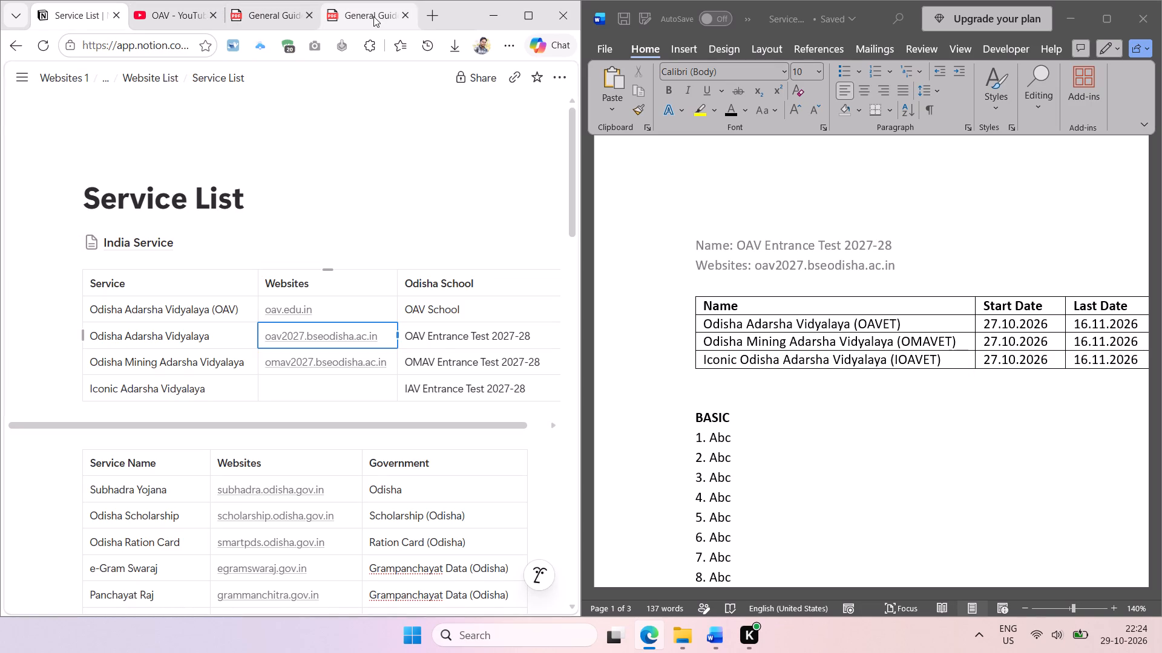
left_click(274, 15)
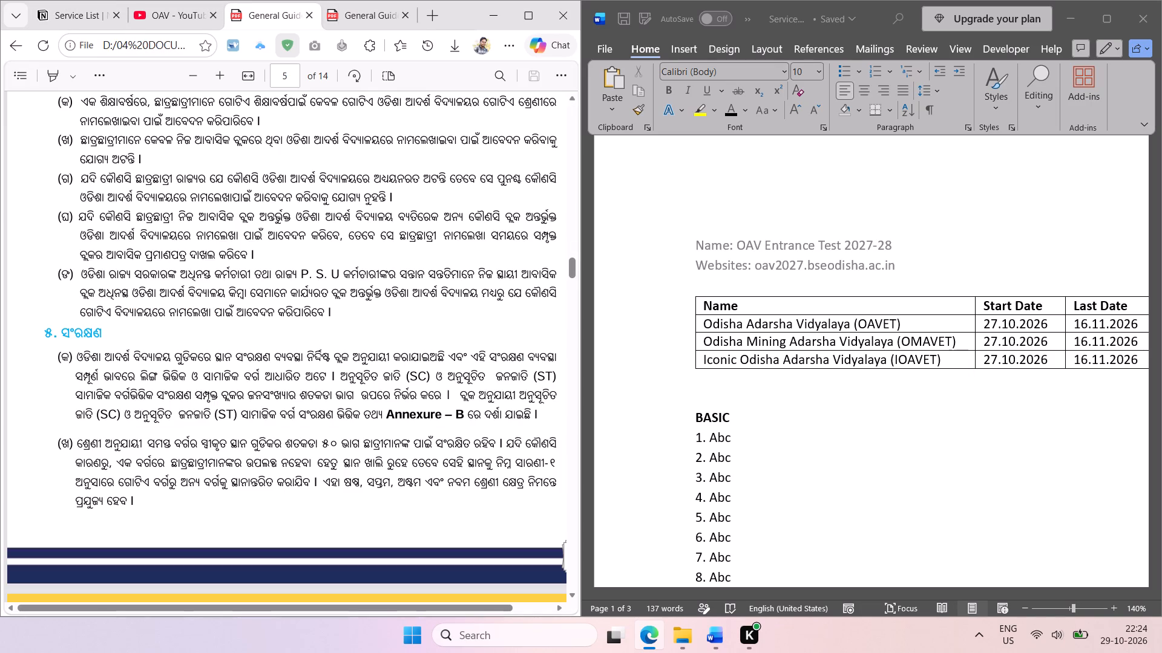
Continue through the Odia guidelines' reservation tables, recommendation rules and admission procedure to the last page.
scroll(237, 314, "down", 4)
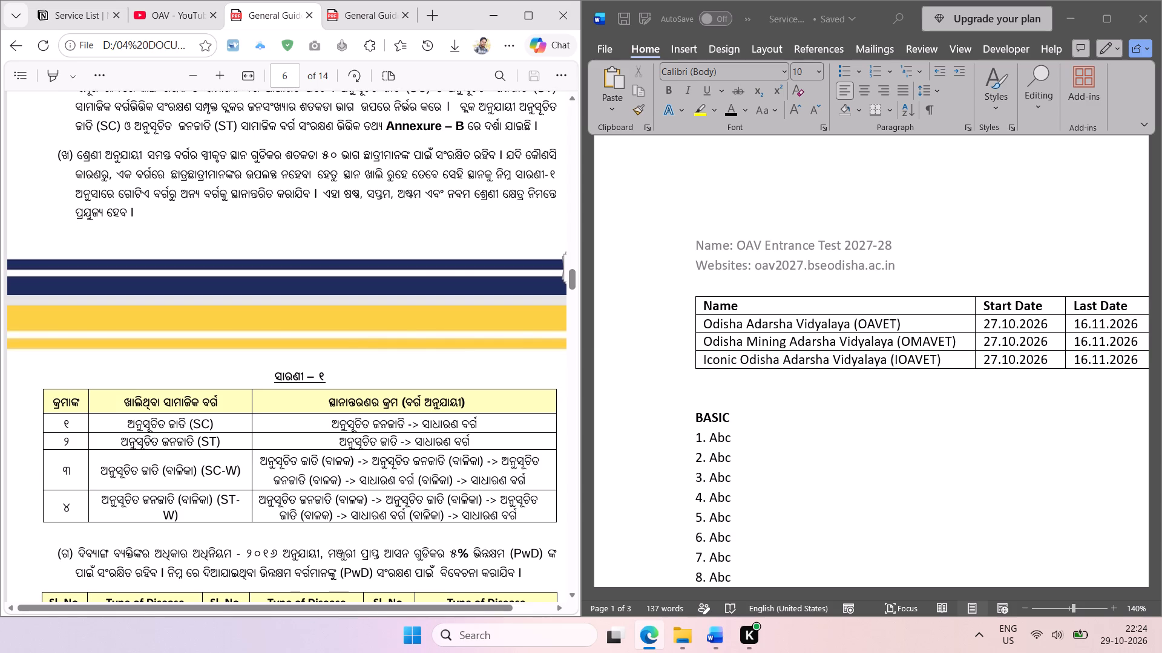
scroll(237, 314, "down", 1)
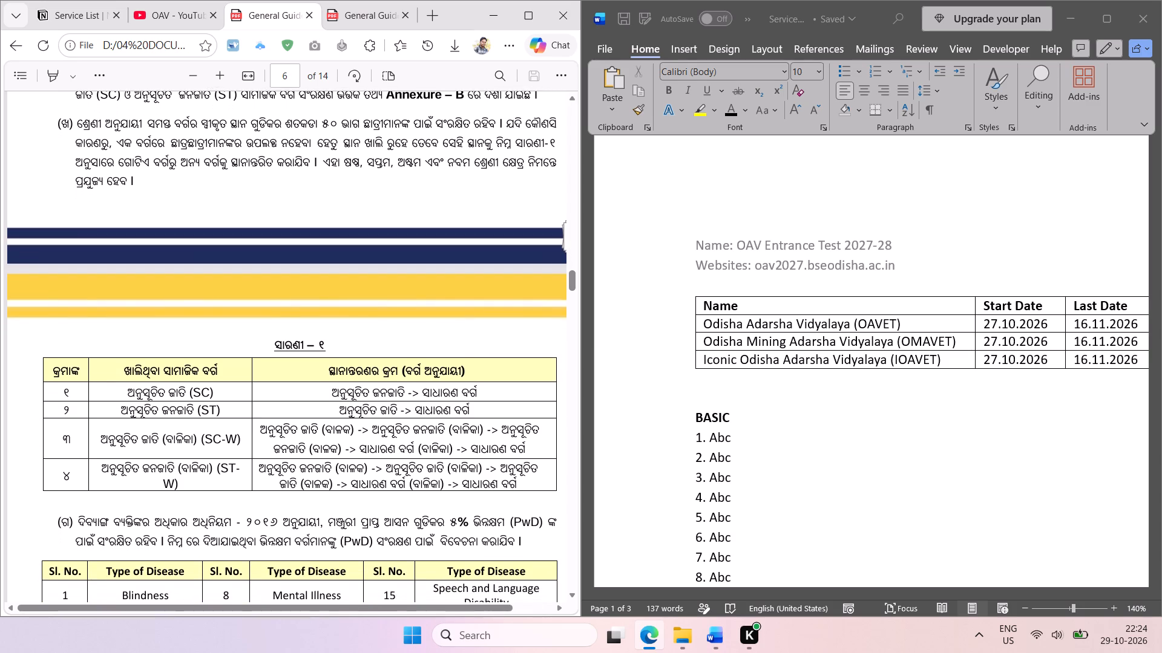
scroll(237, 314, "down", 1)
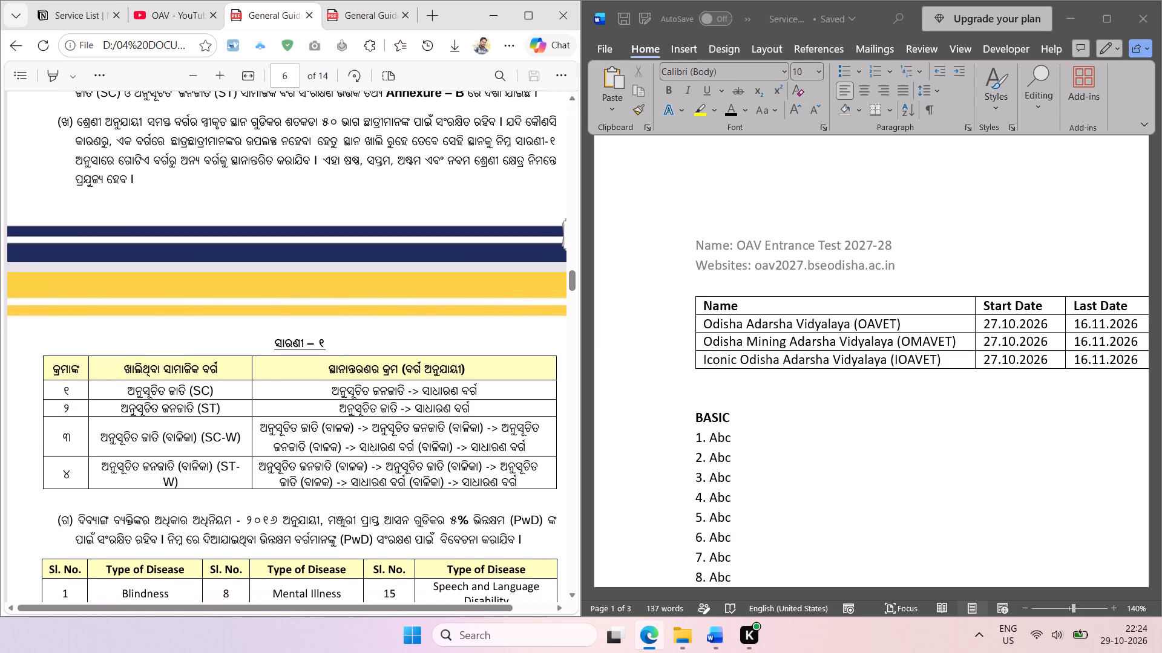
scroll(237, 314, "down", 1)
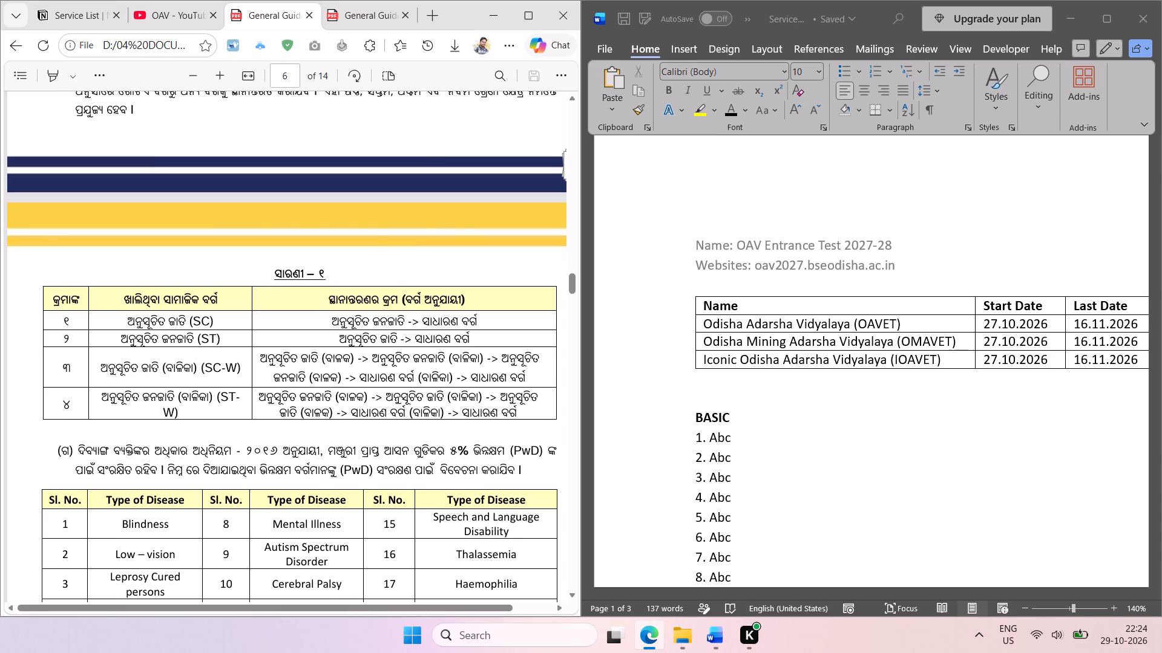
scroll(237, 314, "down", 1)
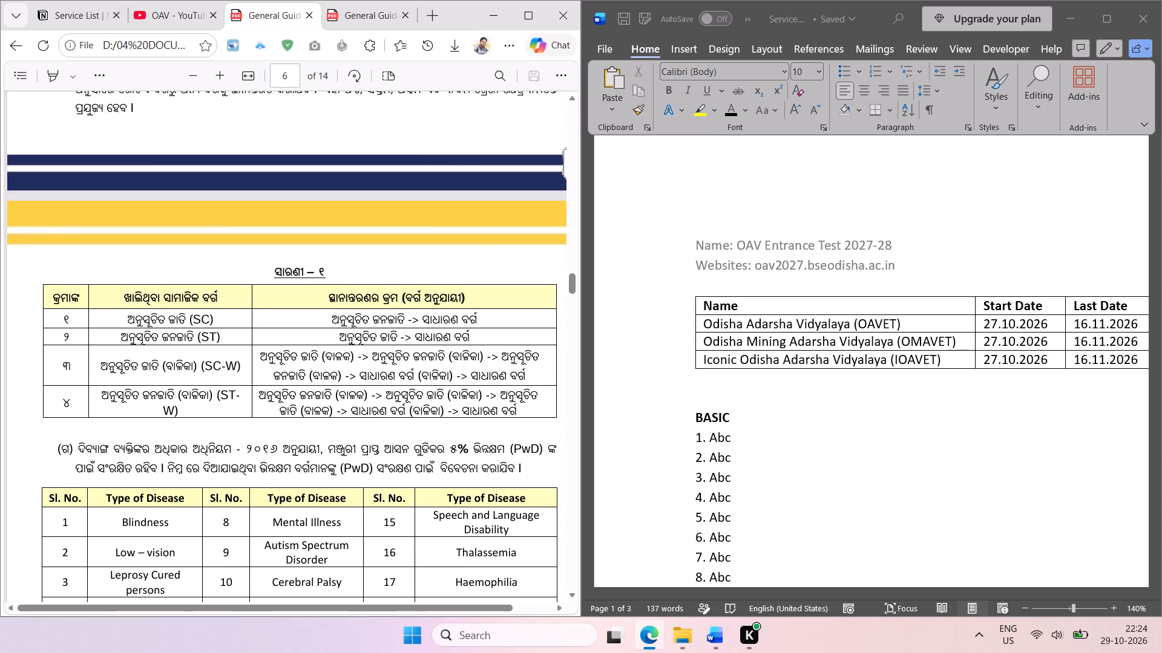
scroll(237, 314, "down", 6)
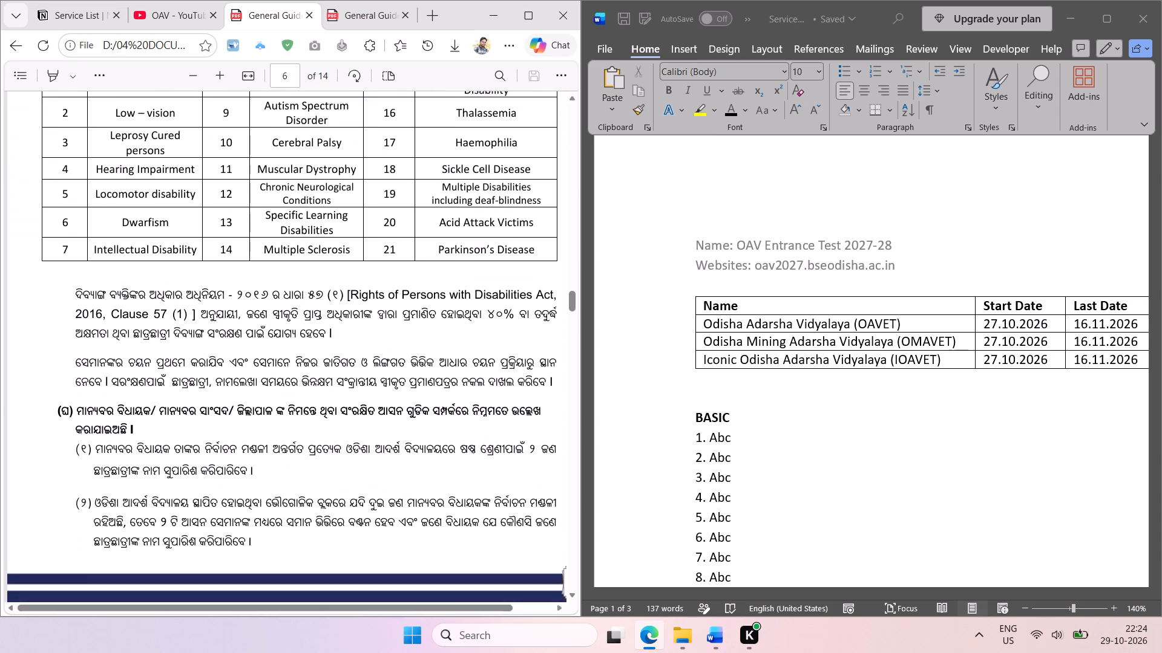
scroll(237, 314, "down", 9)
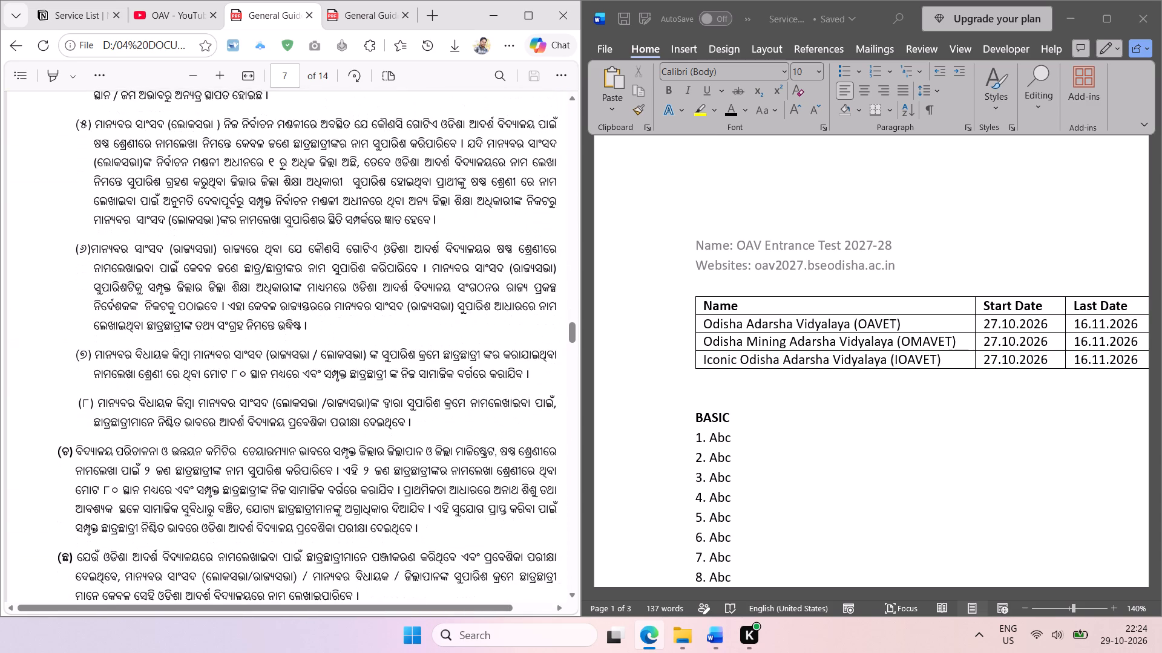
scroll(237, 314, "down", 5)
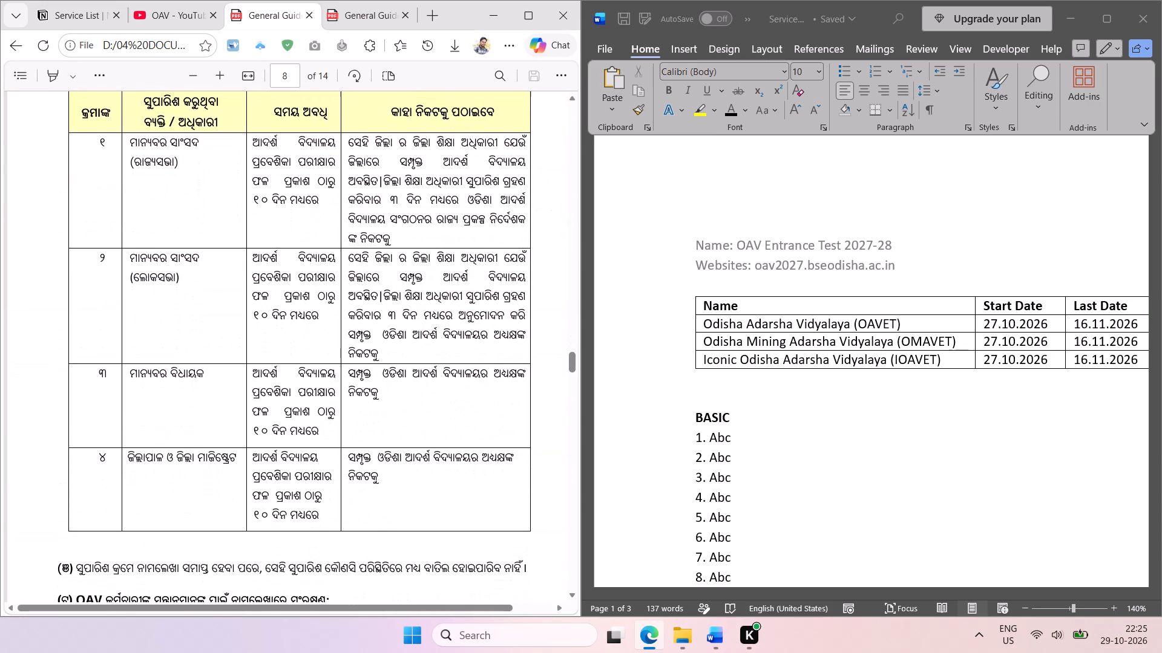
scroll(237, 314, "down", 11)
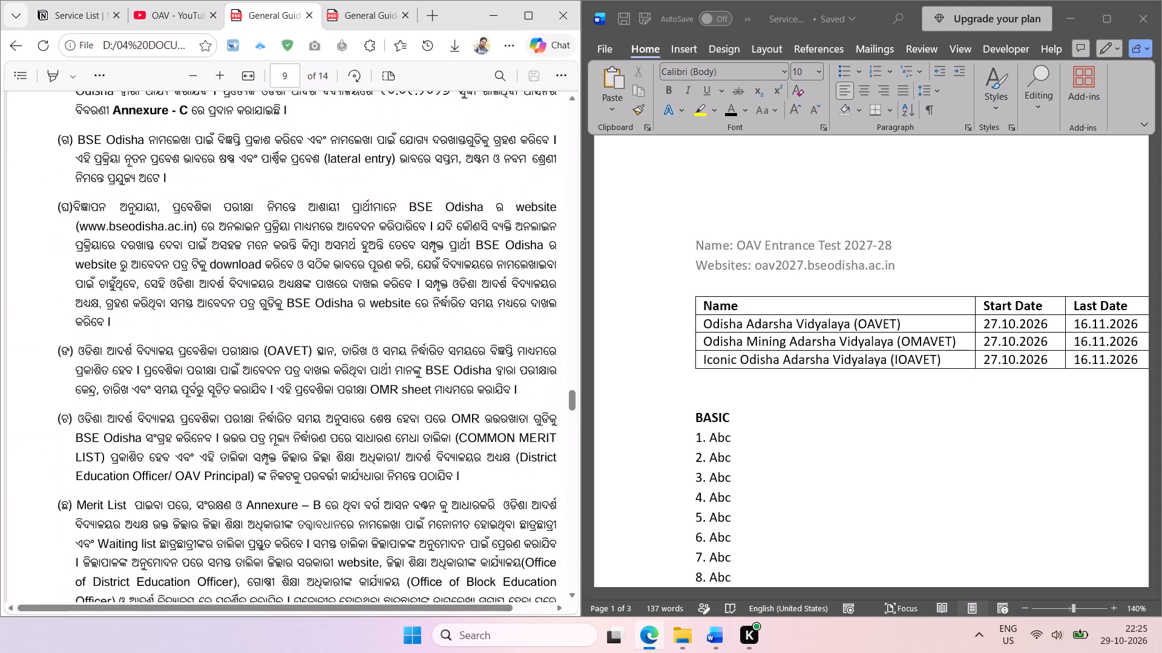
scroll(237, 314, "down", 20)
Return to the beginning of the Odia guidelines and examine the contents list, introduction and class capacity sections.
scroll(237, 314, "up", 1)
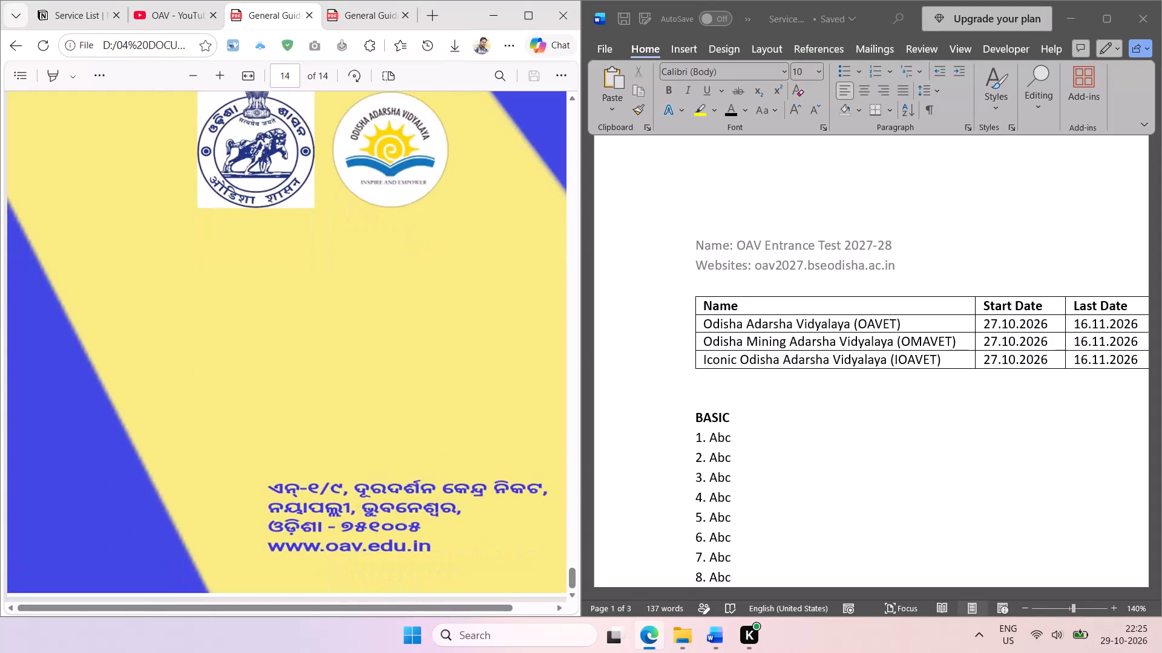
scroll(237, 314, "up", 18)
scroll(237, 314, "up", 18)
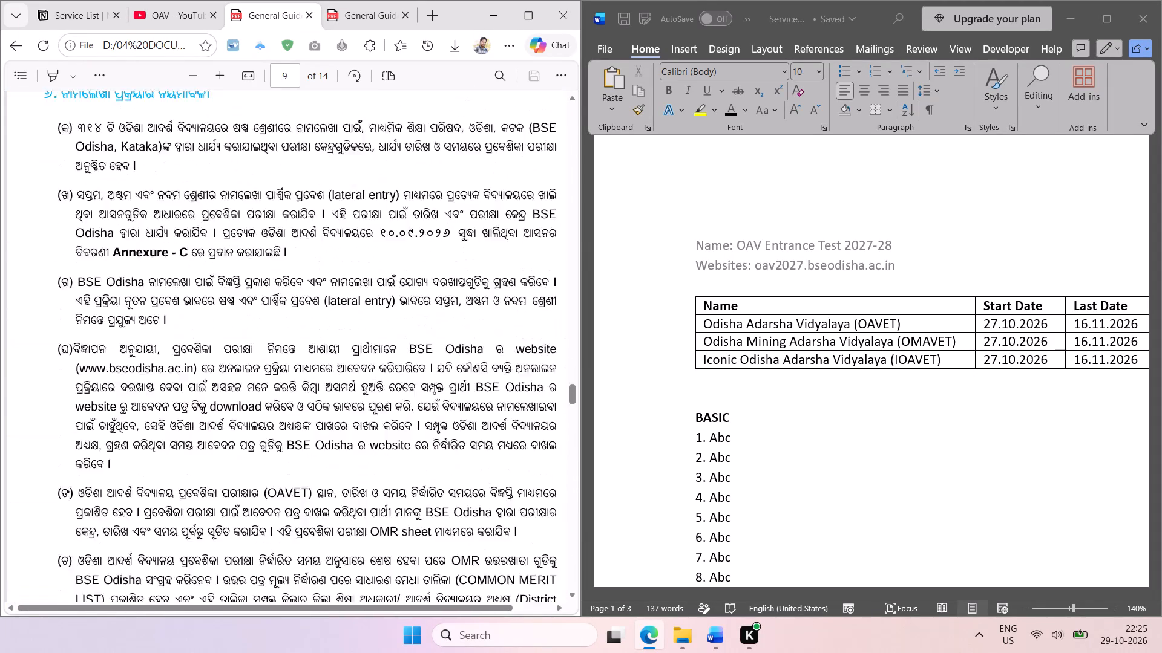
scroll(237, 314, "up", 16)
scroll(237, 314, "down", 4)
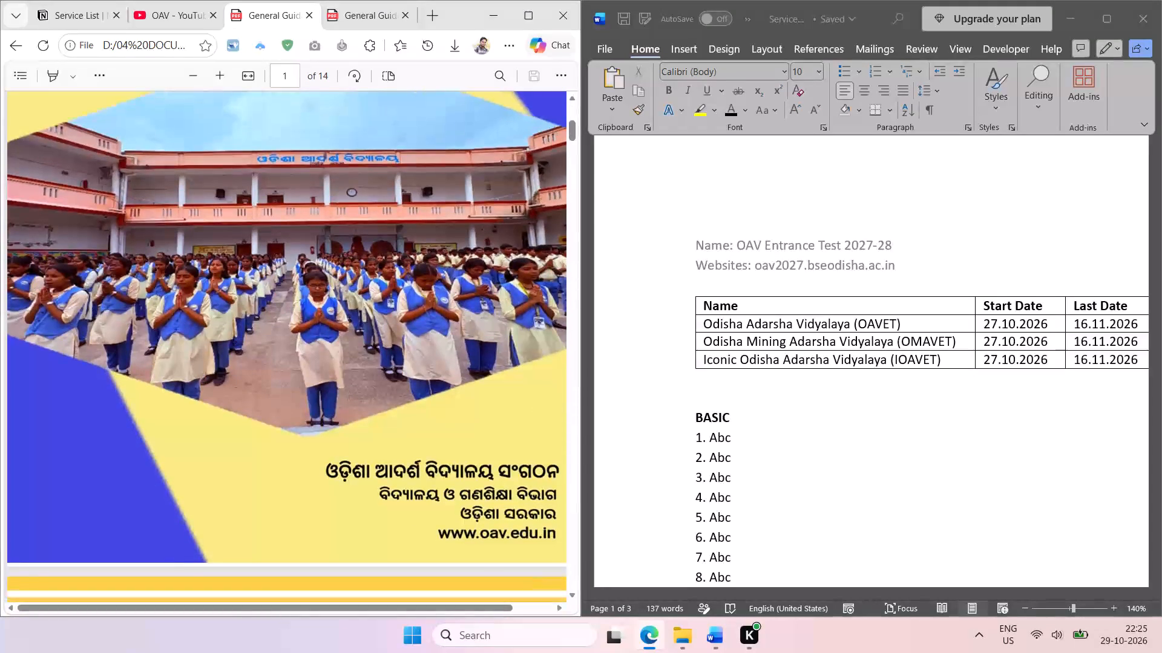
scroll(237, 314, "down", 6)
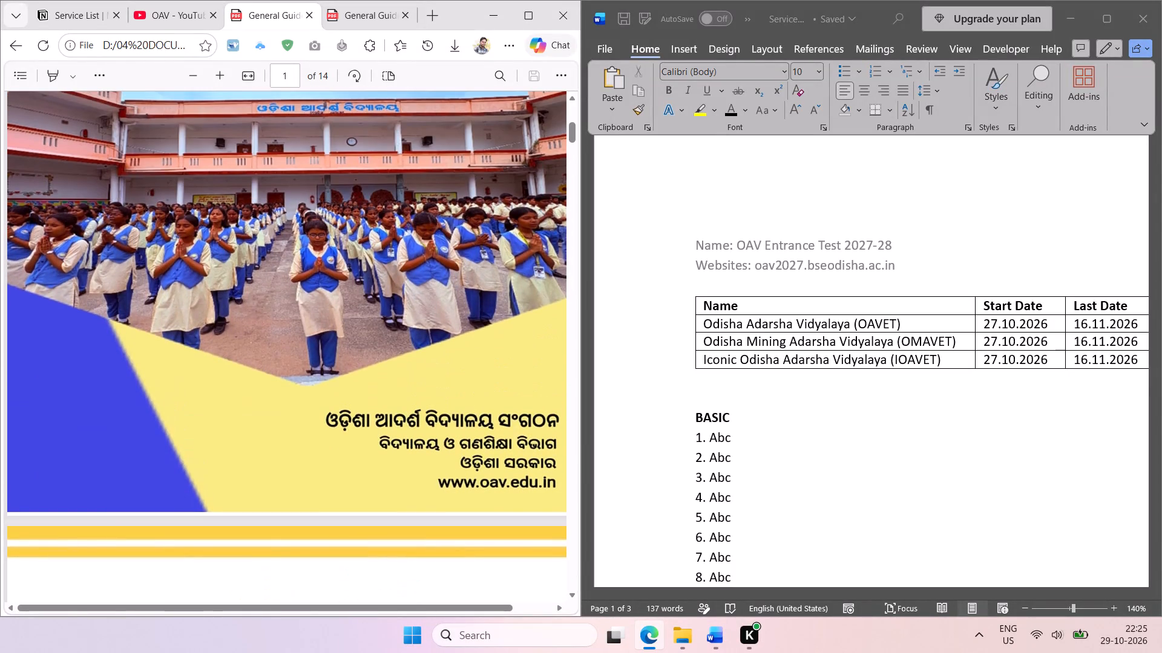
scroll(237, 314, "down", 7)
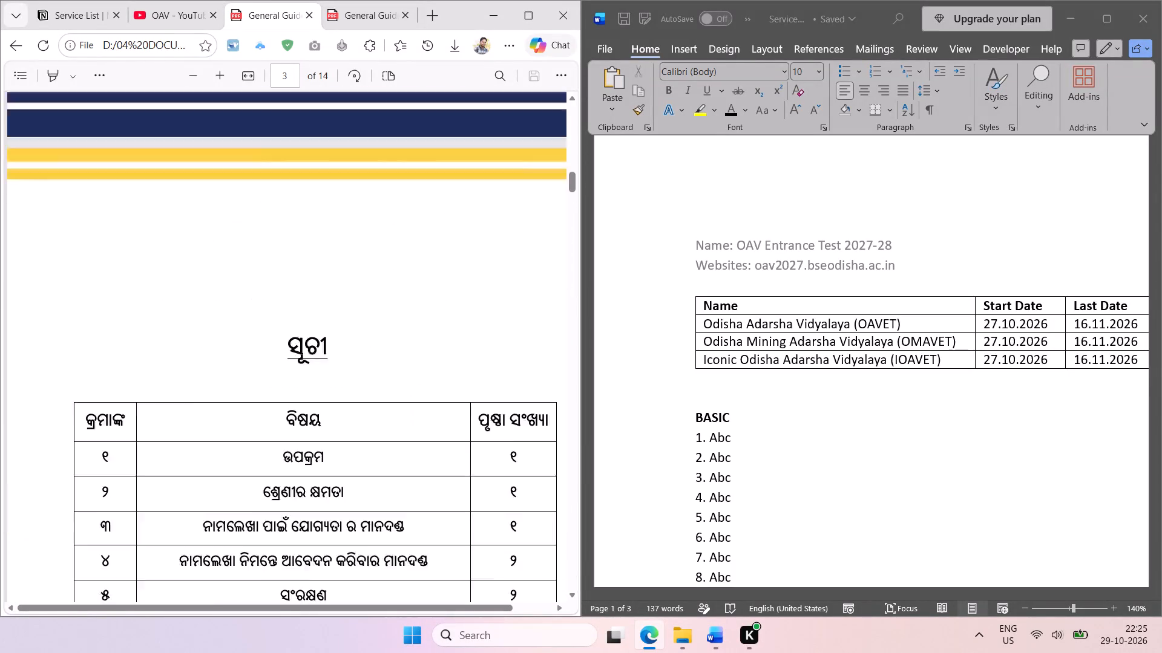
scroll(237, 314, "down", 6)
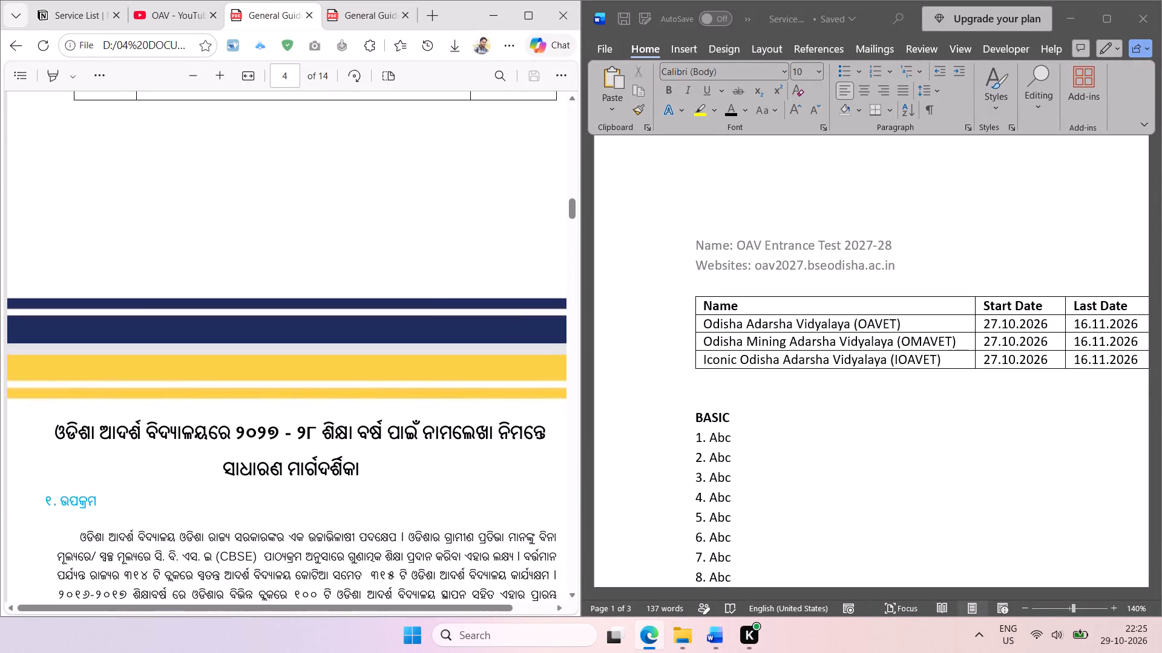
scroll(237, 314, "down", 1)
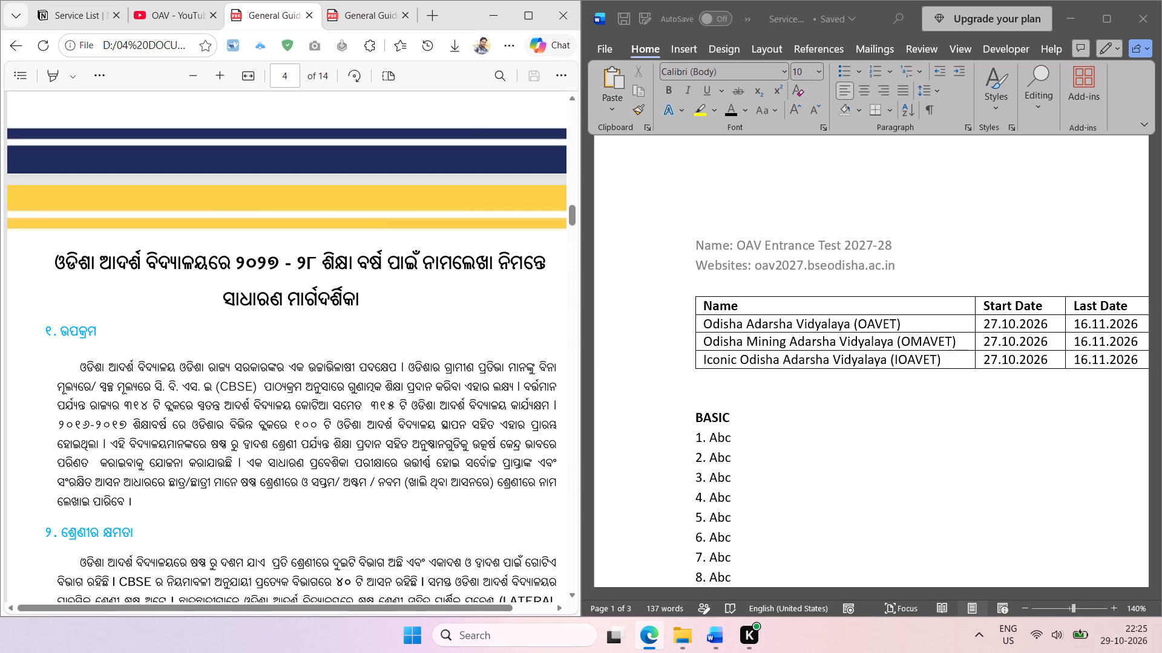
scroll(237, 314, "down", 2)
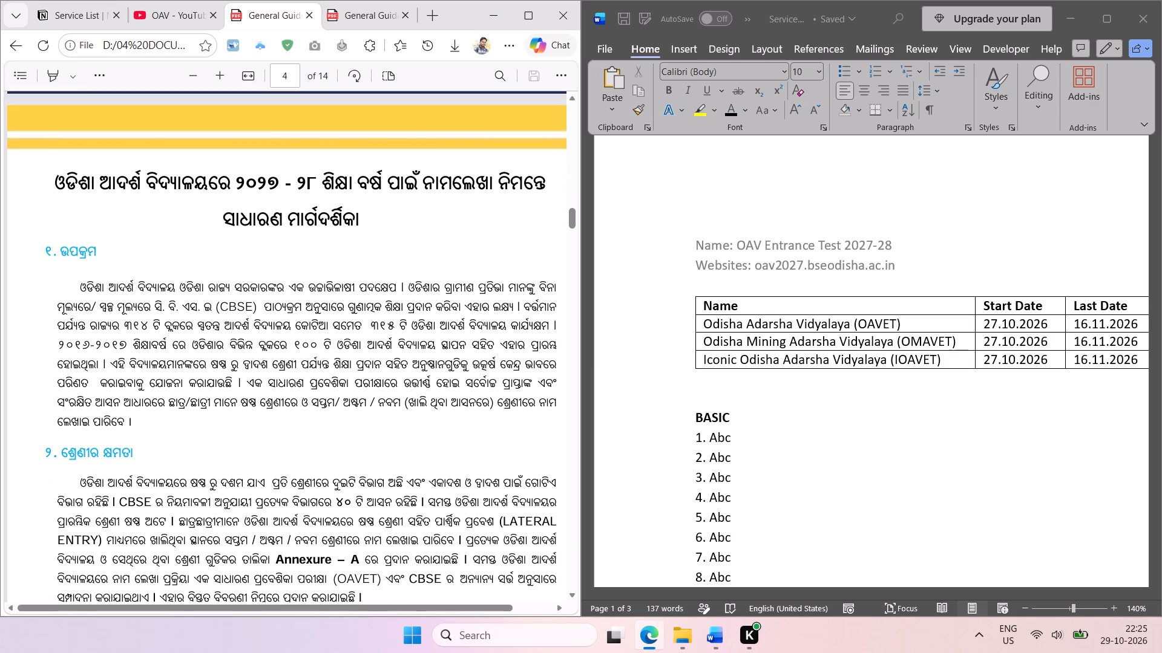
scroll(237, 314, "down", 1)
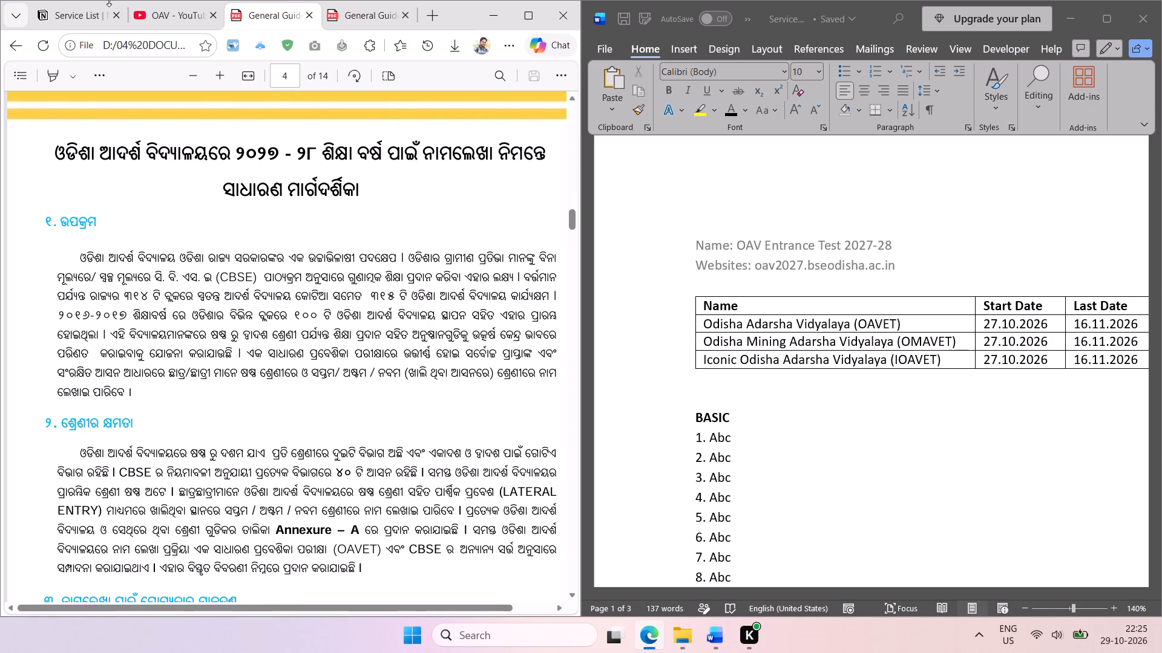
Read the English admission guidelines PDF from the cover through the index to the Introduction and Intake Capacity sections.
left_click(364, 15)
scroll(372, 345, "down", 5)
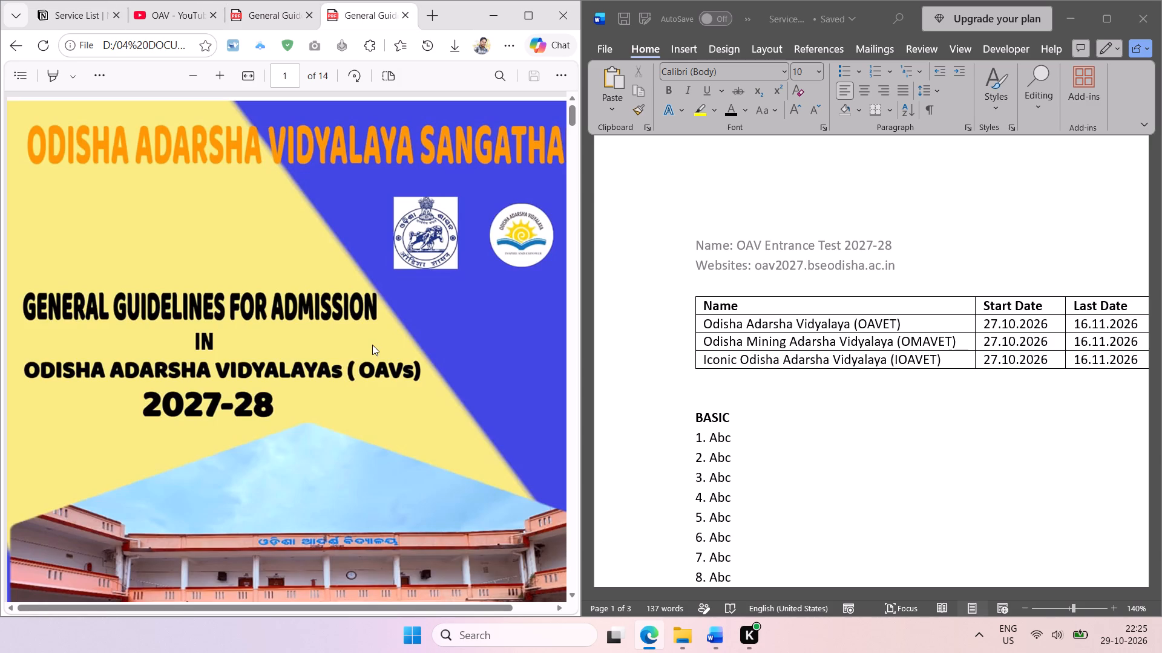
scroll(367, 460, "down", 4)
scroll(356, 377, "down", 5)
scroll(372, 423, "down", 4)
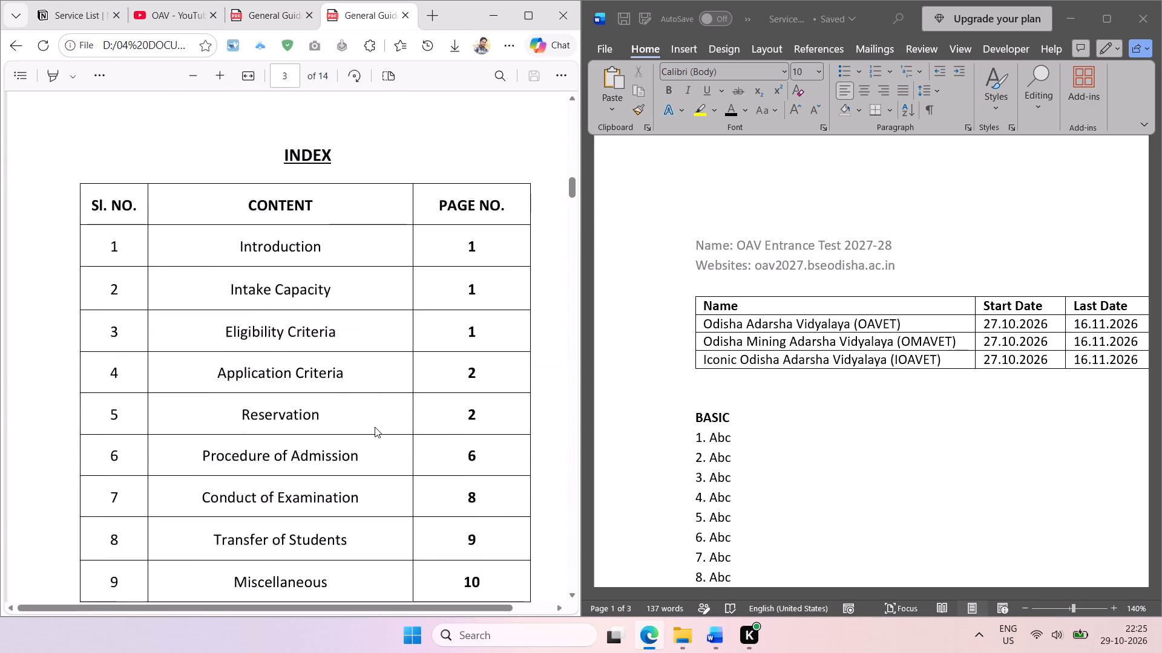
scroll(370, 420, "down", 8)
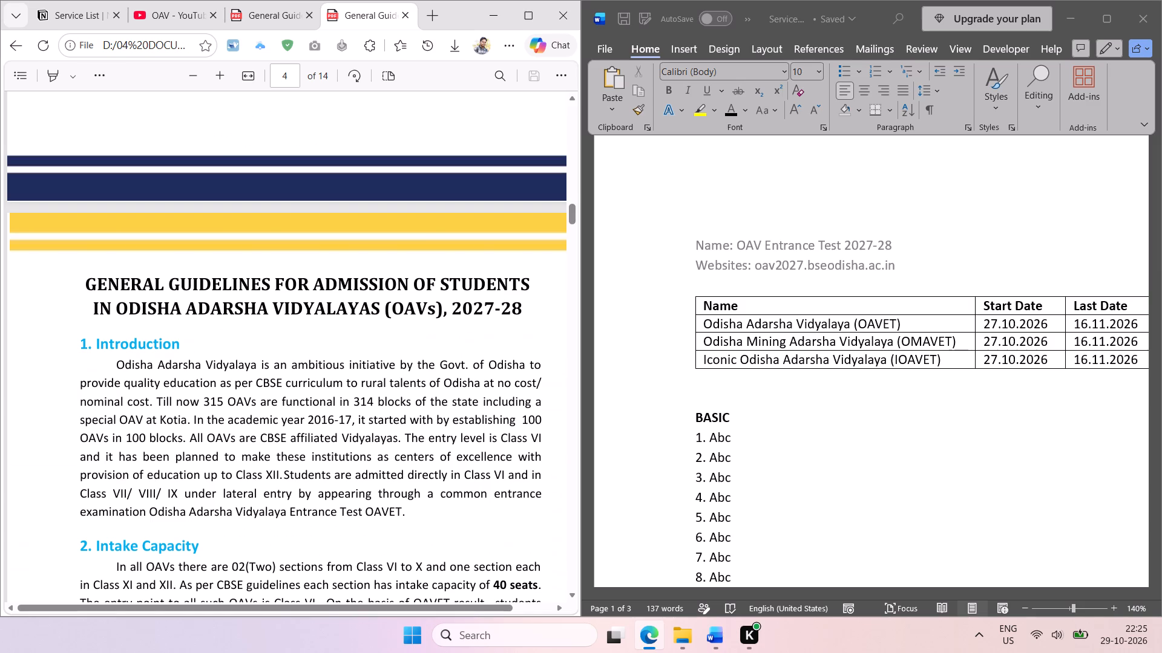
scroll(353, 412, "down", 2)
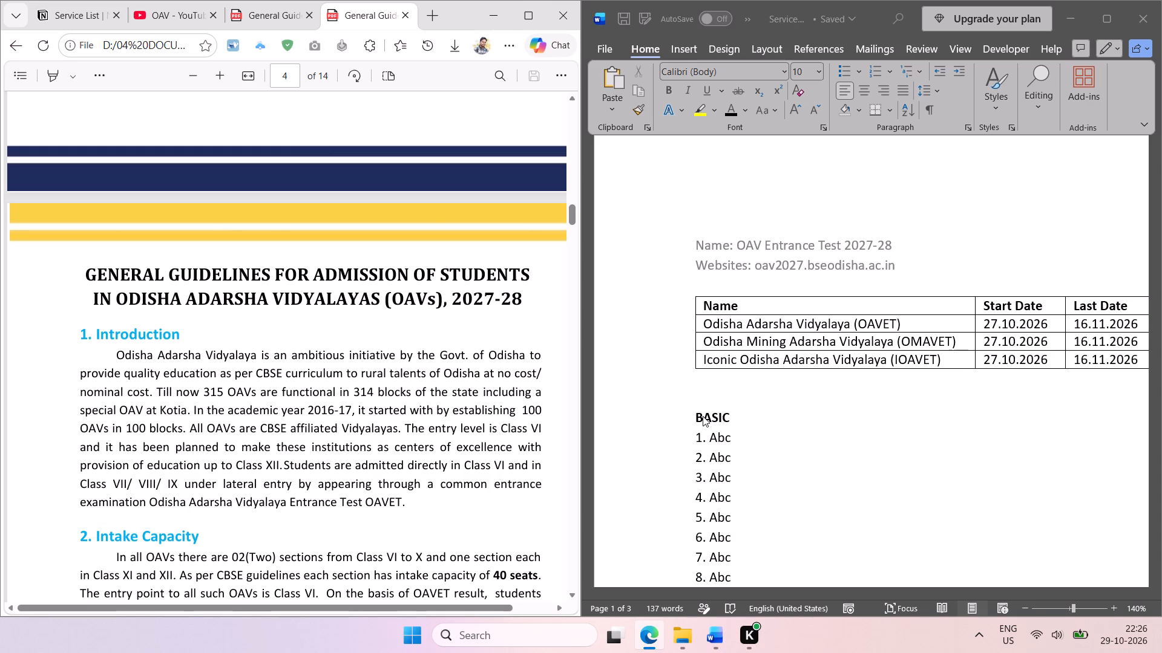
Copy the three arrow-bulleted Abc lines under item 10 and paste them between DOCUMENT REQUIREMENT and its numbered list, with blank lines above.
scroll(703, 416, "down", 4)
scroll(749, 319, "up", 1)
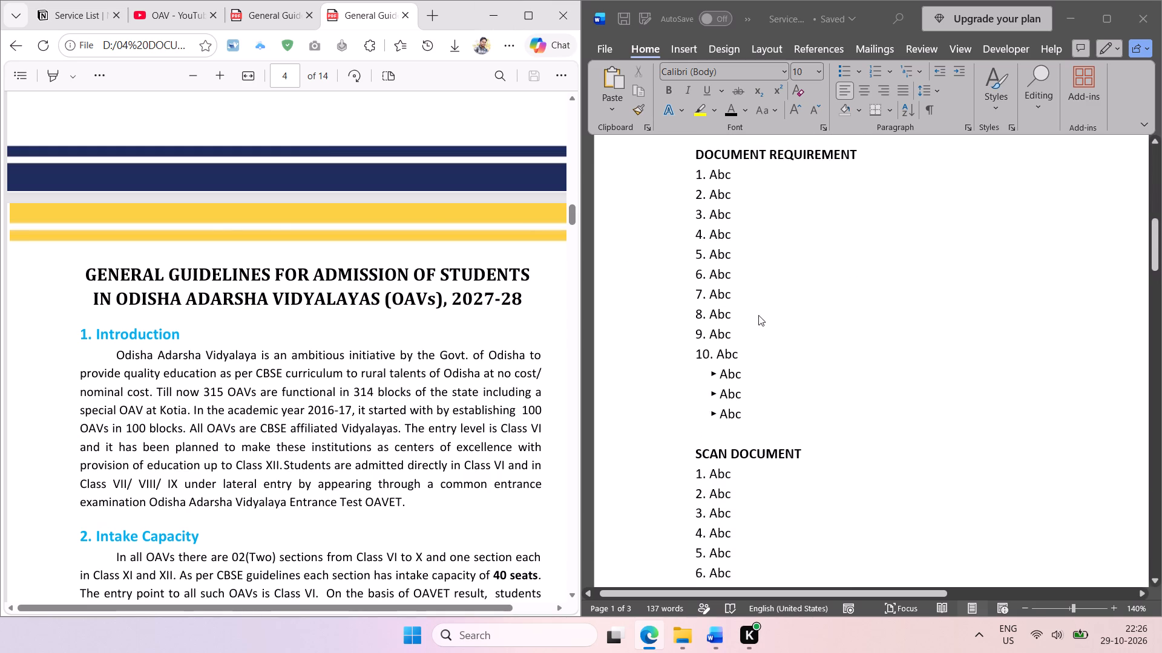
scroll(758, 315, "up", 1)
left_click(747, 404)
left_click(747, 422)
left_click_drag(744, 426, 699, 385)
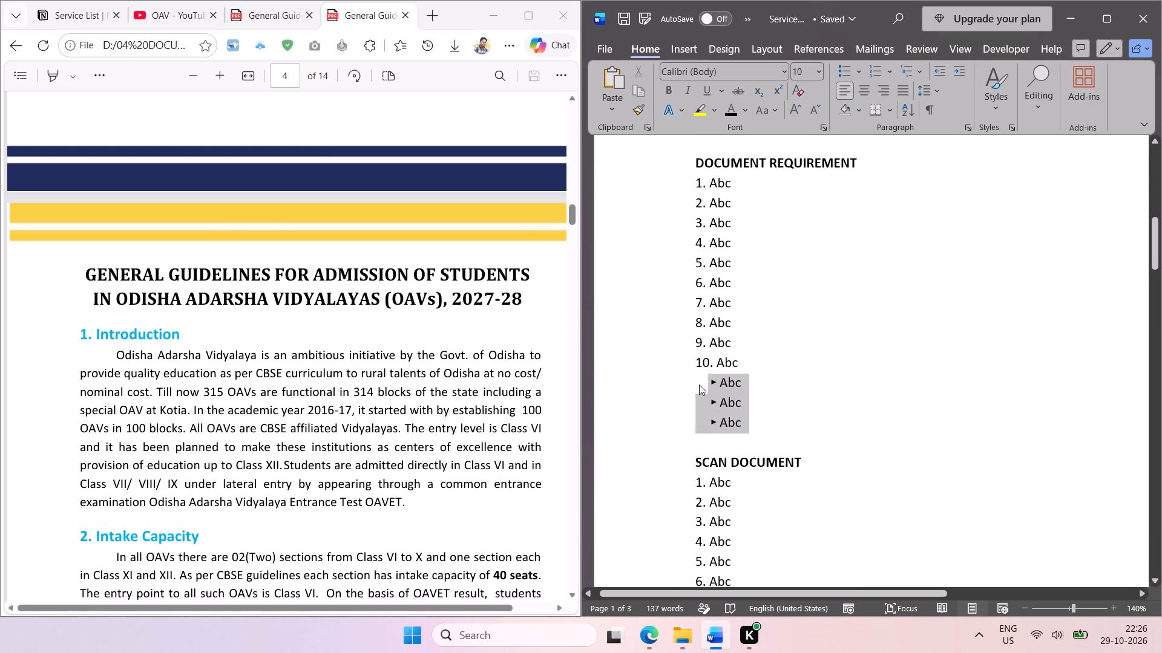
left_click_drag(699, 385, 698, 385)
key("ctrl+c")
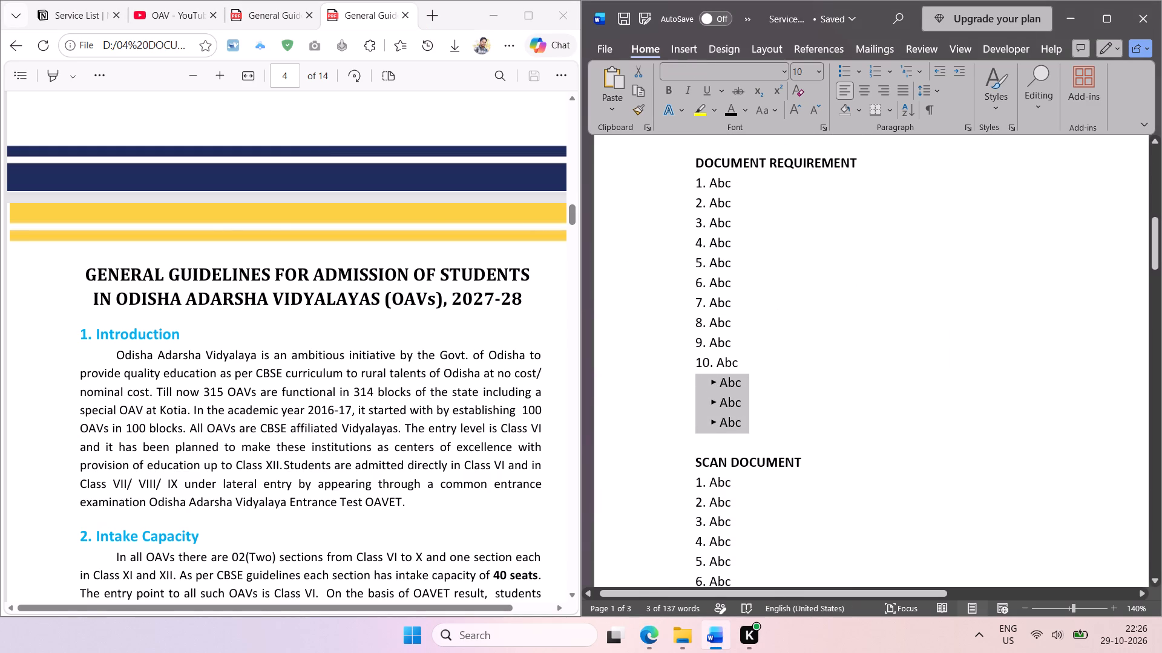
left_click(863, 167)
key("Return")
key("Return")
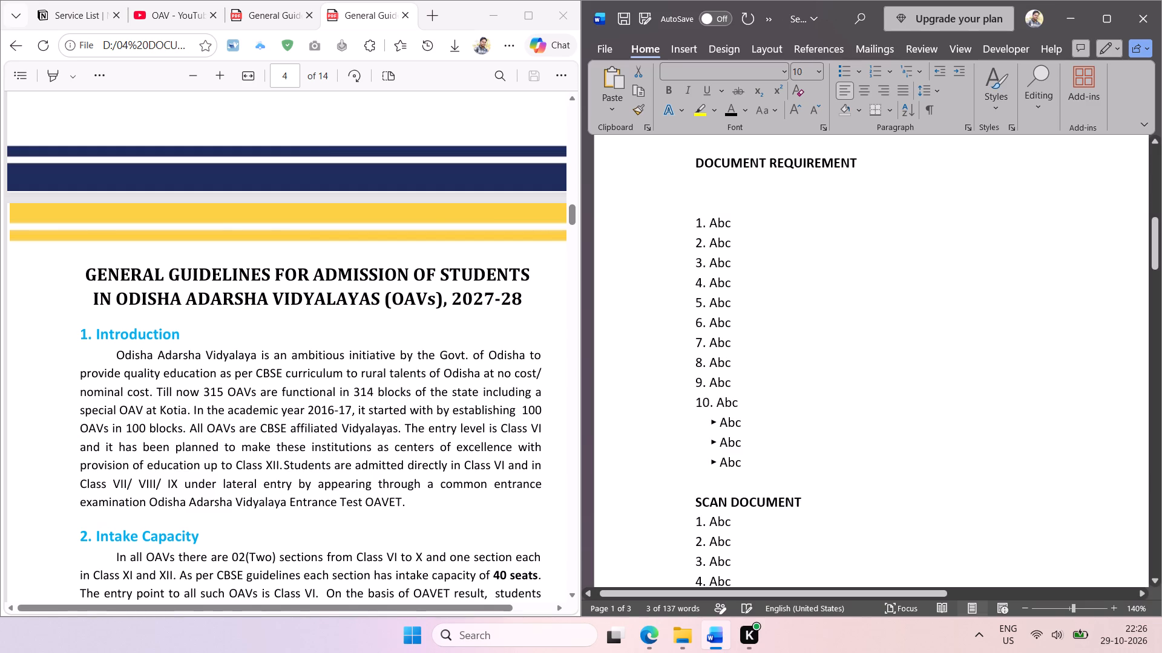
key("Return")
key("ctrl+v")
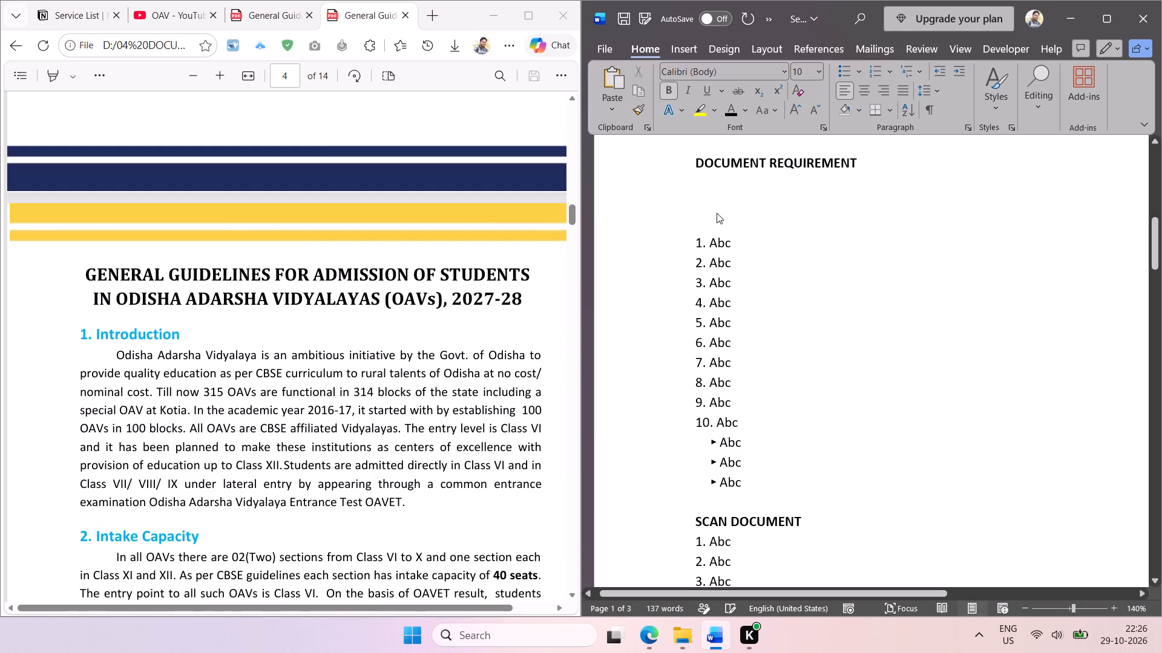
Reopen the OAVET registration poster from the 2027-28 OAV Entrance Test folder and return to the Word document beside it.
left_click(273, 18)
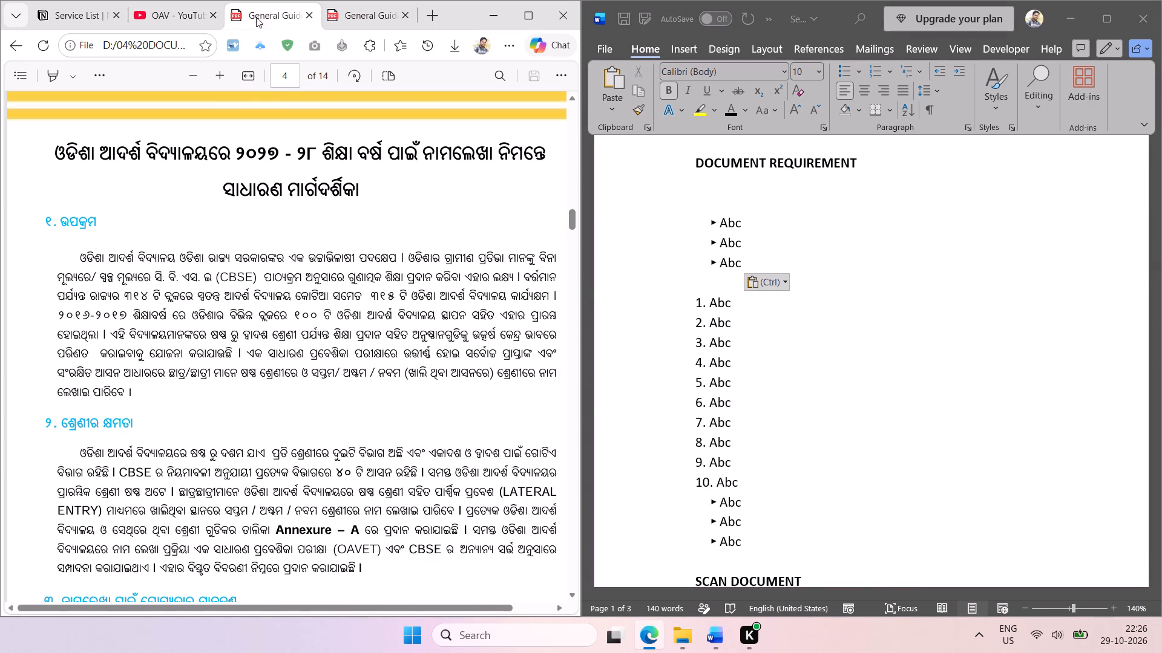
left_click(343, 13)
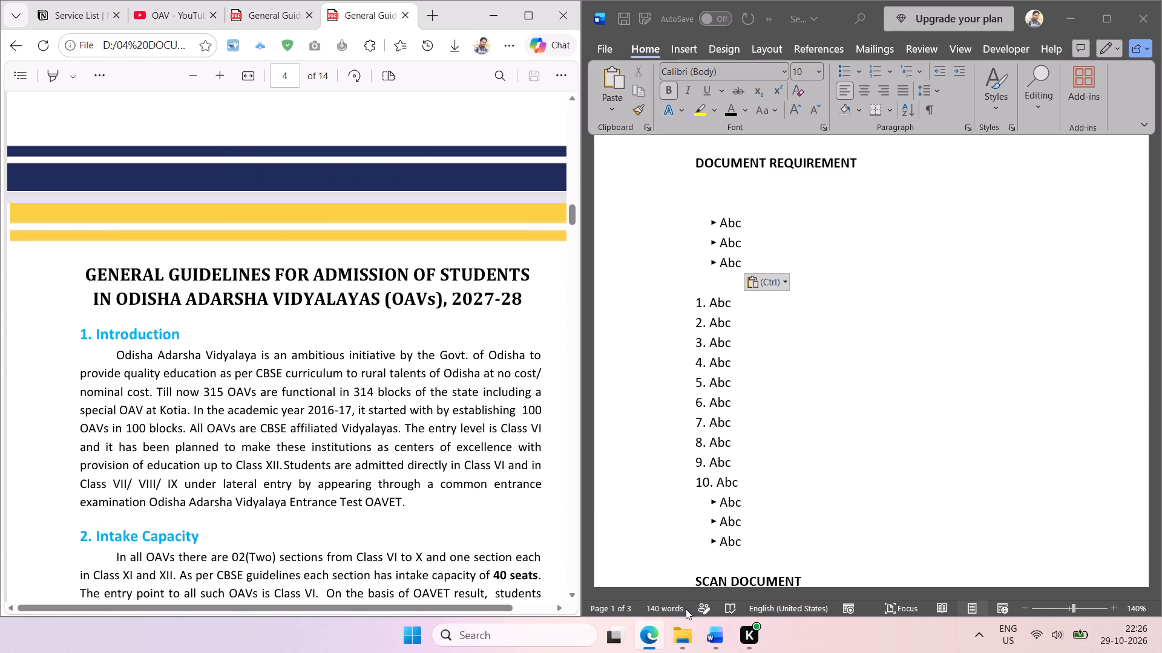
left_click(681, 632)
left_click(123, 13)
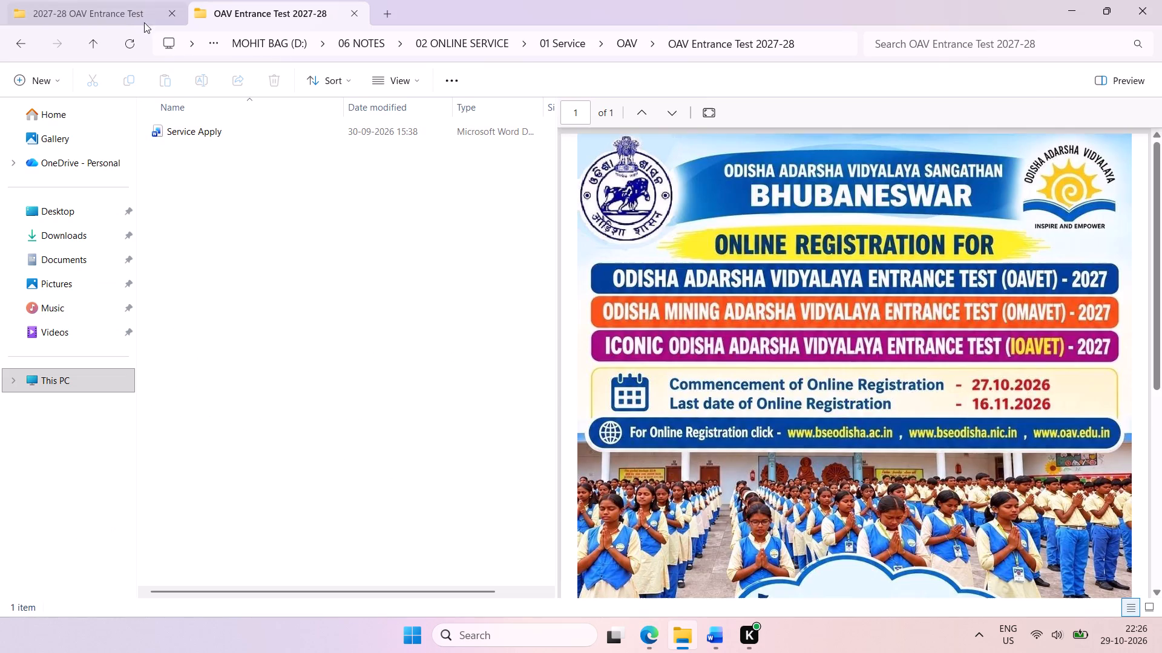
double_click(309, 219)
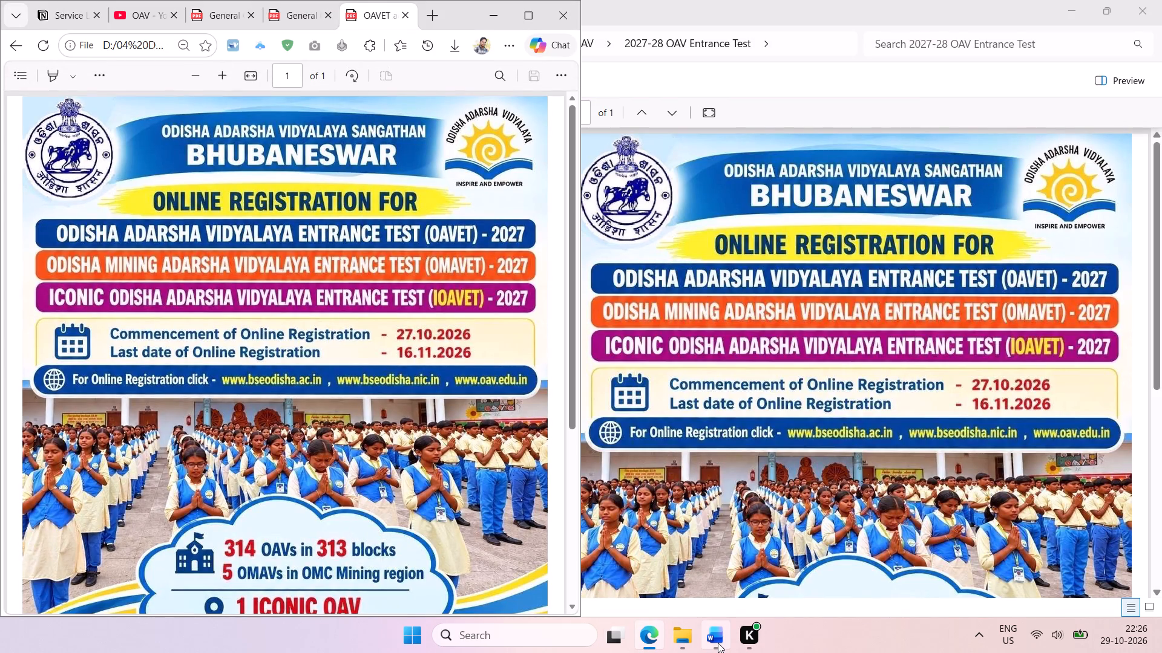
left_click(718, 643)
Add the line "School List" in non-bold text above the pasted arrow bullets under DOCUMENT REQUIREMENT.
left_click(719, 193)
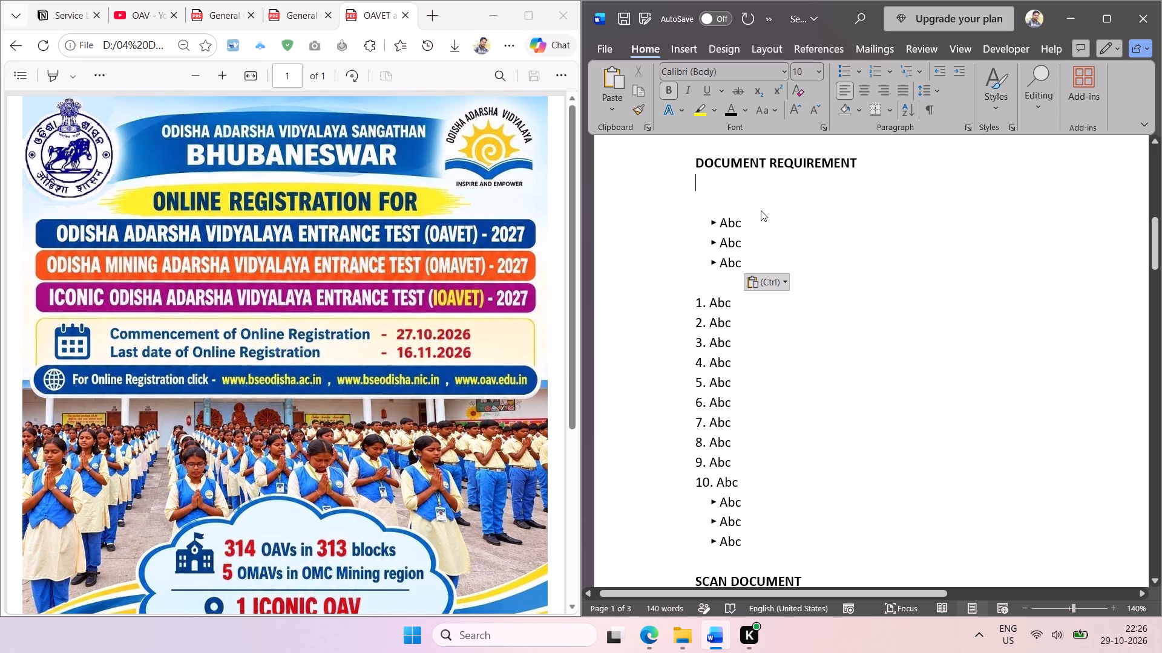
left_click(718, 197)
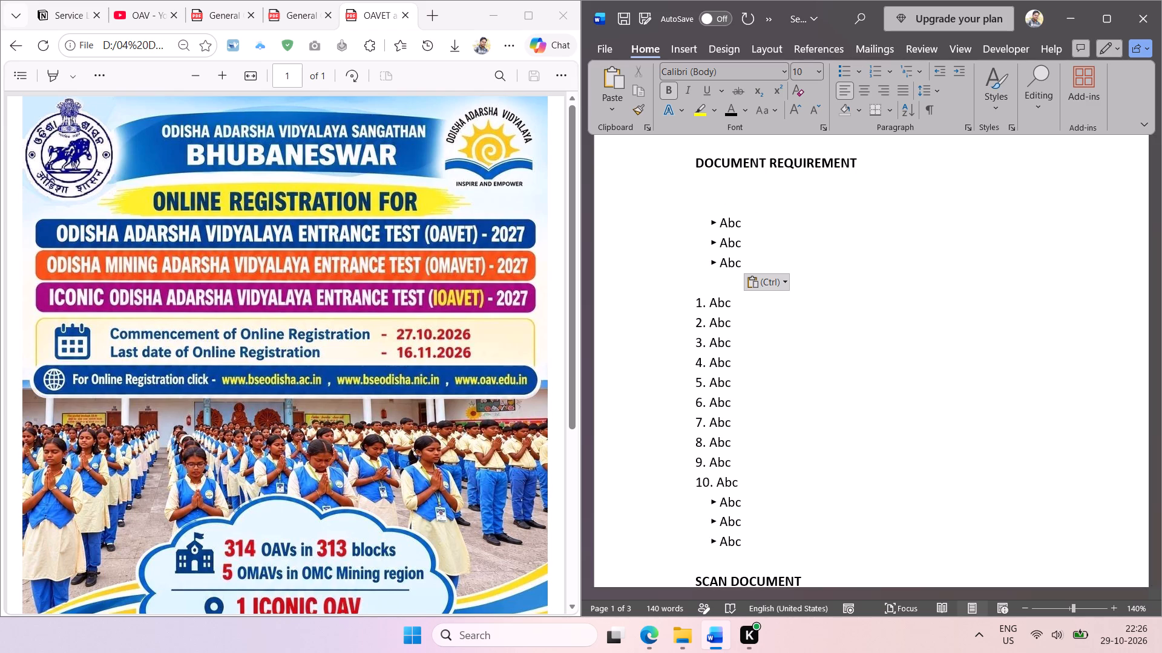
type("School")
key("space")
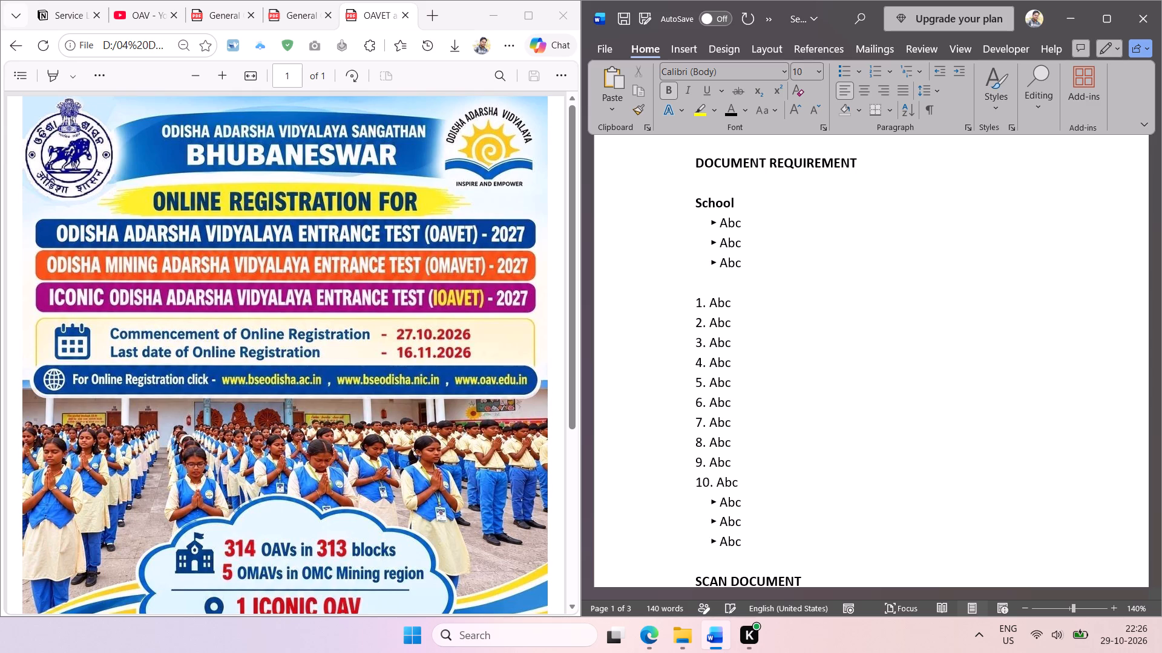
type("List")
left_click_drag(764, 204, 675, 189)
key("ctrl+b")
left_click(770, 251)
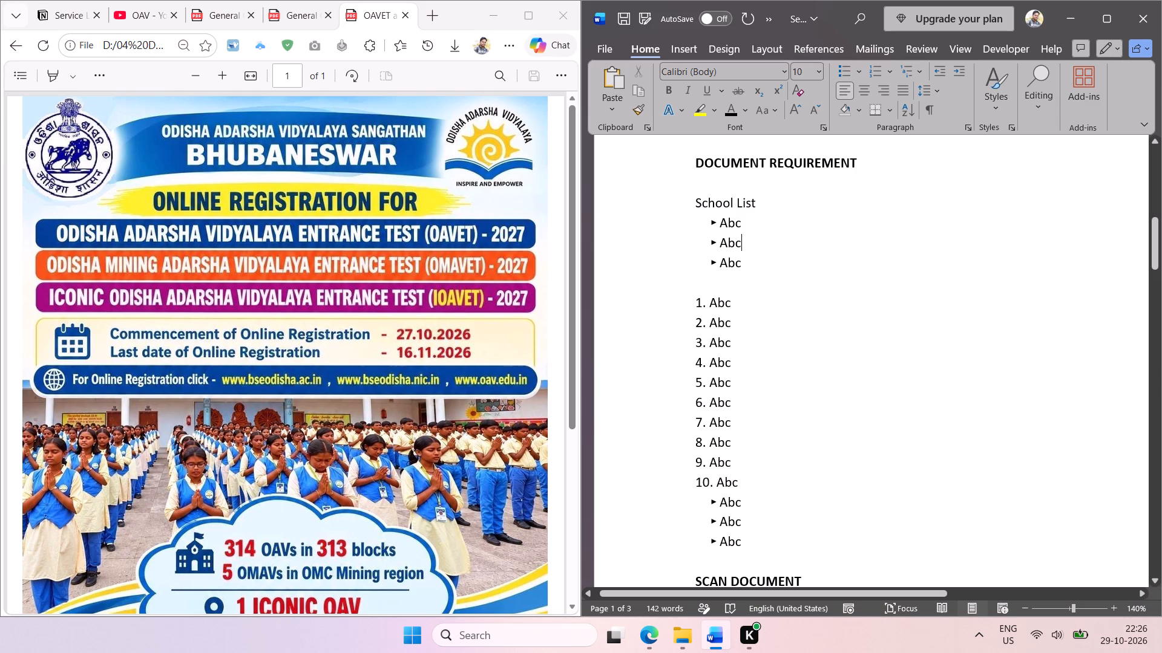
Copy the arrow marker in front of School List and reduce the indent before the arrow.
left_click_drag(723, 225, 697, 224)
key("ctrl+c")
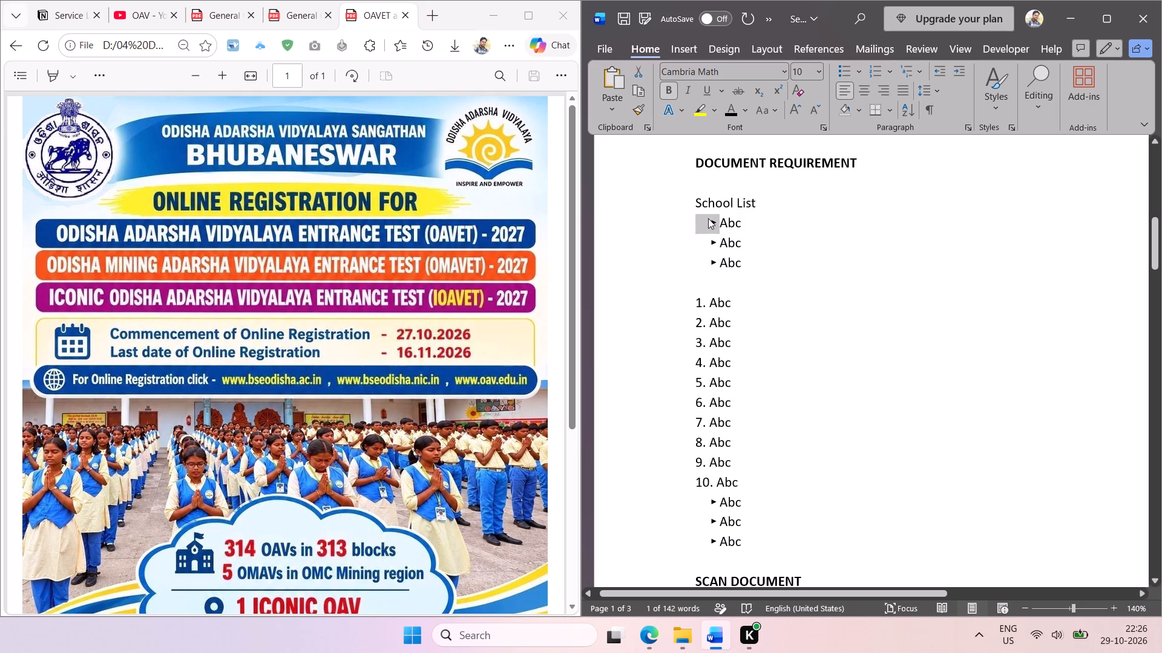
left_click(695, 204)
key("ctrl+v")
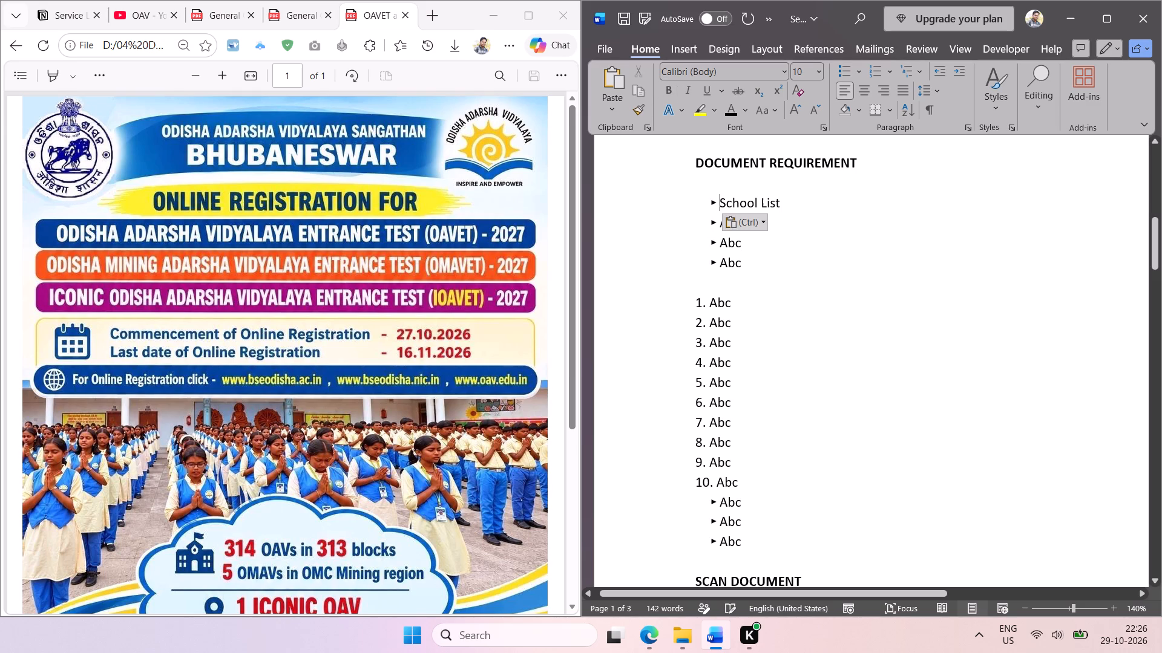
double_click(697, 201)
key("BackSpace")
Delete the pasted Abc bullets below School List and the blank line between it and the DOCUMENT REQUIREMENT heading.
left_click_drag(752, 261, 692, 231)
key("BackSpace")
left_click(714, 187)
key("BackSpace")
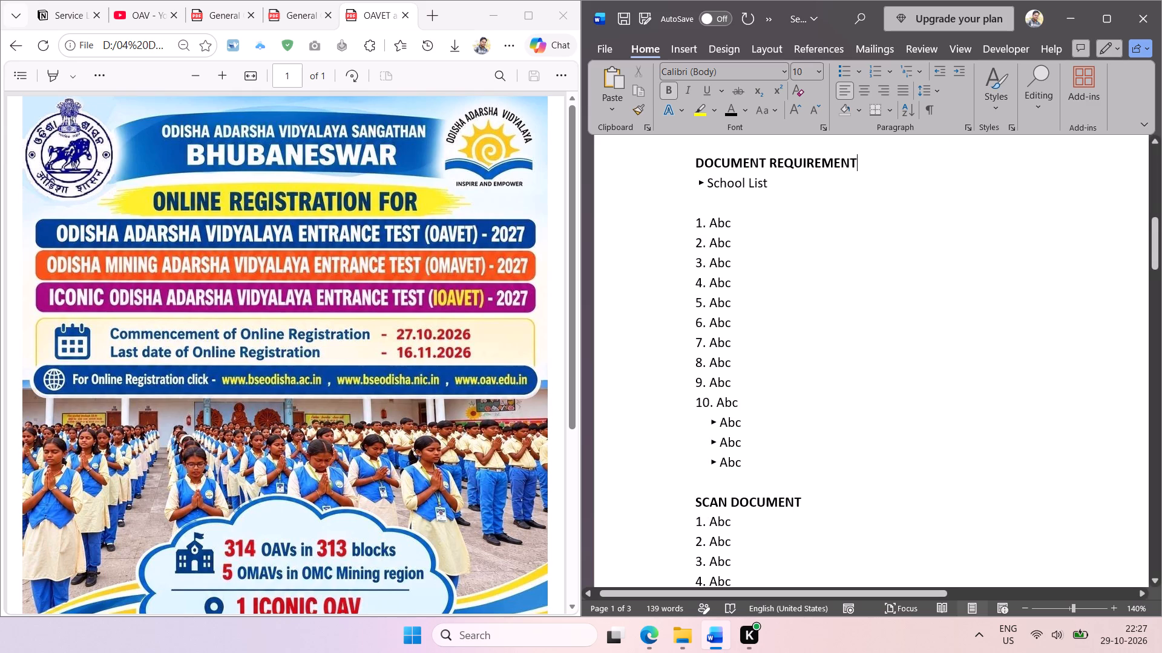
Copy "Odisha Adarsha Vidyalaya" without its abbreviation from the date table and paste it on the line below School List.
scroll(787, 233, "up", 1)
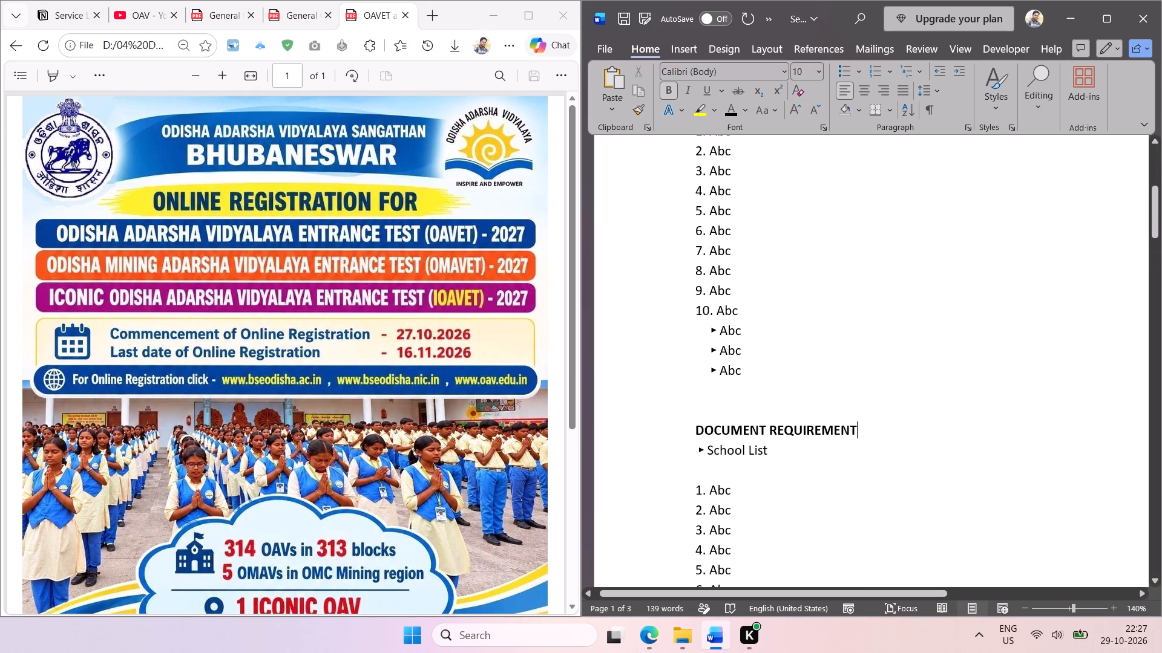
scroll(787, 233, "up", 2)
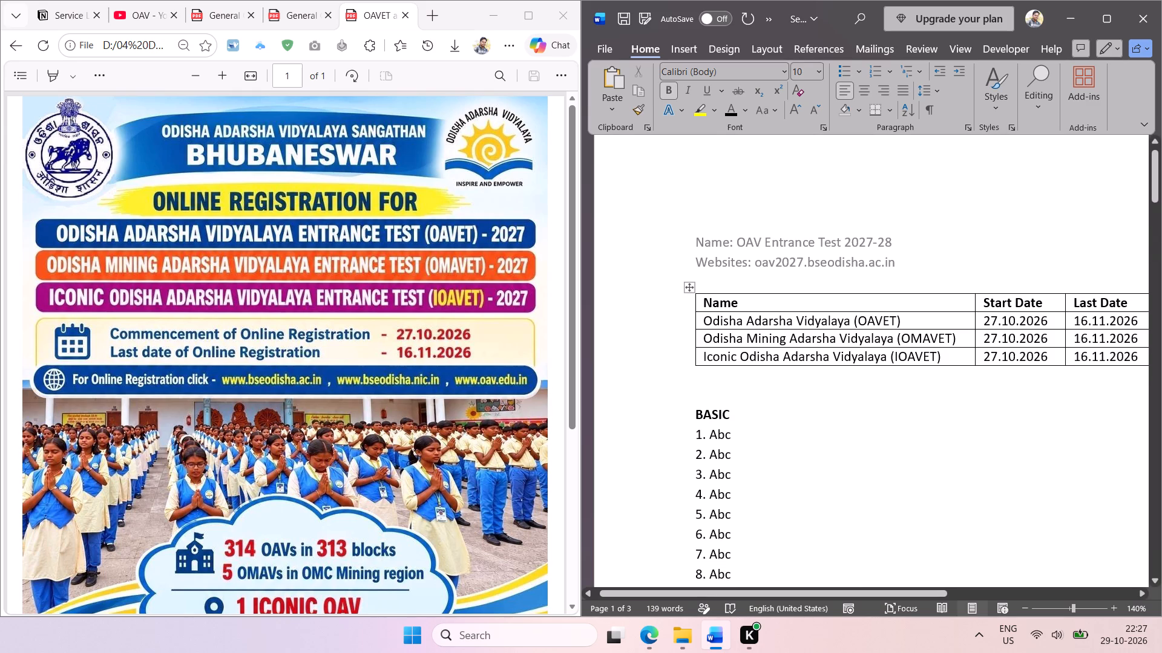
scroll(930, 349, "up", 1)
left_click_drag(949, 355, 806, 319)
left_click(804, 412)
left_click_drag(849, 319, 719, 322)
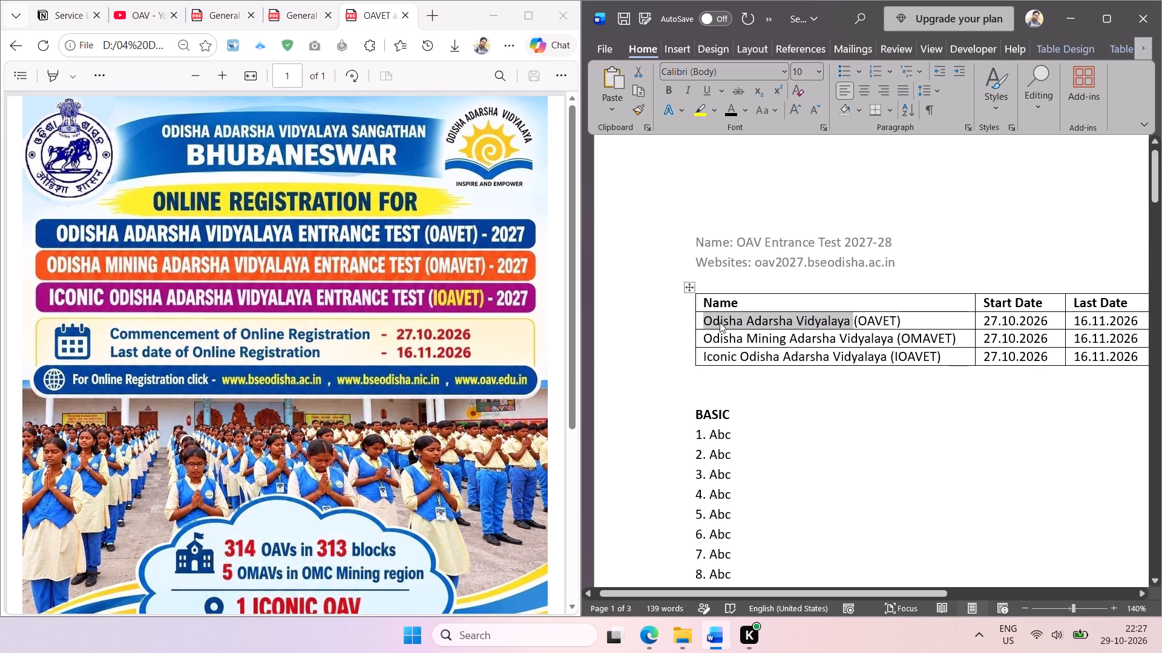
key("ctrl+c")
scroll(817, 403, "down", 6)
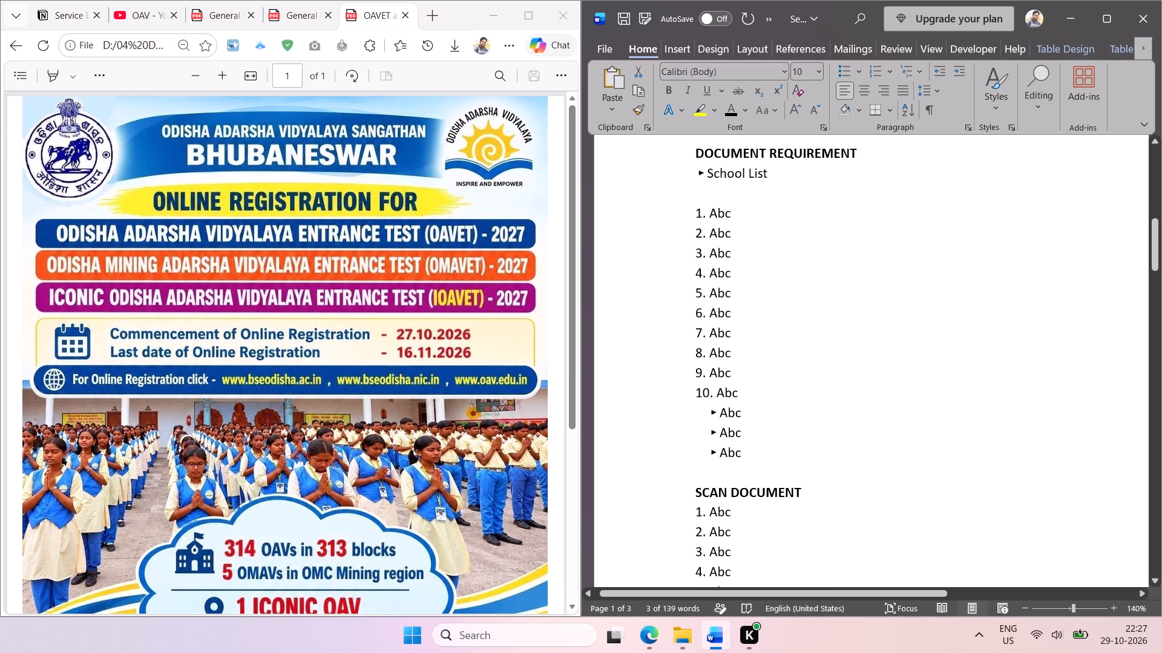
scroll(751, 426, "down", 1)
scroll(769, 398, "up", 2)
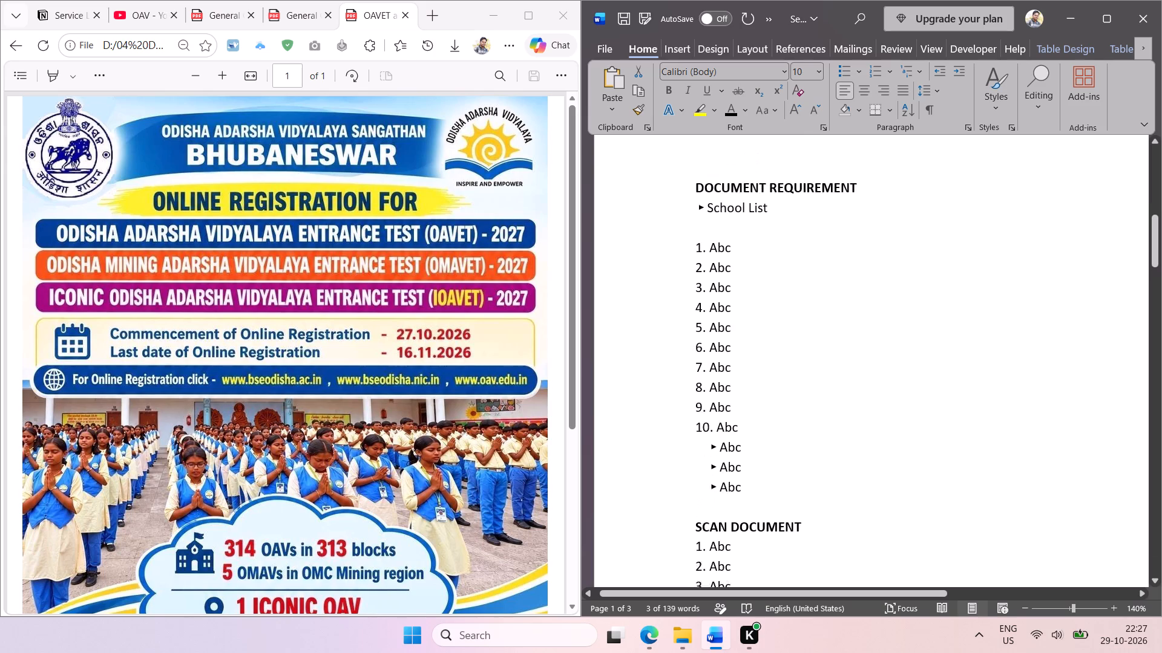
scroll(745, 373, "up", 1)
left_click(729, 234)
key("ctrl+v")
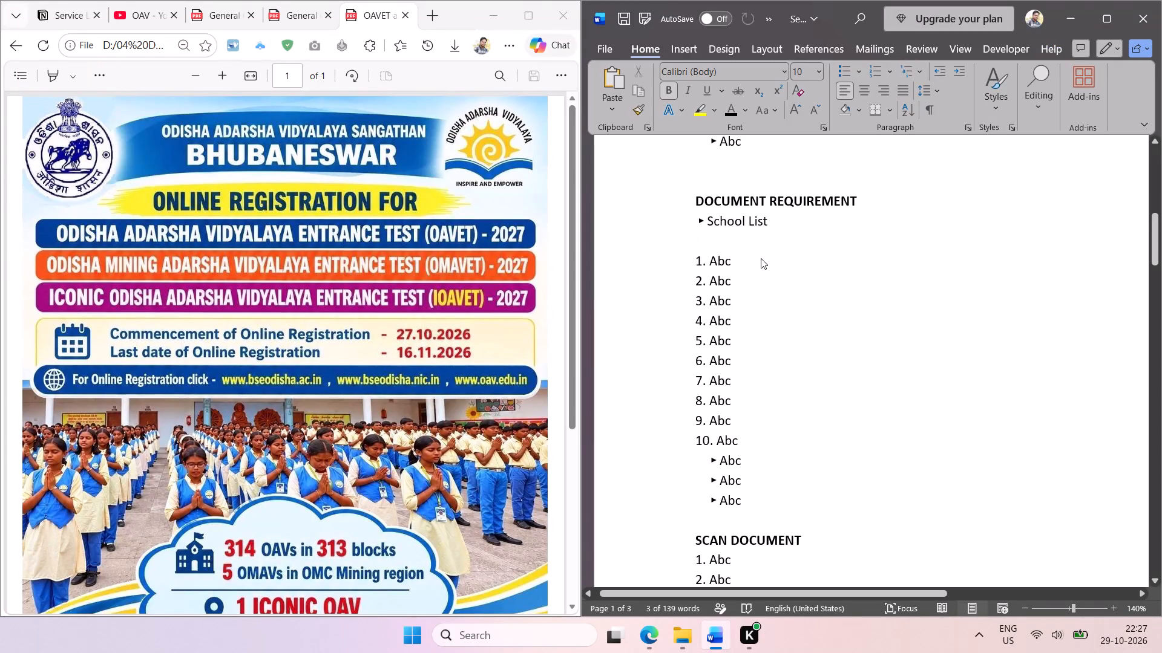
Copy "Odisha Mining Adarsha Vidyalaya" without its abbreviation from the date table and paste it on a new line below Odisha Adarsha Vidyalaya.
scroll(765, 261, "up", 1)
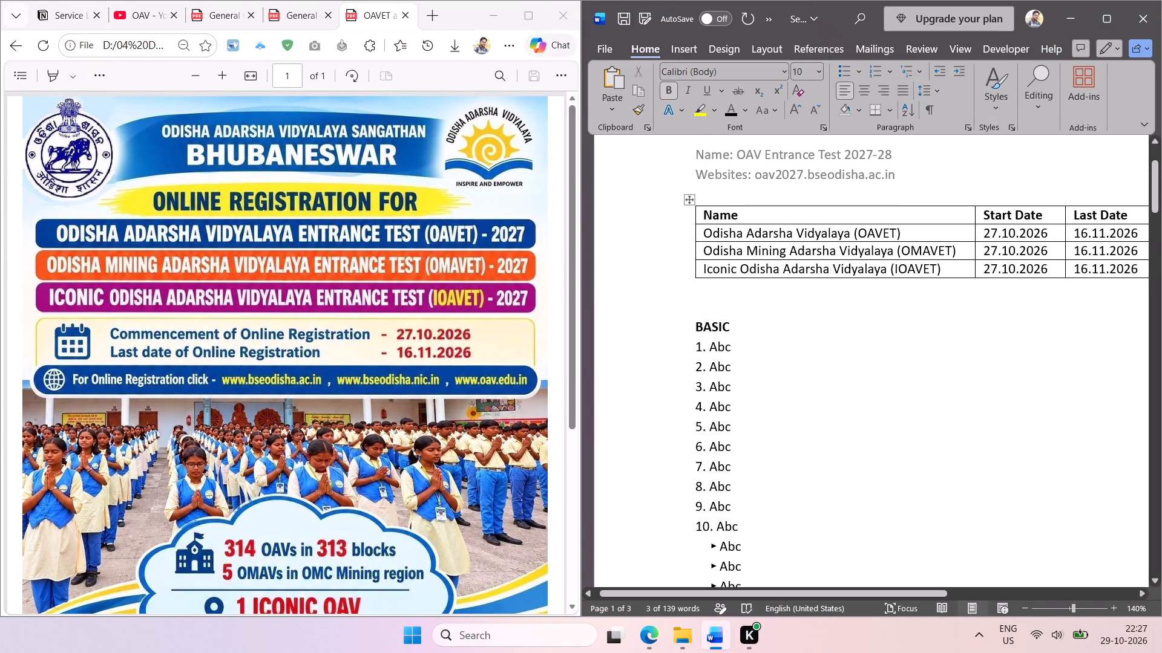
scroll(759, 261, "up", 1)
left_click_drag(892, 254, 750, 262)
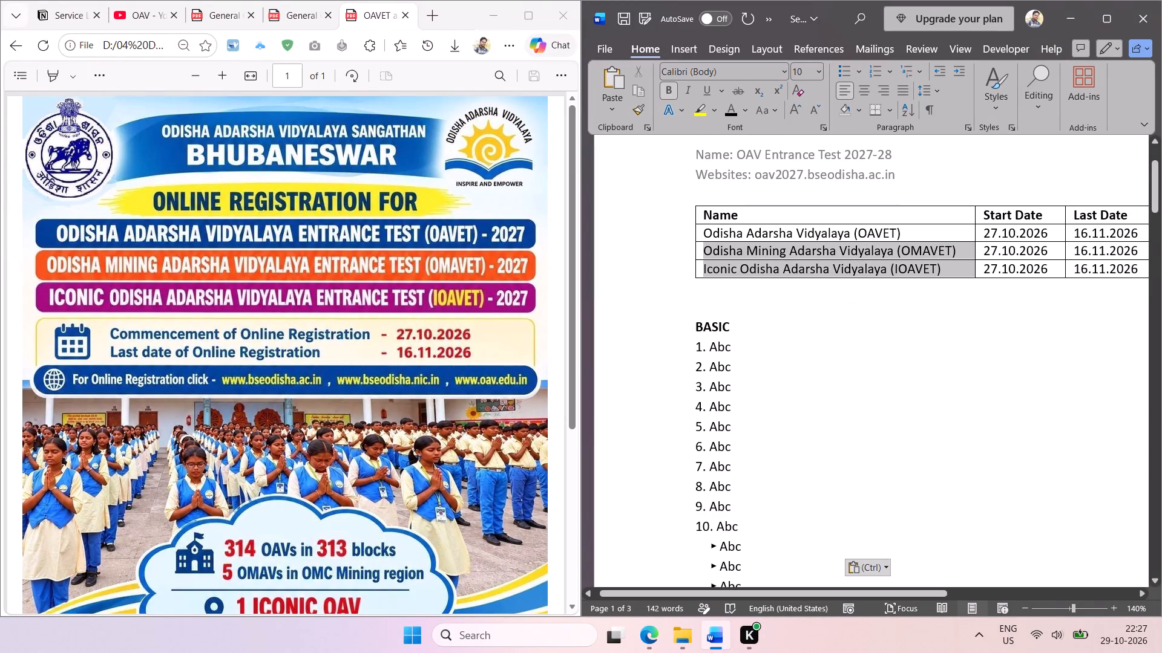
left_click_drag(750, 262, 717, 252)
left_click(781, 251)
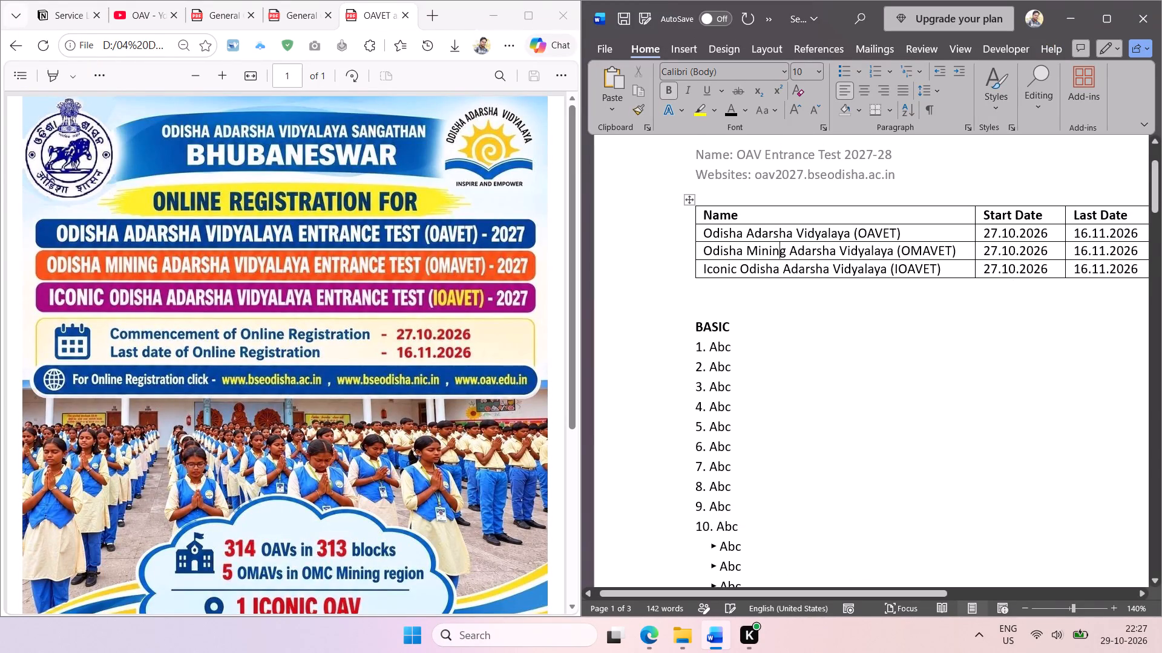
left_click_drag(893, 249, 727, 250)
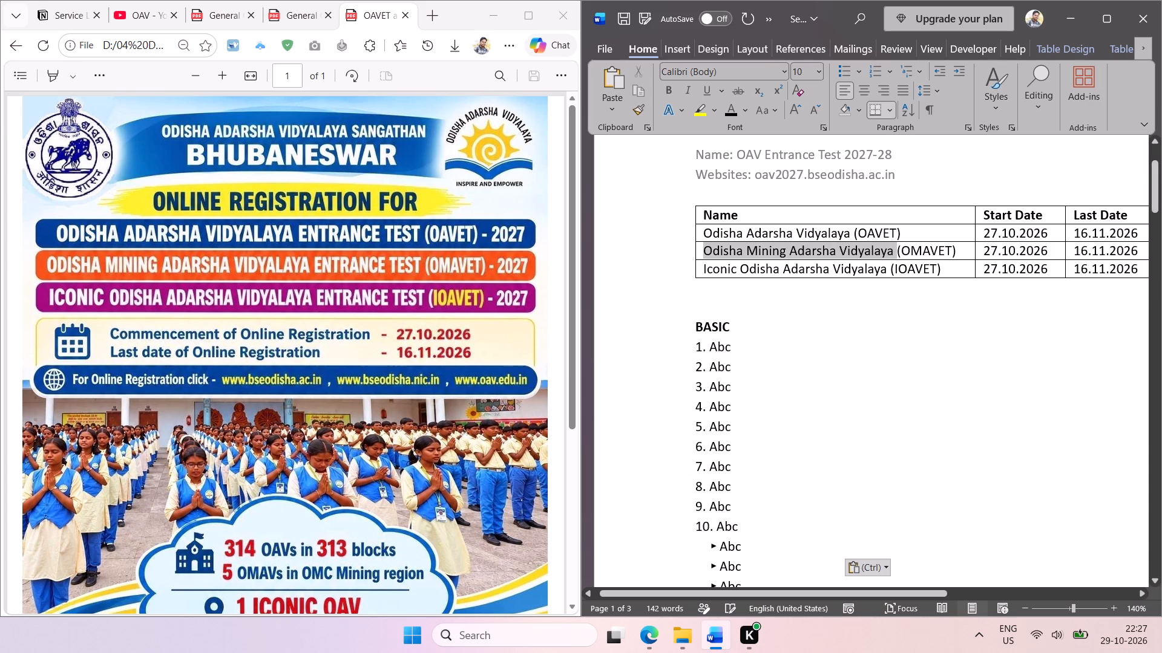
left_click_drag(727, 250, 726, 250)
key("ctrl+c")
scroll(719, 397, "down", 2)
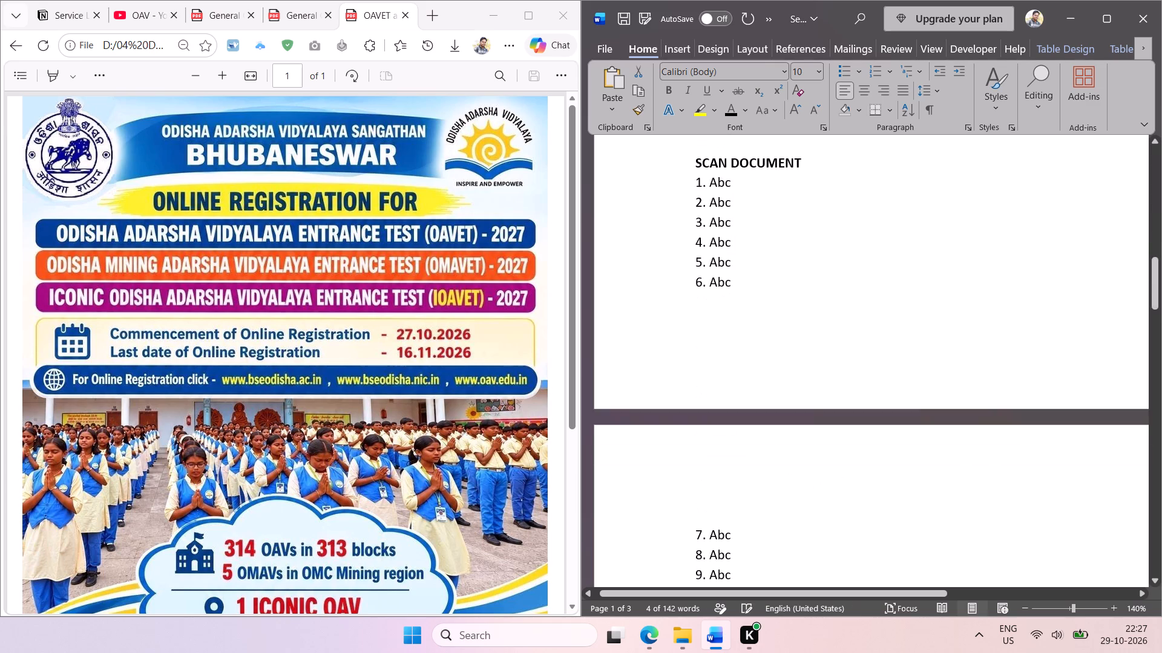
scroll(738, 393, "down", 1)
scroll(748, 370, "up", 5)
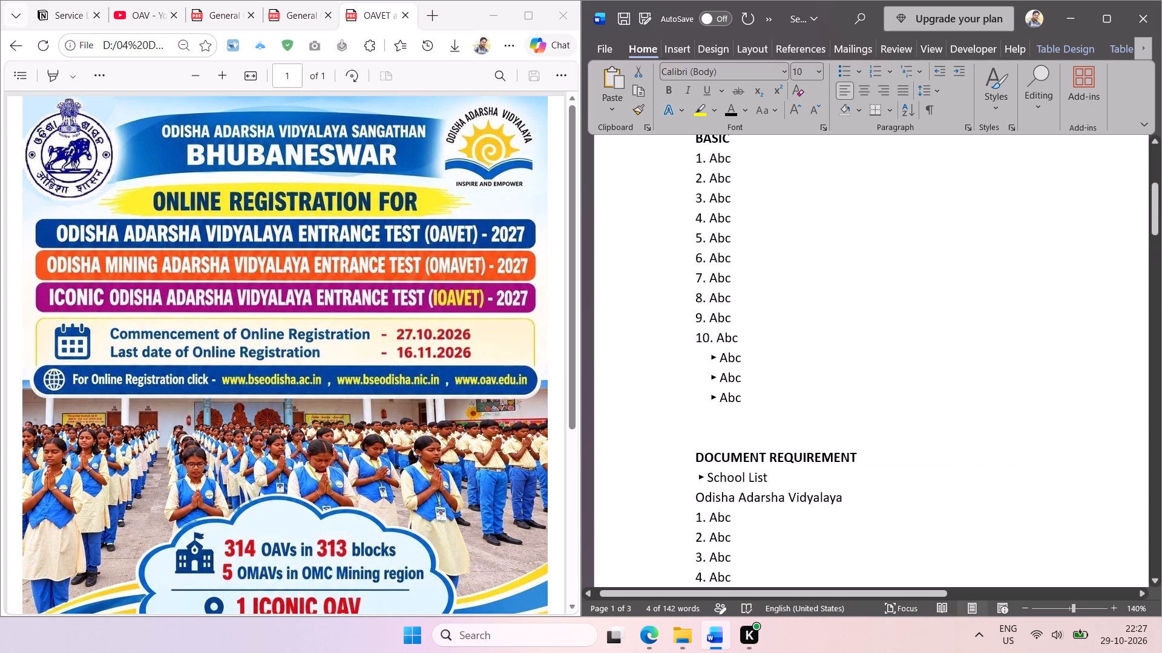
scroll(746, 320, "left", 1)
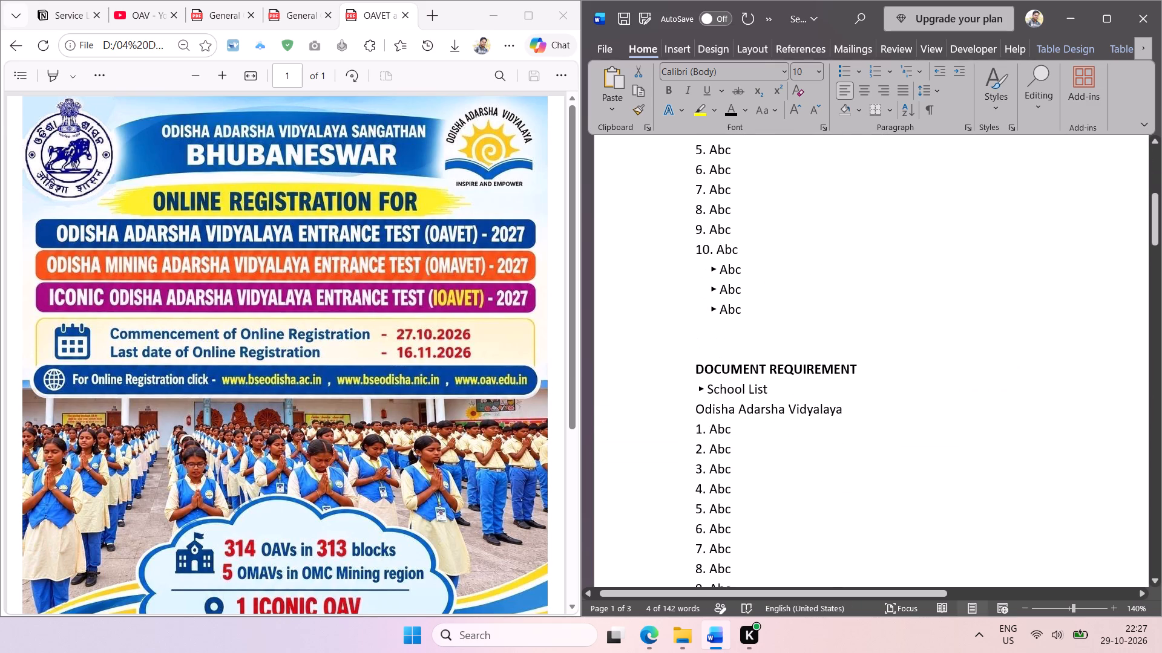
scroll(766, 414, "left", 1)
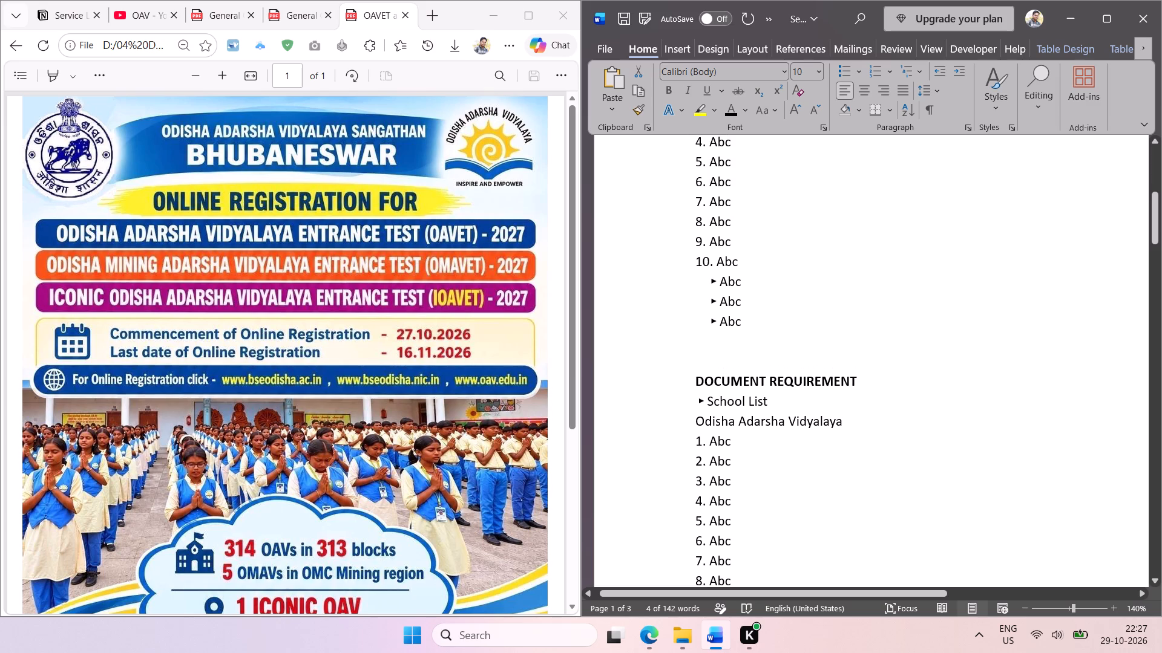
left_click(860, 420)
key("Return")
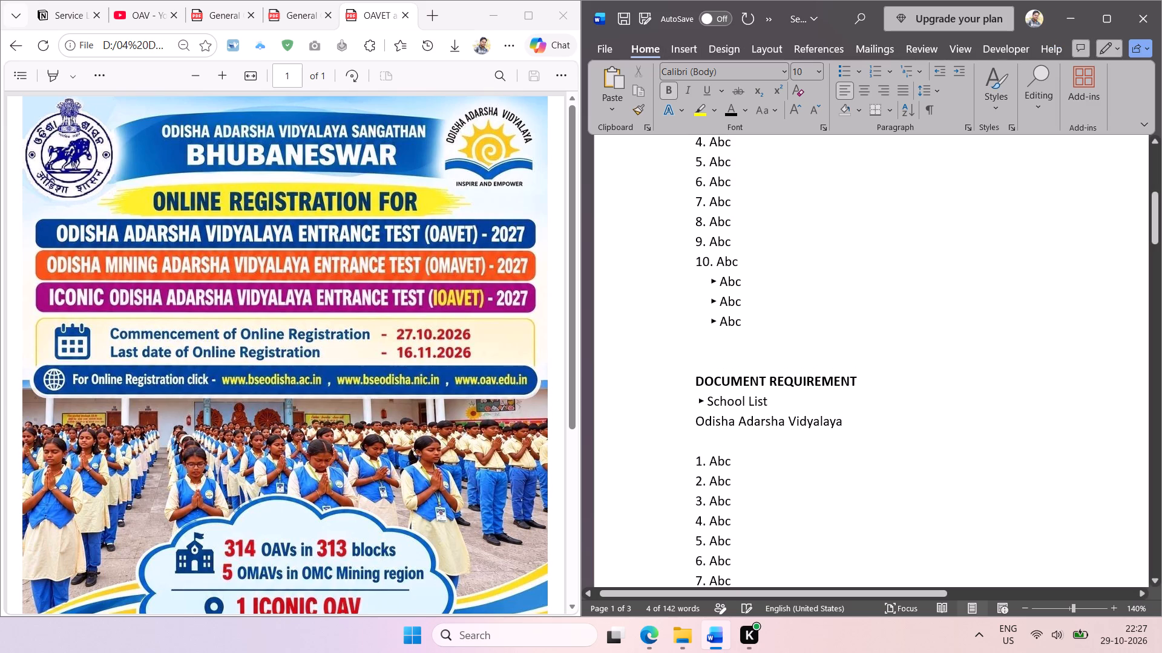
key("ctrl+v")
Move School List and its two school lines from DOCUMENT REQUIREMENT to directly below the BASIC heading.
left_click_drag(894, 441, 723, 421)
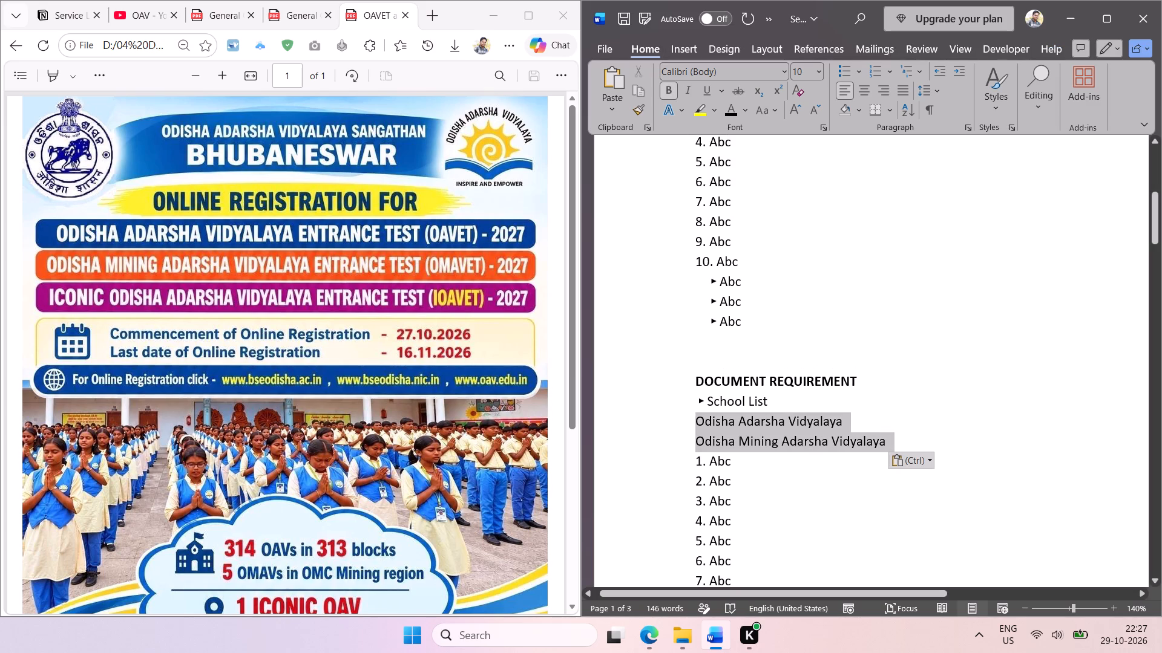
left_click_drag(723, 421, 698, 410)
key("ctrl+x")
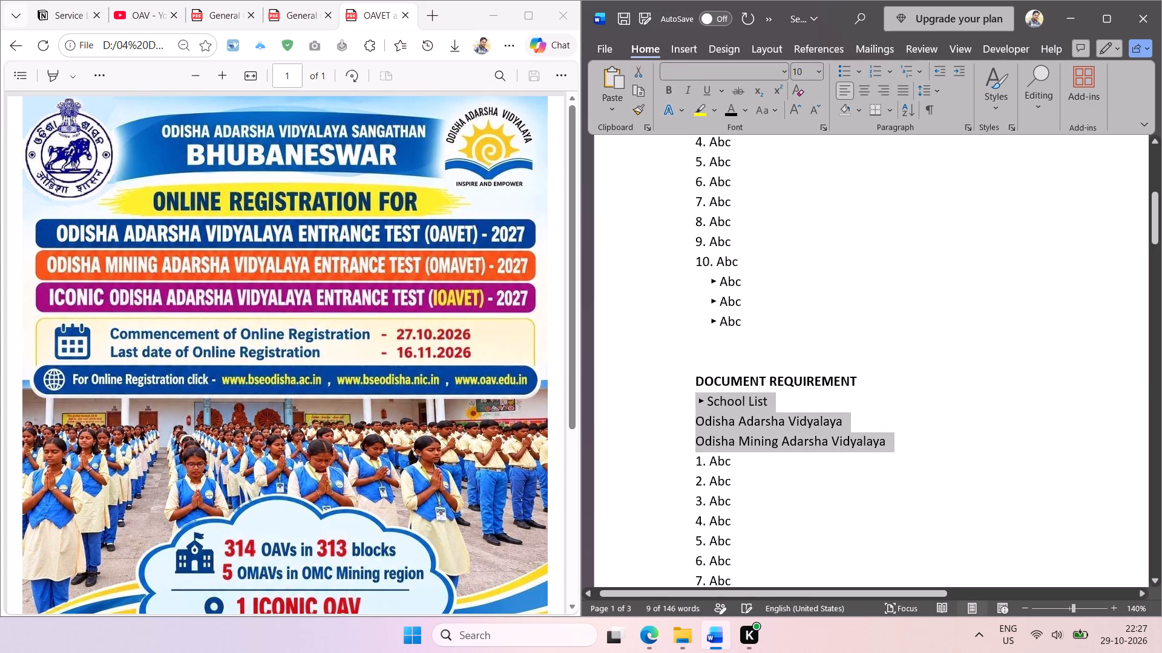
scroll(738, 331, "up", 1)
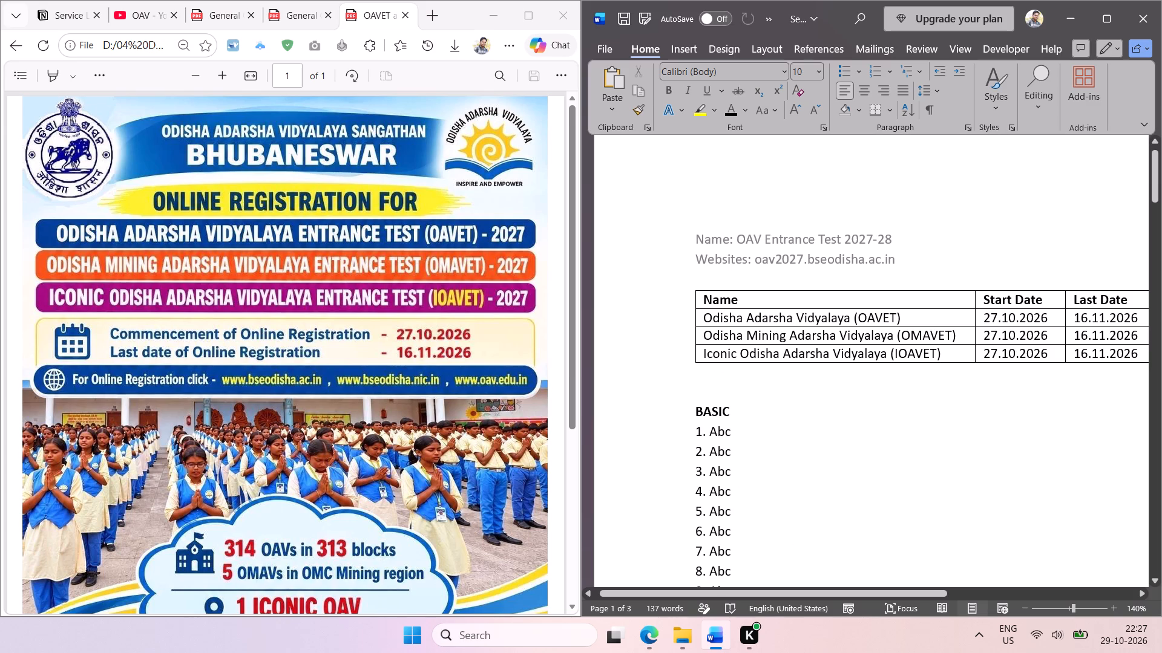
left_click(739, 411)
key("Return")
key("ctrl+v")
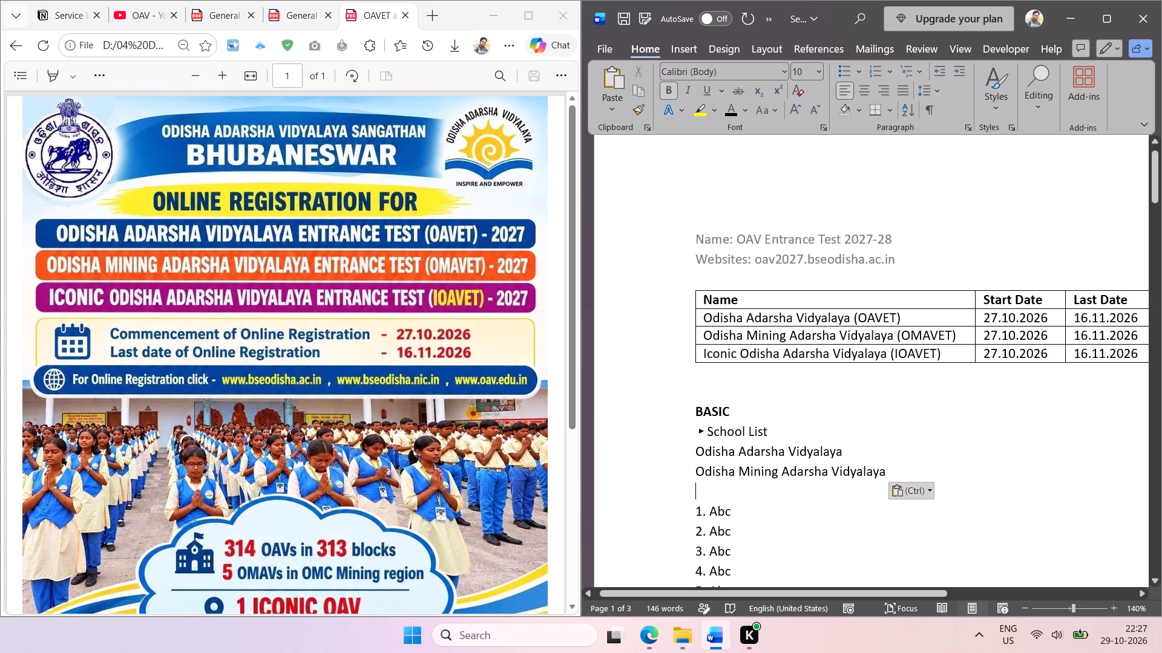
Copy "Iconic Odisha Adarsha Vidyalaya" without its abbreviation from the date table and paste it below the Odisha Mining Adarsha Vidyalaya line.
left_click_drag(886, 355, 721, 354)
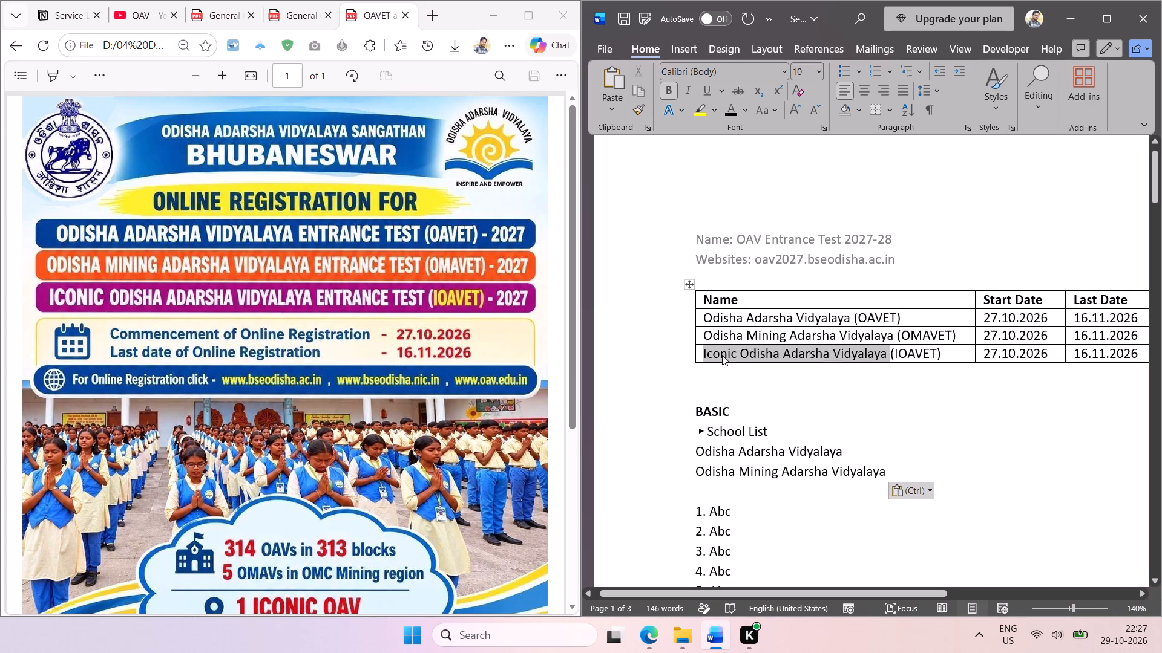
key("ctrl+c")
left_click(713, 487)
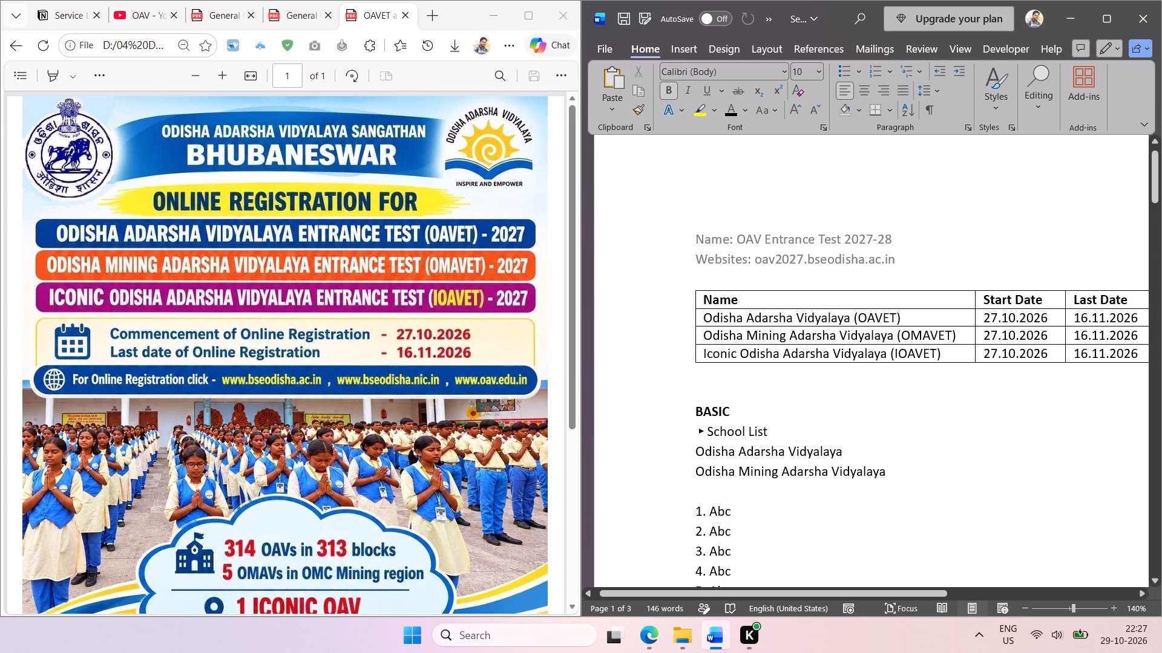
key("ctrl+v")
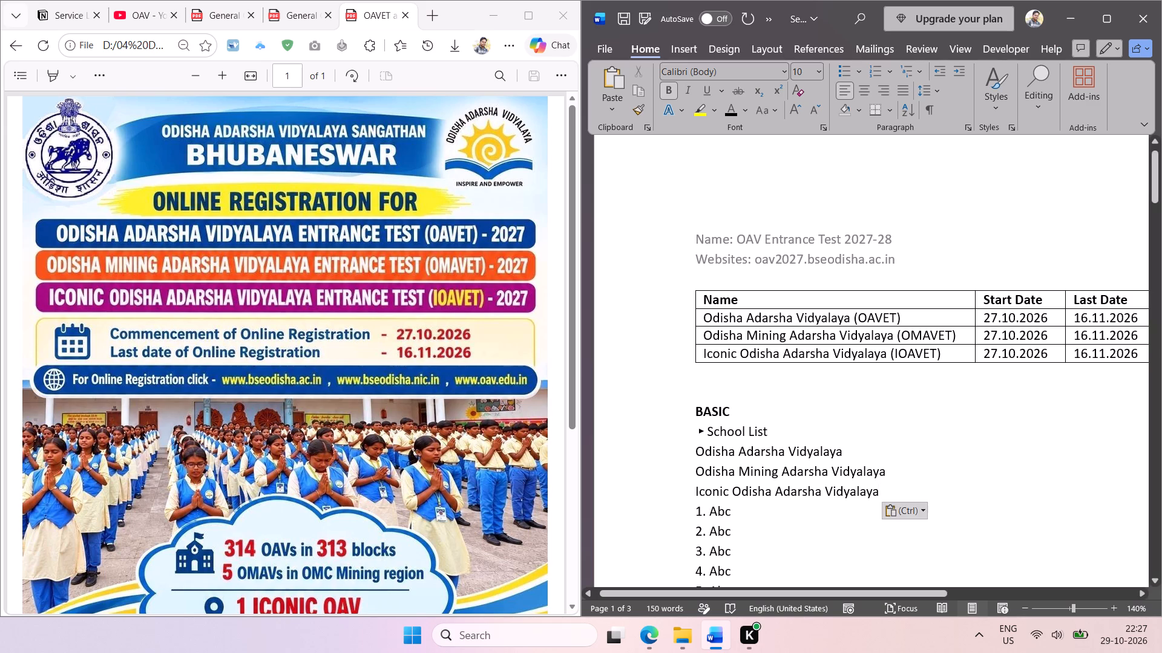
Append ": 314 OAV" to the Odisha Adarsha Vidyalaya line under School List.
left_click(867, 444)
type(":")
key("space")
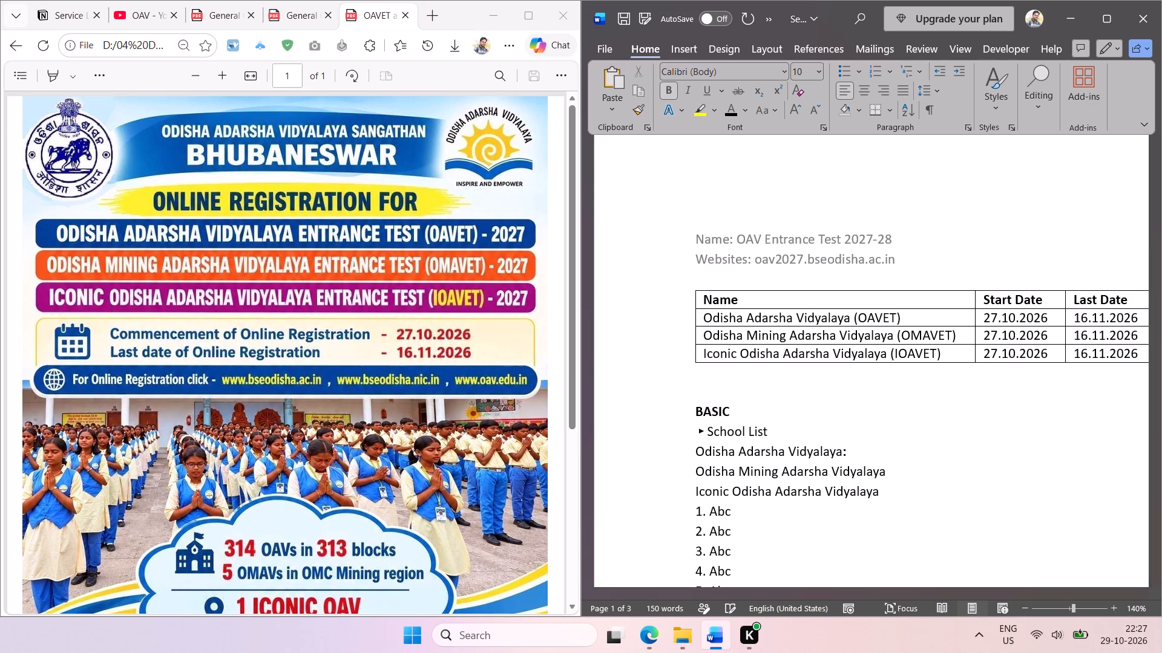
type("314")
key("space")
type("OA")
key("shift+v")
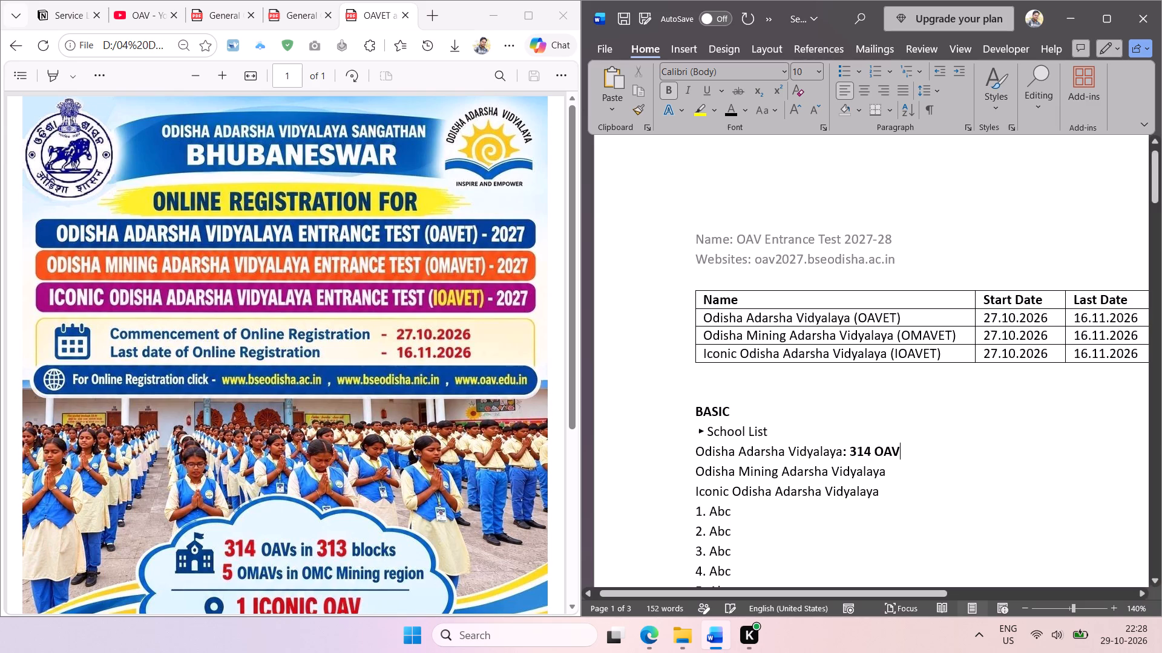
Append ": 5 OMAV" to the Odisha Mining Adarsha Vidyalaya line under School List.
left_click(904, 477)
type(":")
key("space")
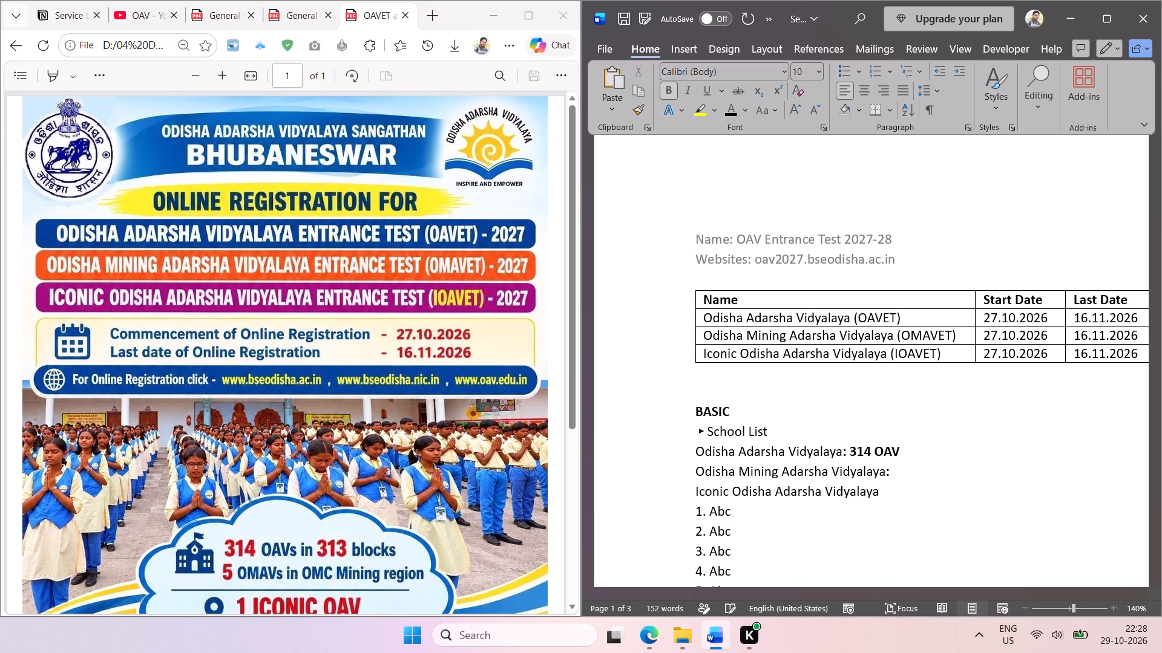
type("5")
key("space")
type("OMAV")
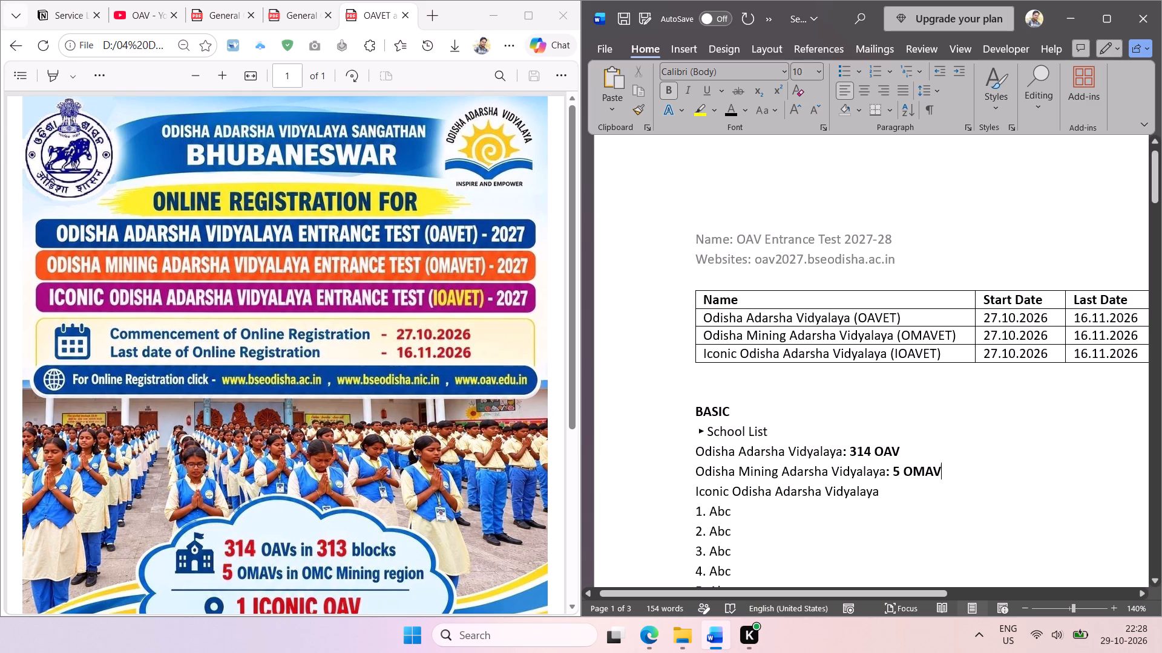
Append ": 1 ICONIC" to the Iconic Odisha Adarsha Vidyalaya line, reusing the word Iconic from that line and converting it to uppercase.
scroll(599, 465, "down", 1)
scroll(271, 545, "down", 3)
scroll(309, 478, "down", 1)
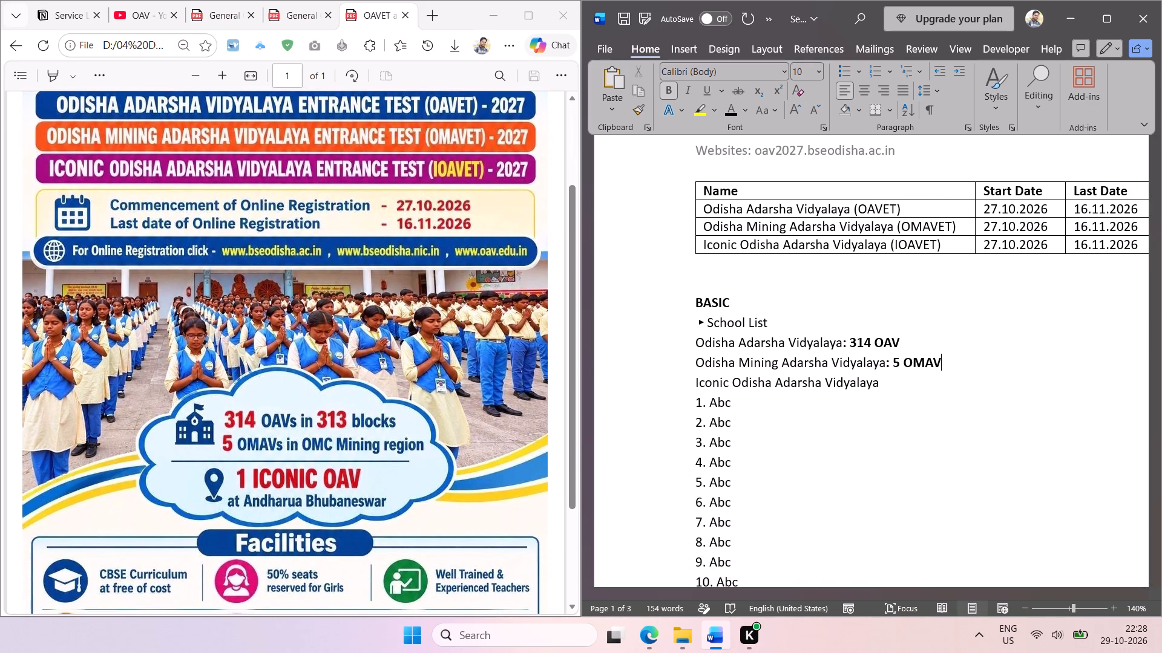
scroll(309, 478, "down", 1)
left_click(888, 382)
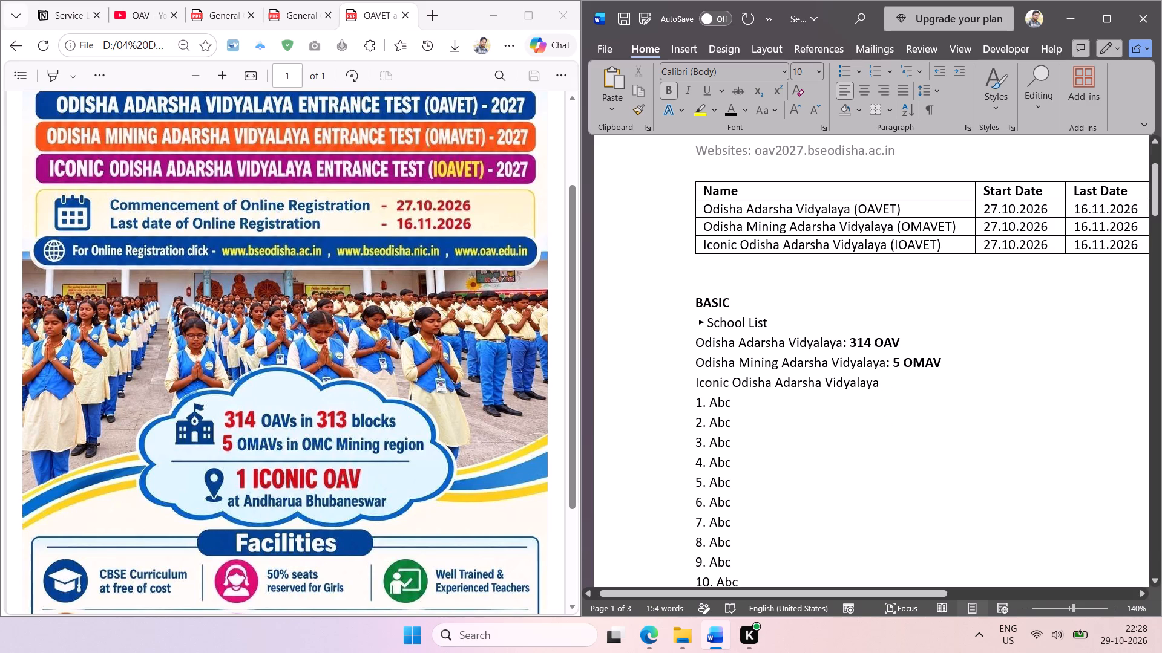
type(":")
key("space")
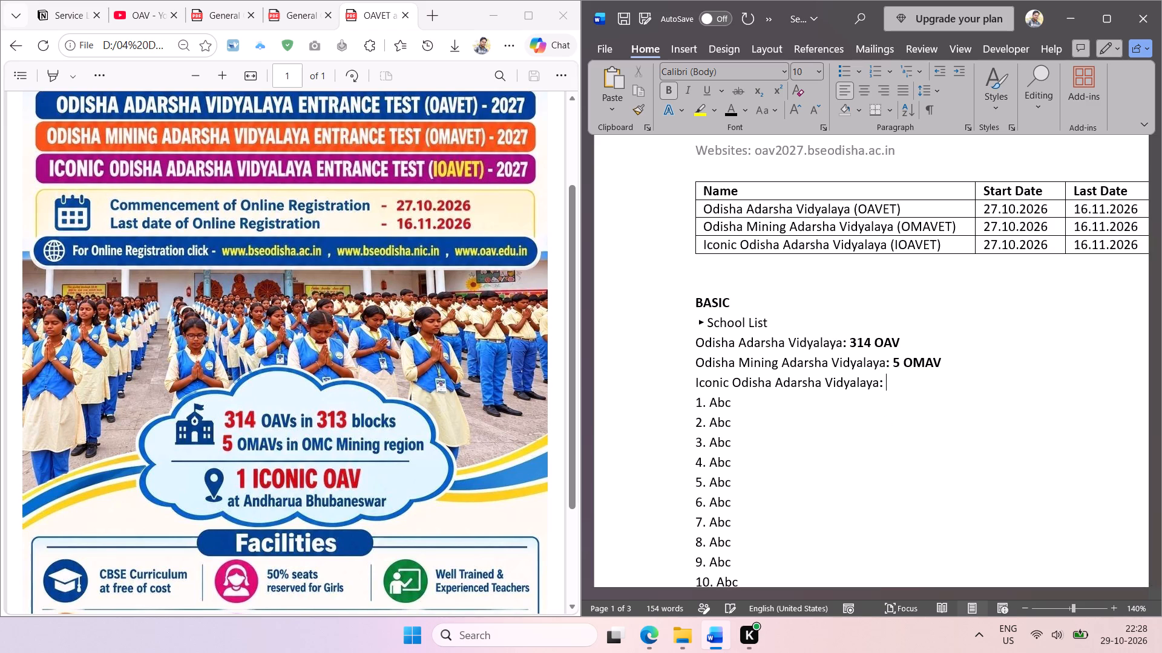
type("1")
key("space")
double_click(710, 384)
key("ctrl+c")
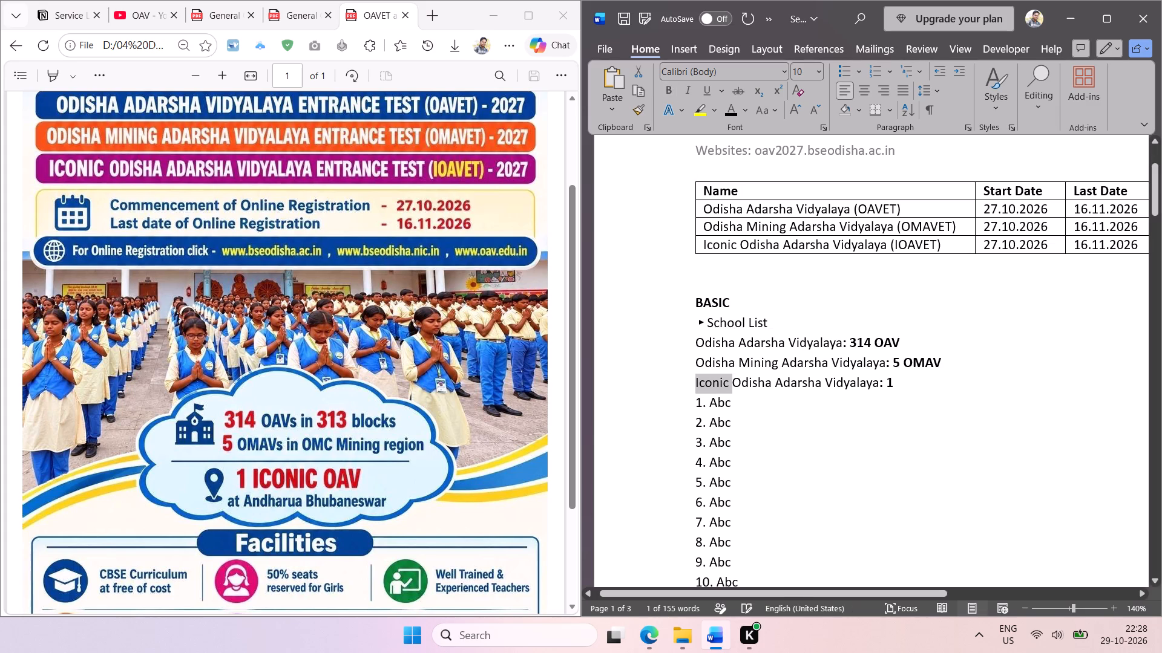
left_click(925, 378)
key("ctrl+v")
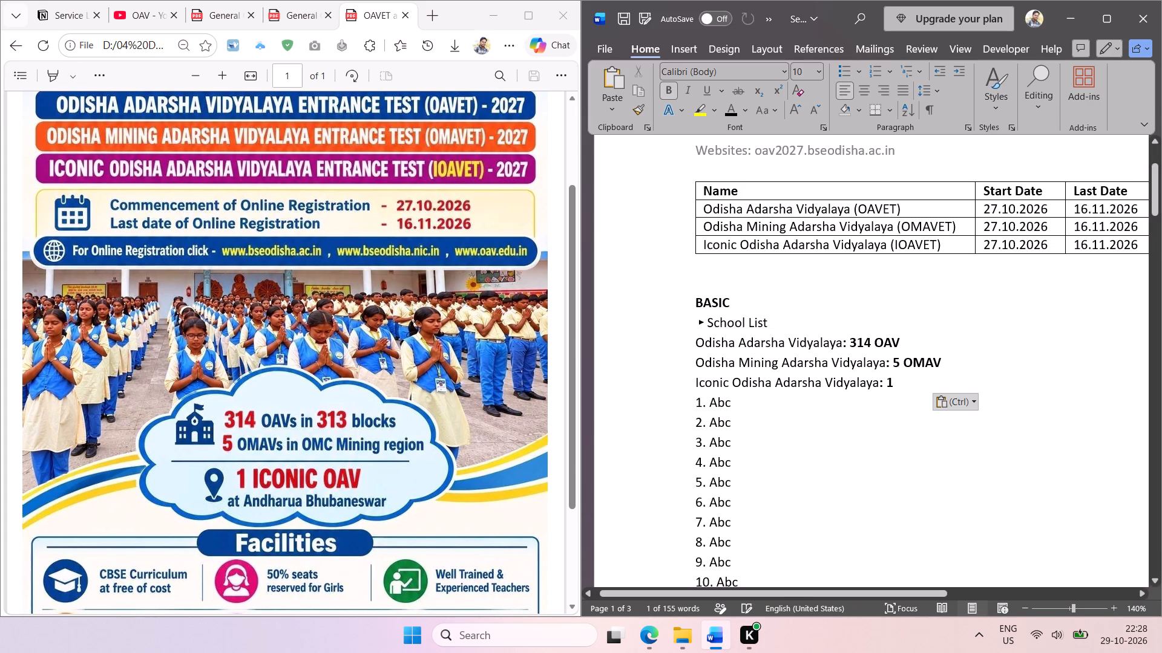
key("shift+F3")
Remove bold formatting from the three school lines under School List.
left_click(948, 385)
left_click_drag(948, 386, 690, 347)
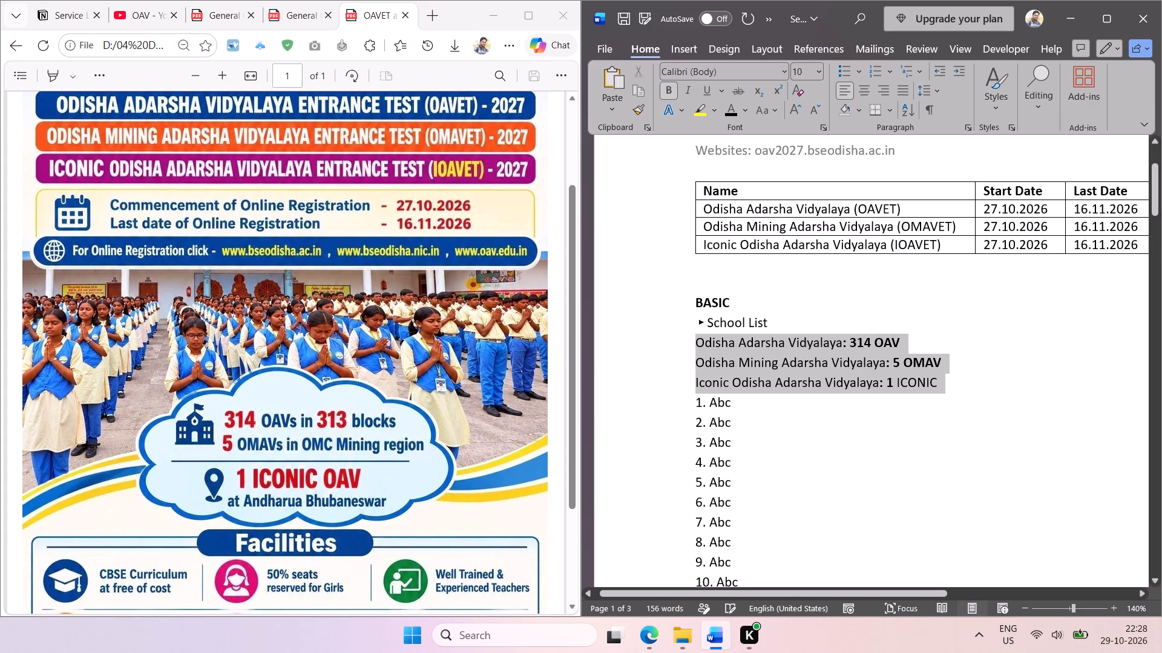
left_click_drag(690, 347, 688, 347)
key("ctrl+b")
key("ctrl+b")
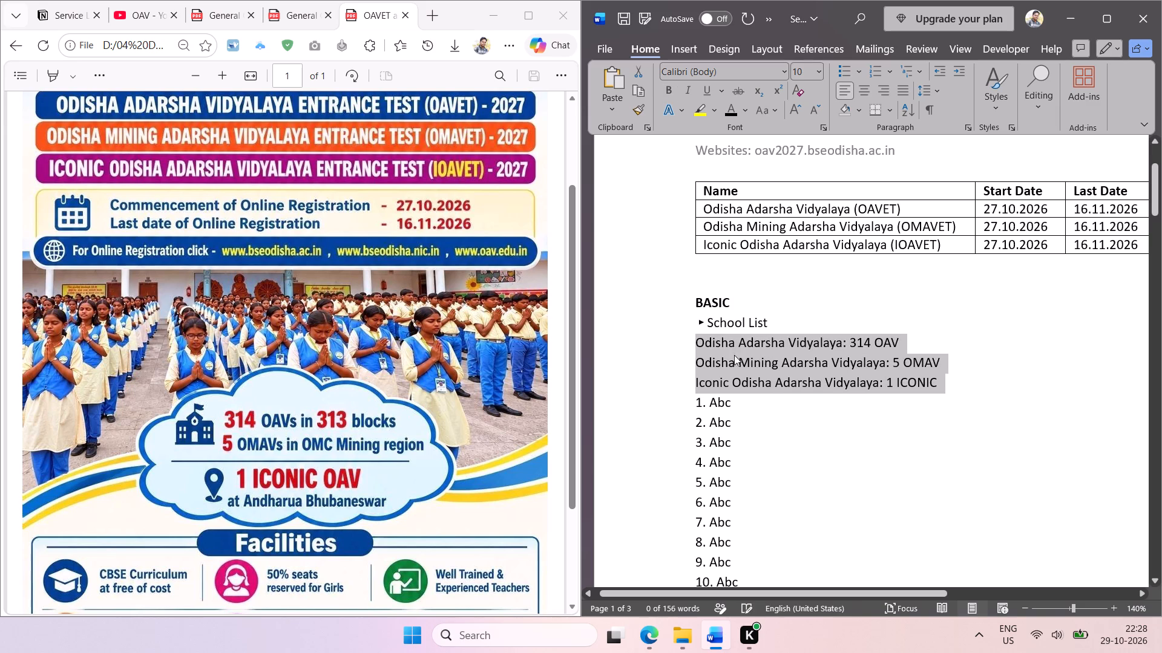
Set the whole document's text to size 10 in the Calibri (Body) font.
key("ctrl+a")
left_click(821, 74)
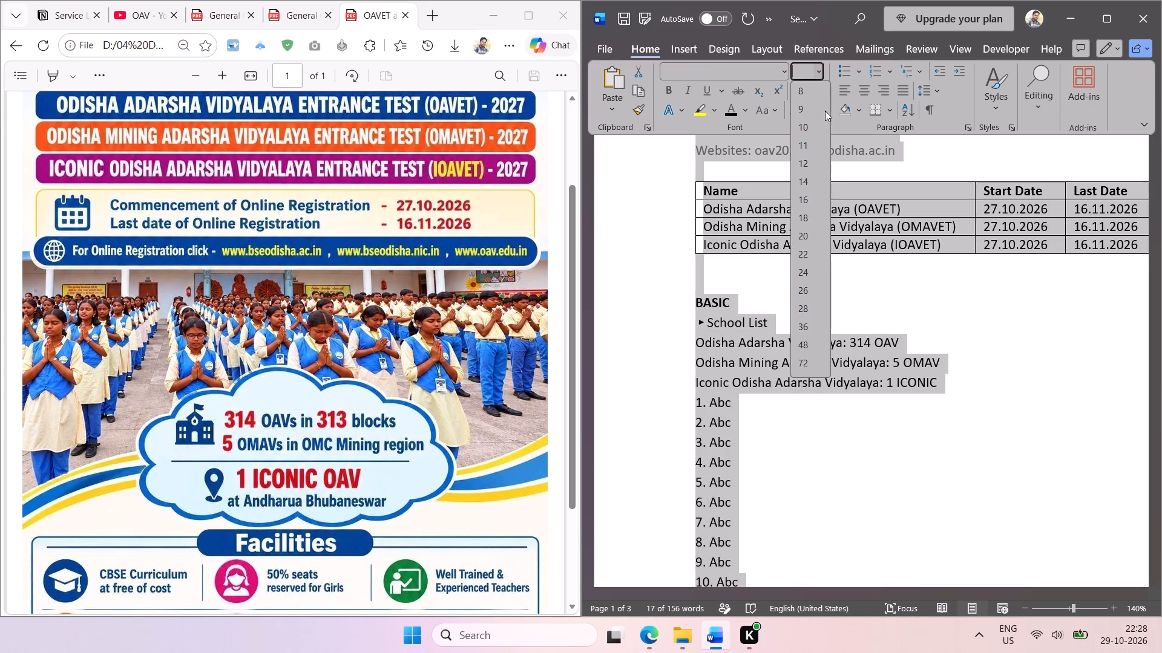
left_click(815, 122)
left_click(782, 74)
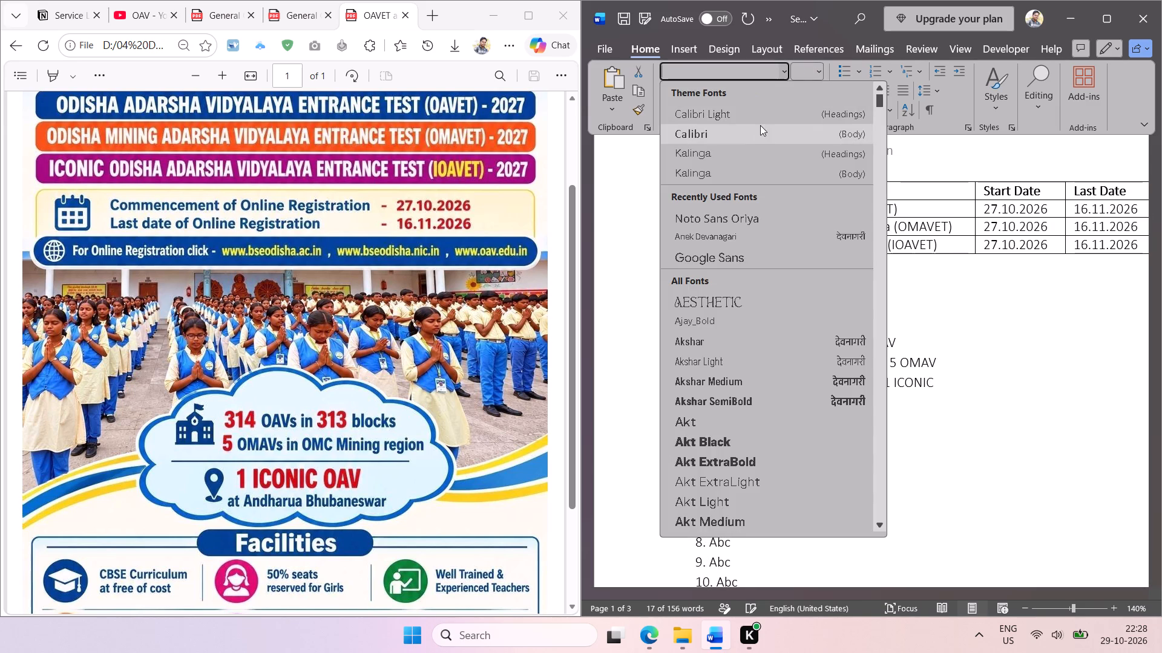
left_click(752, 133)
left_click(868, 364)
Turn the three school lines under School List into a 1-2-3 numbered list and indent it one level.
left_click(941, 380)
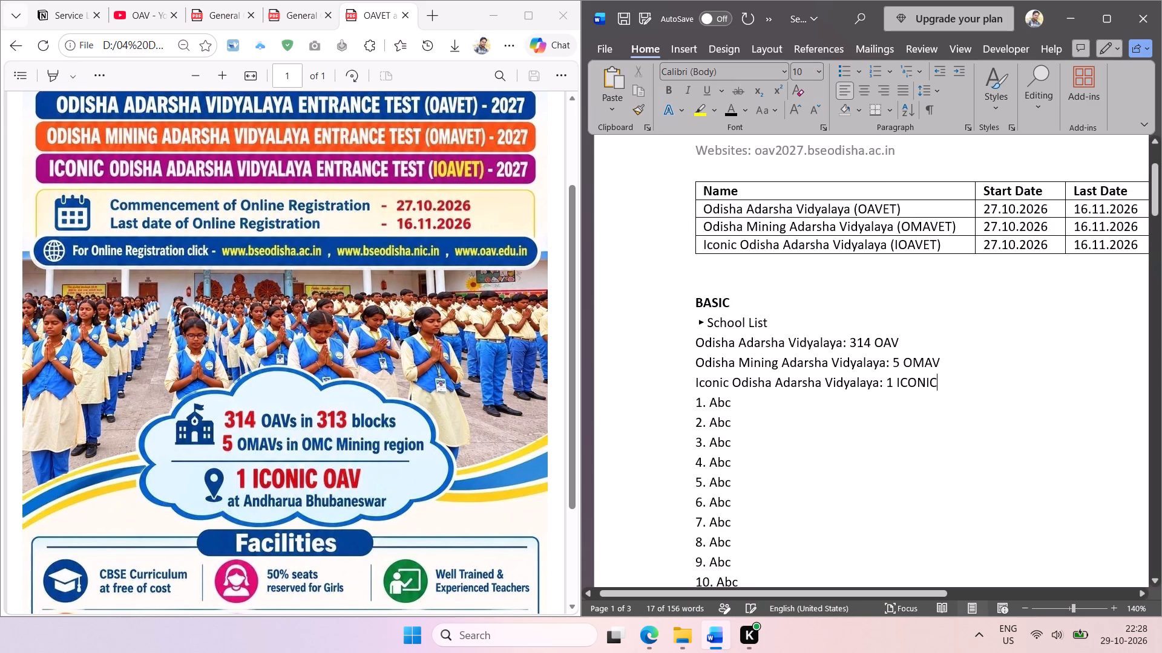
left_click_drag(941, 382, 704, 348)
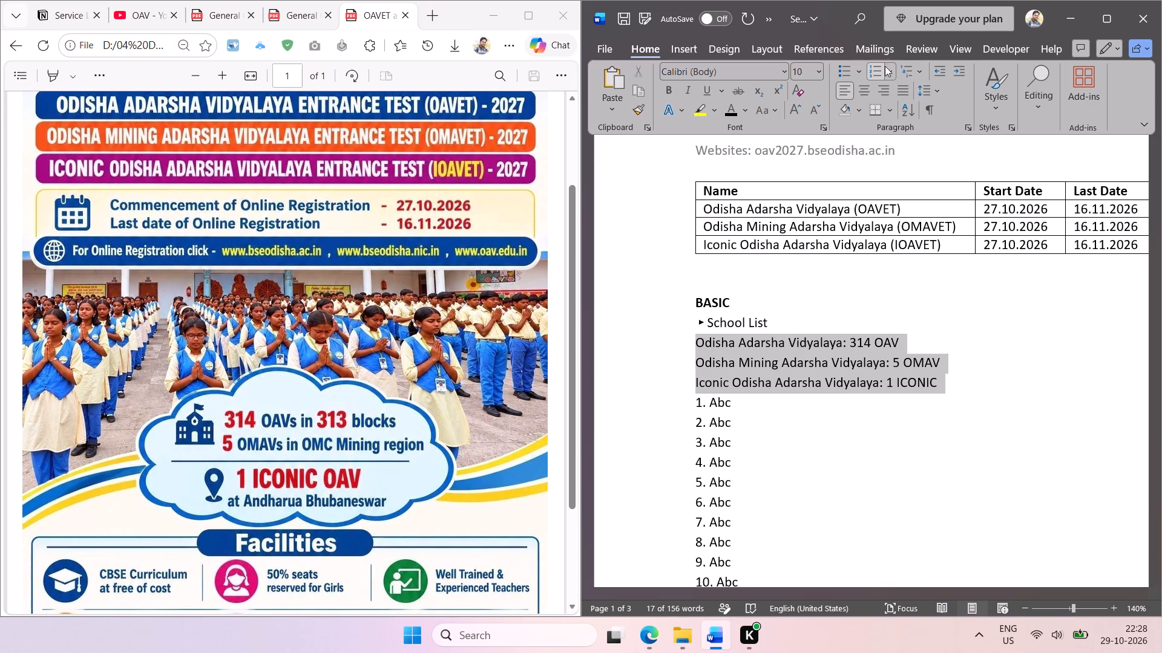
left_click(876, 70)
double_click(942, 76)
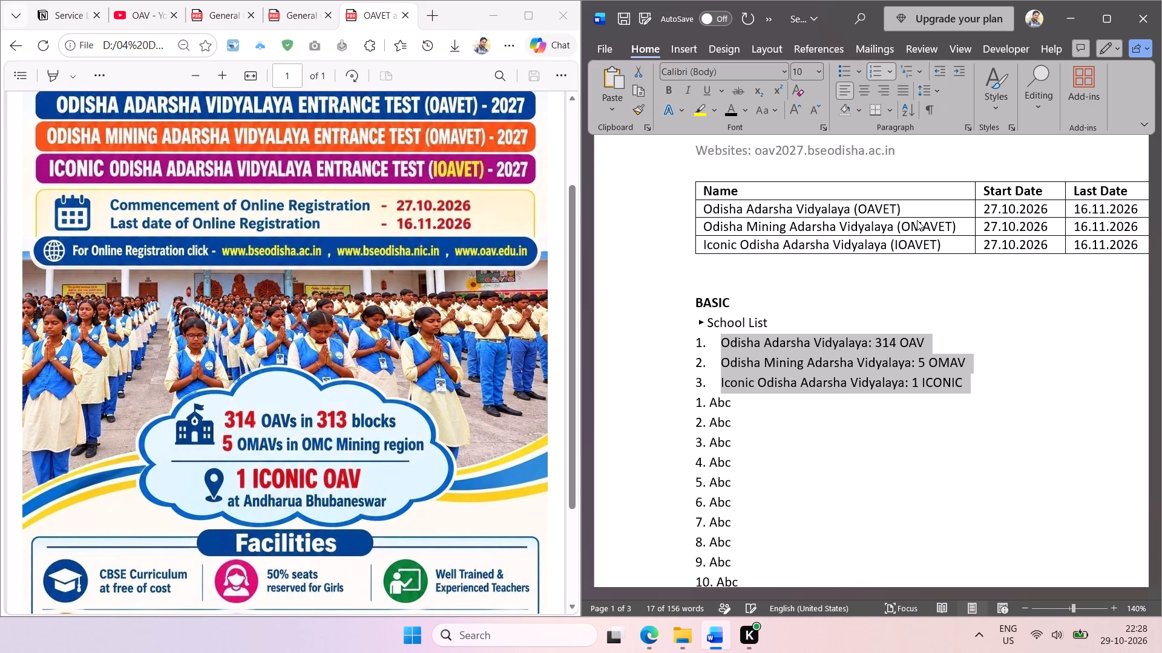
left_click(960, 70)
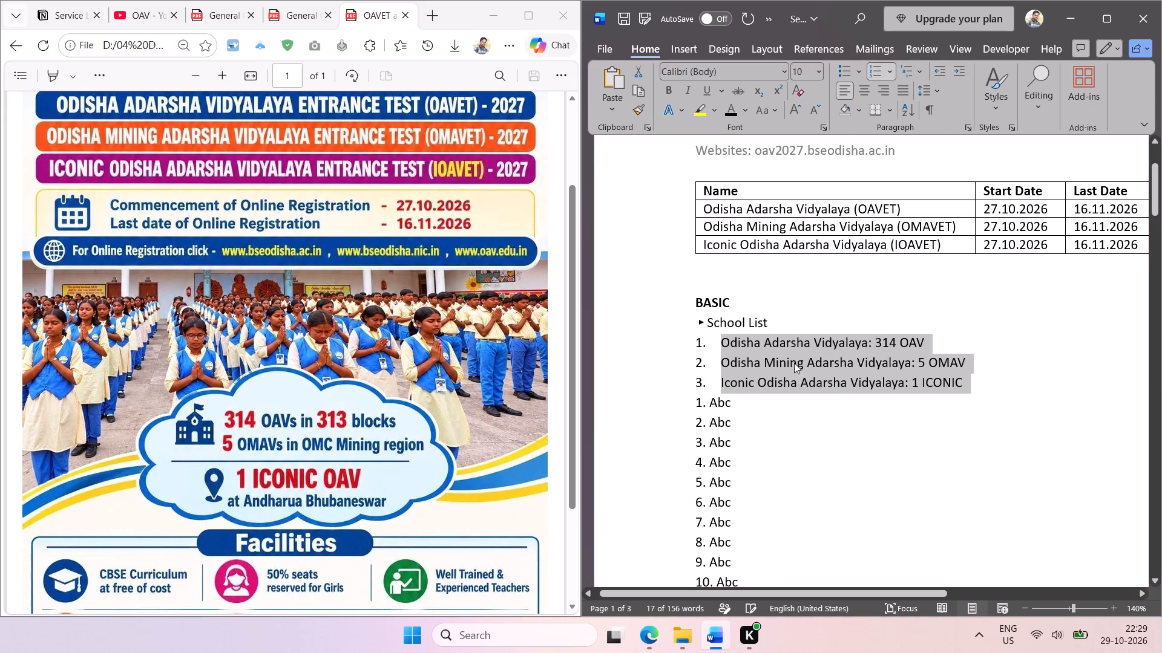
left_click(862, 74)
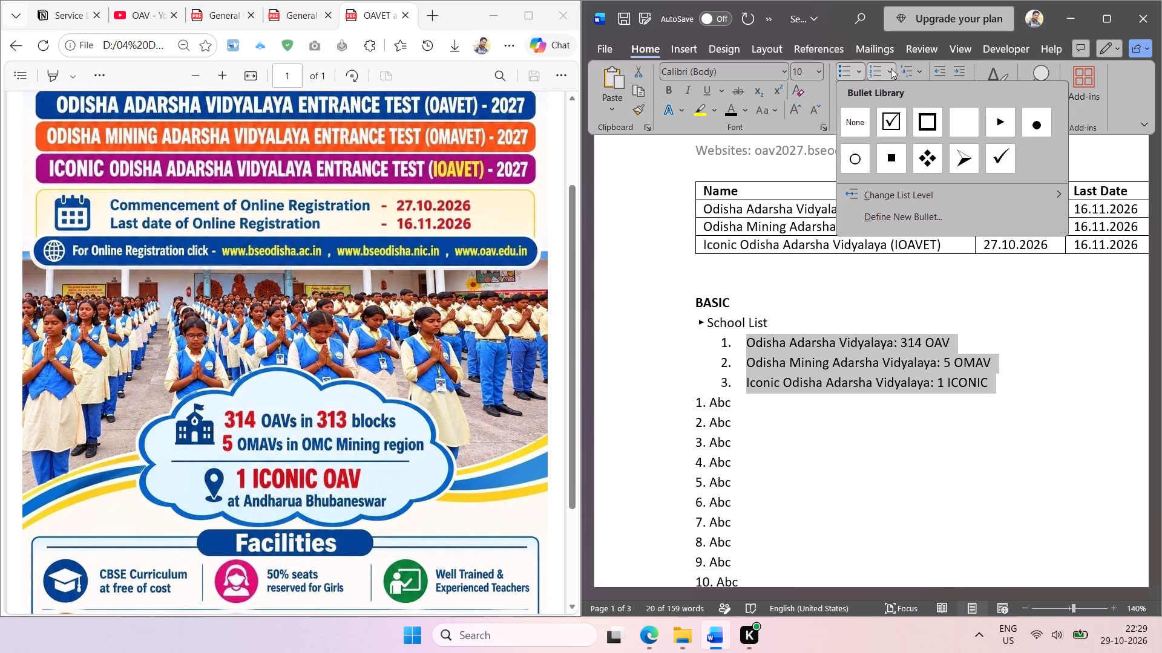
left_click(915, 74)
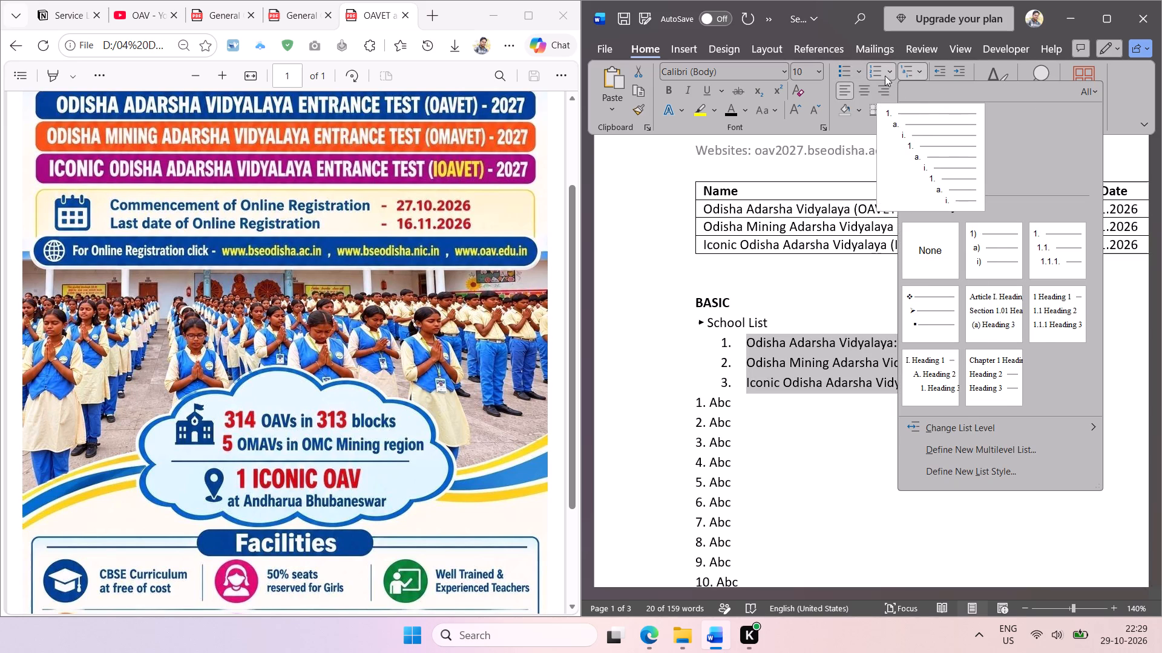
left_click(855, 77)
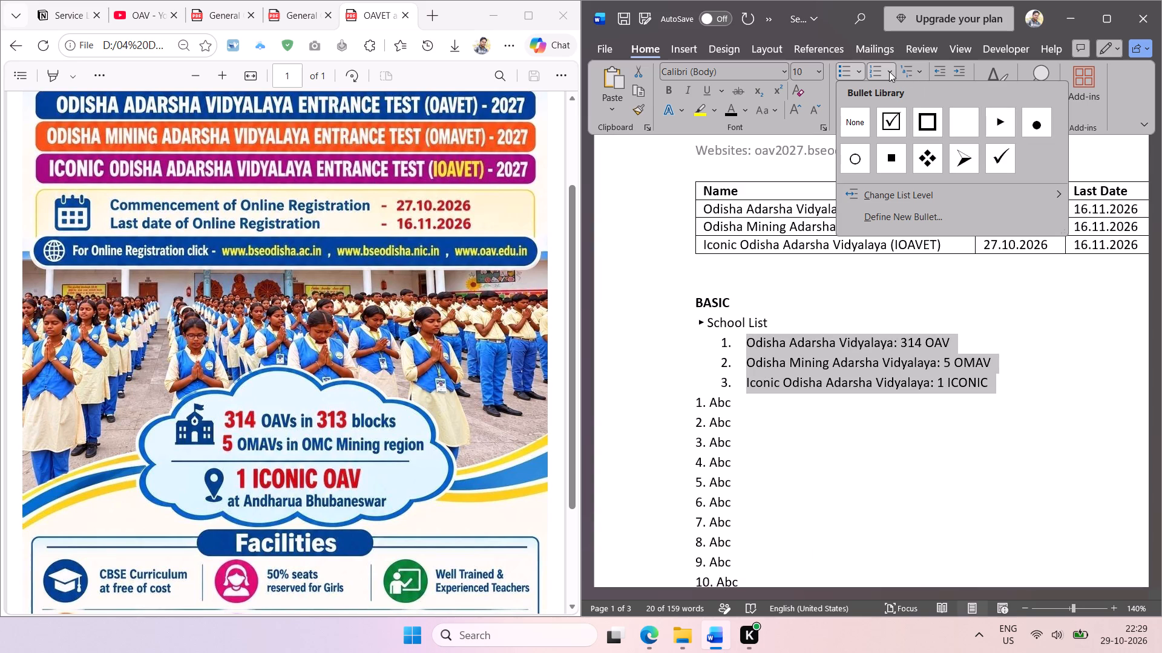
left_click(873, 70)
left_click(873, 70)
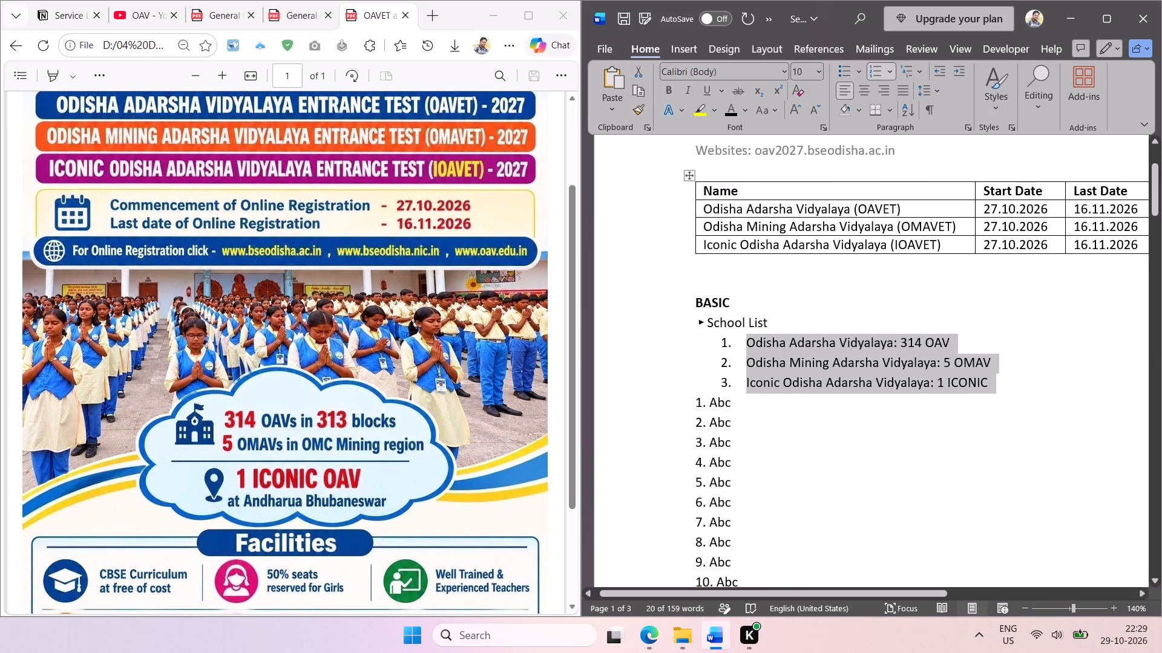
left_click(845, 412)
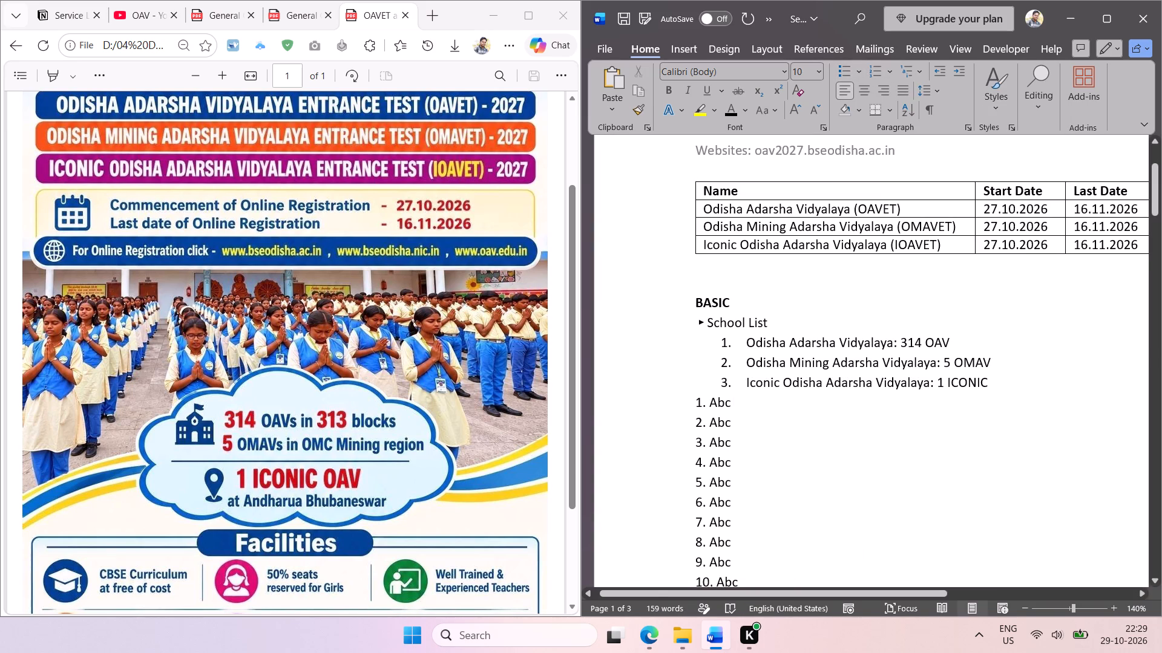
Insert two blank unnumbered lines between the numbered school list and the Abc placeholder lines, keeping the ICONIC text intact.
left_click(1000, 381)
key("Return")
key("Return")
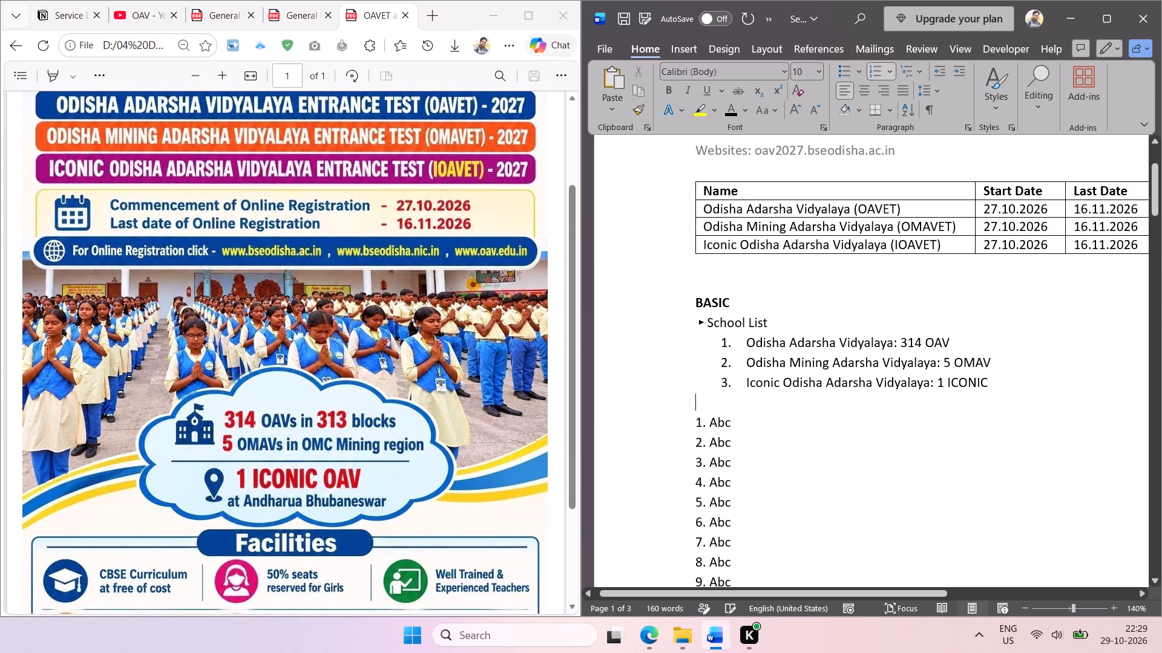
key("Return")
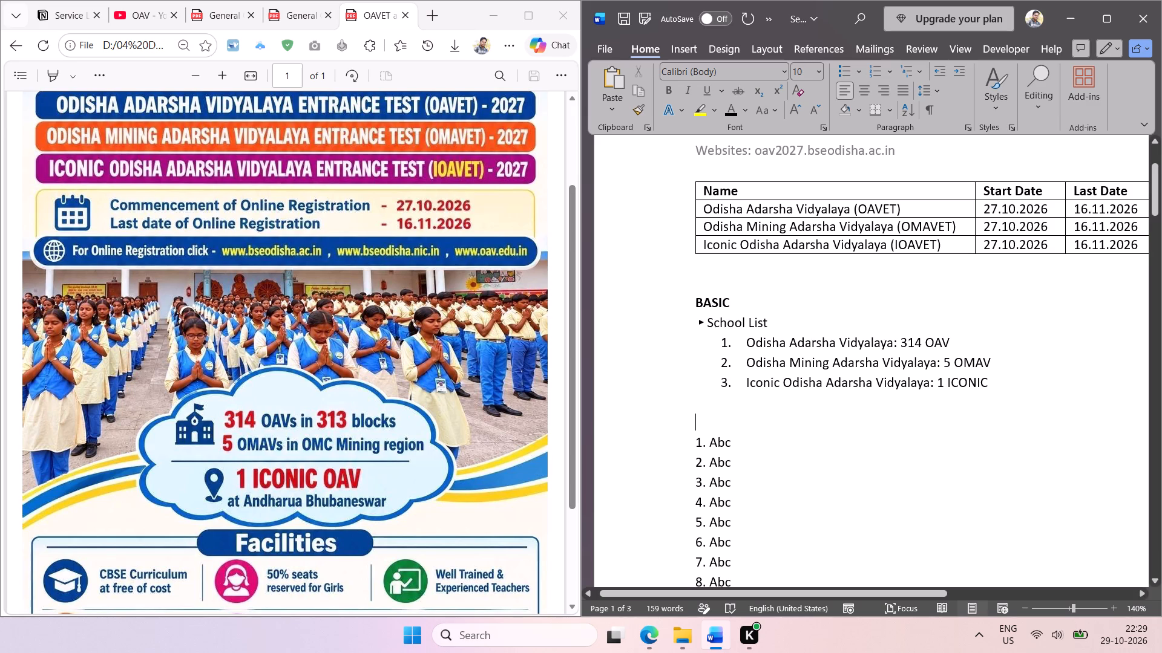
left_click(951, 387)
key("BackSpace")
key("shift+i")
left_click(969, 408)
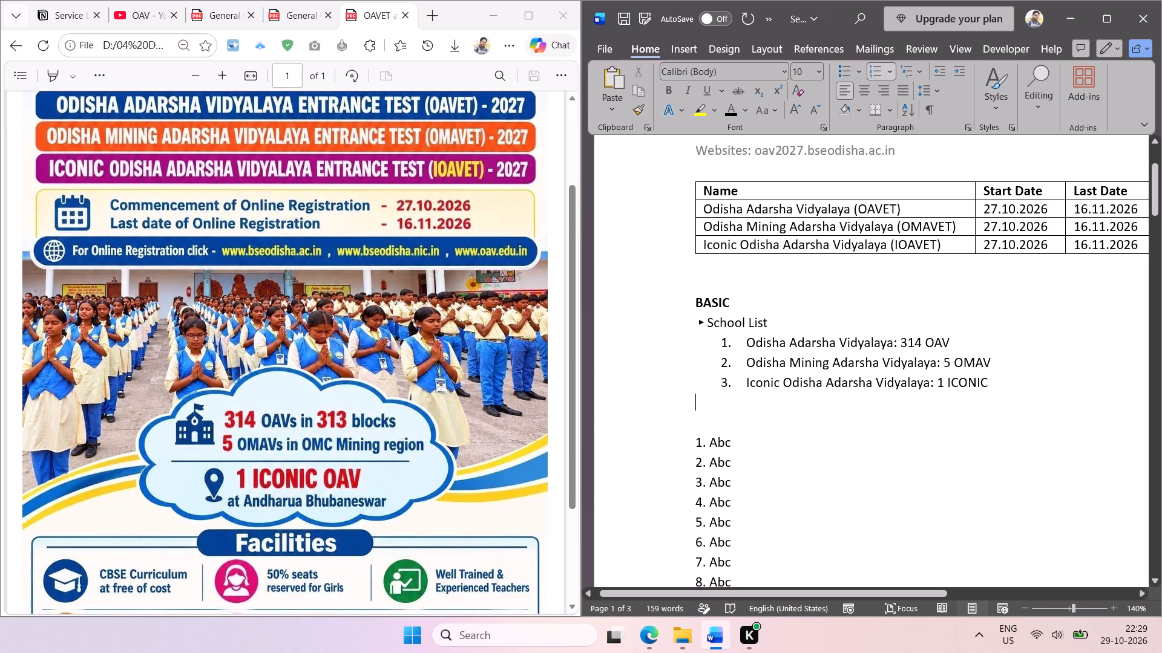
Save the document.
key("ctrl+s")
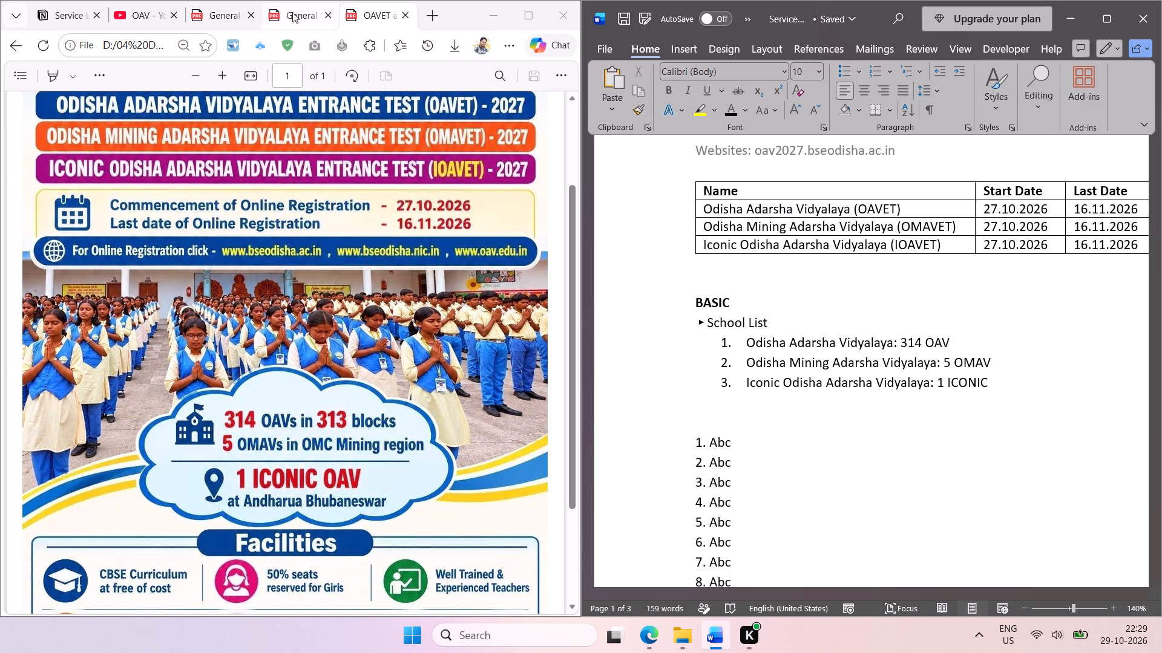
Append "(313 block)" to the School List line under BASIC, taking the block count from the poster.
left_click(223, 10)
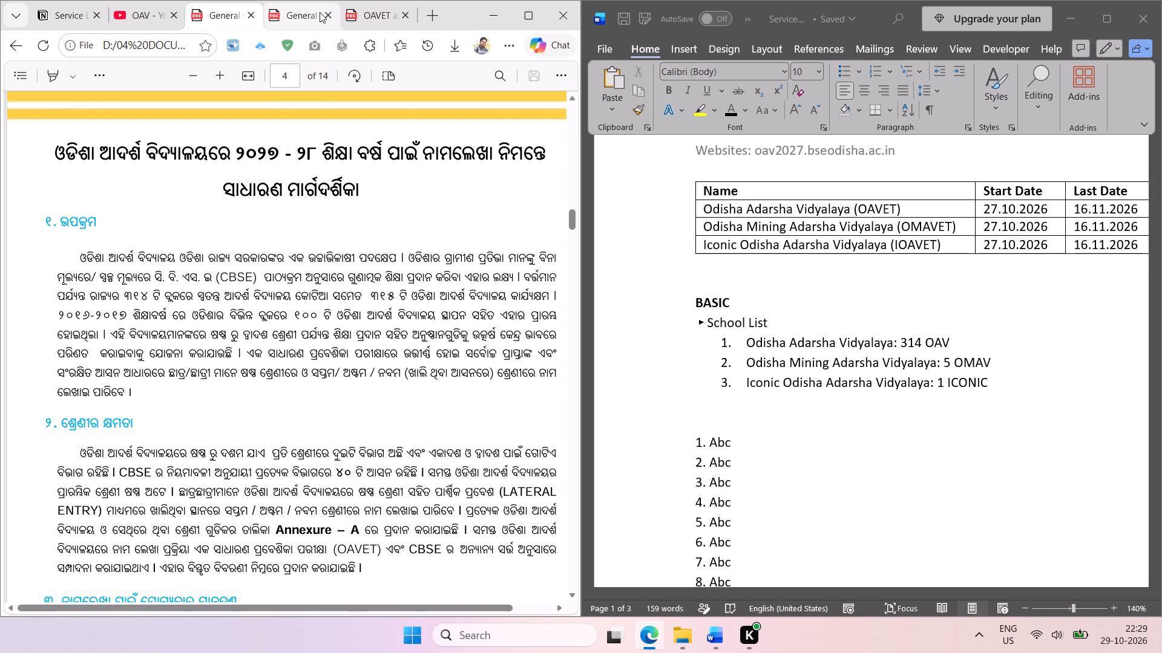
left_click(386, 13)
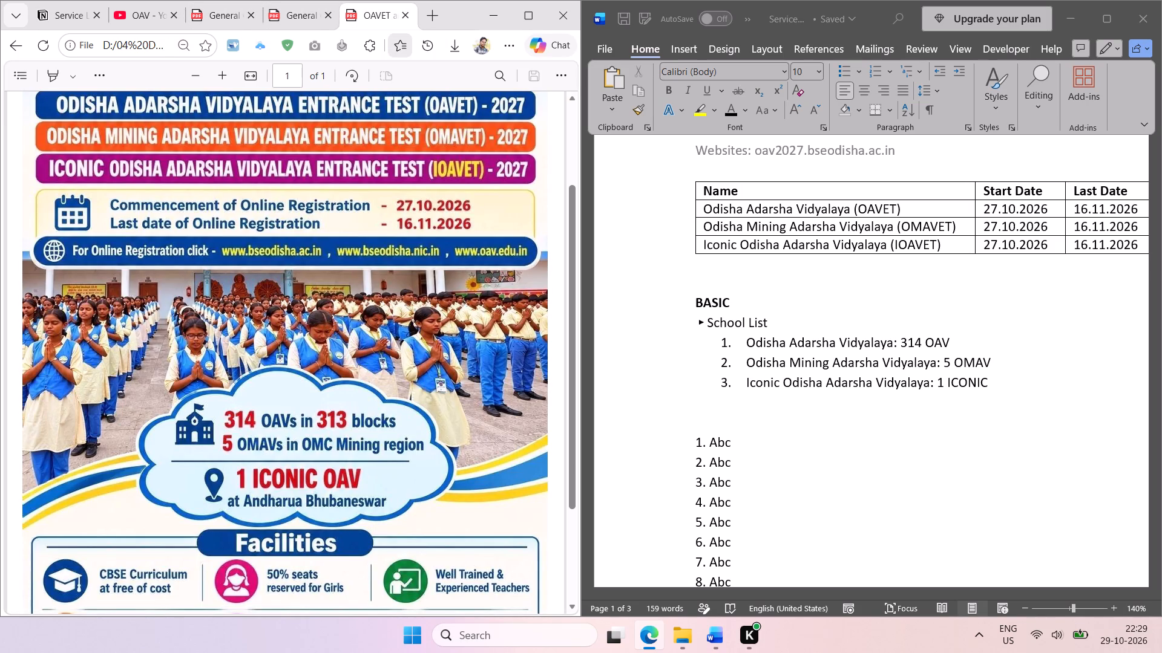
left_click(784, 324)
left_click(784, 316)
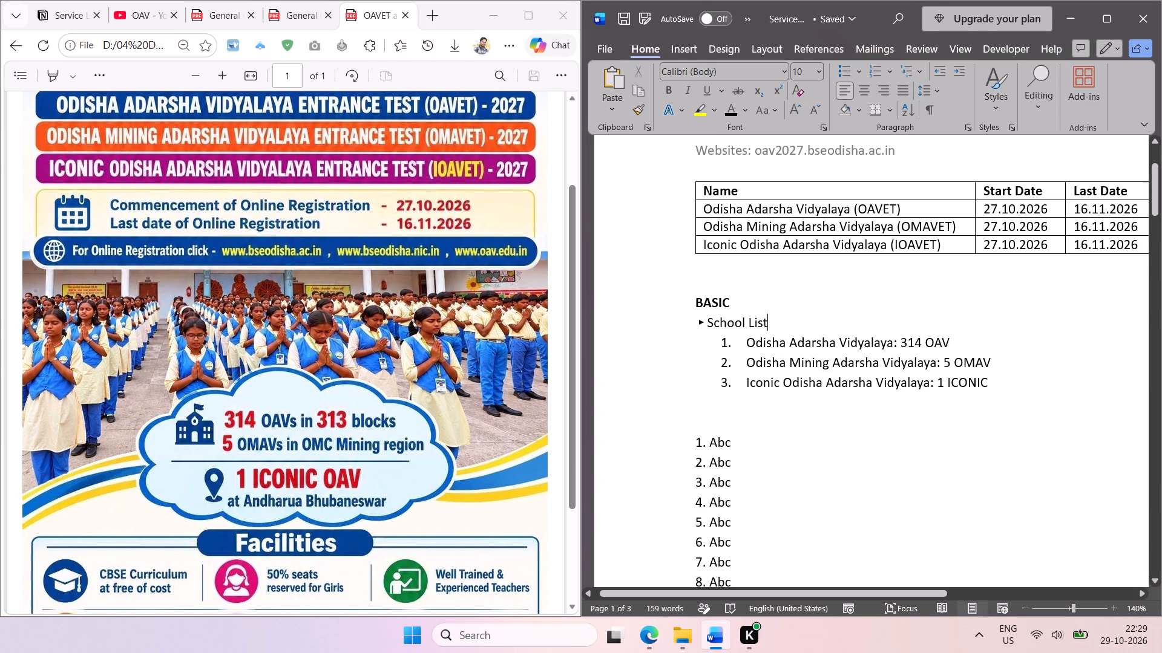
key("space")
type("(")
type("313 block)")
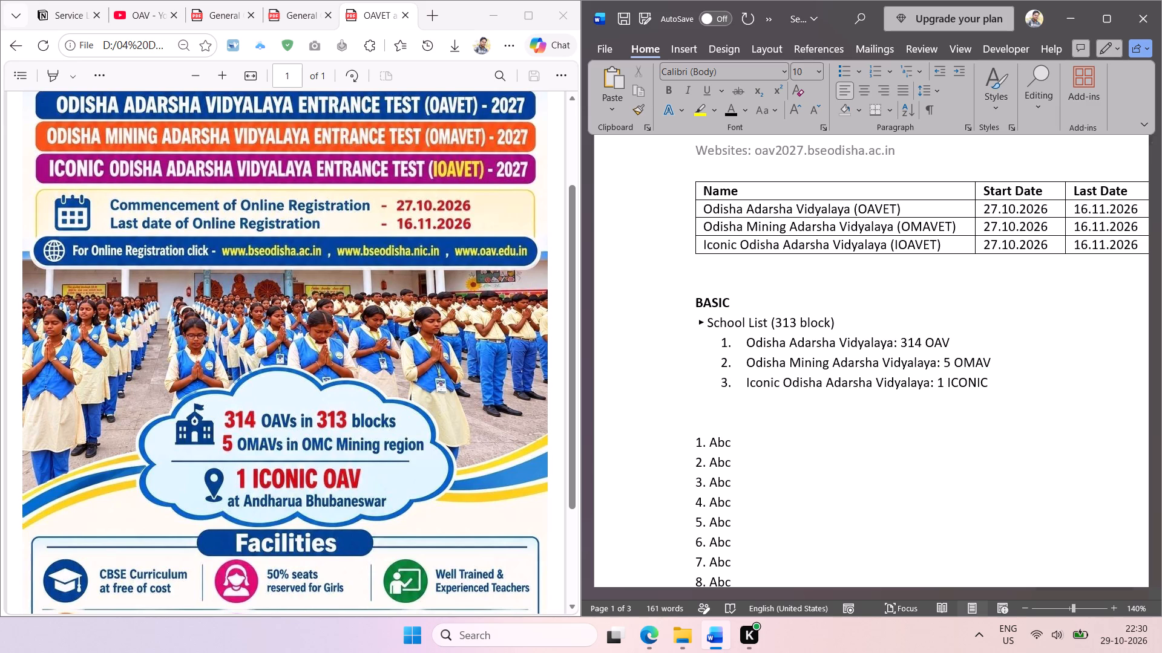
Move "(313 block)" from the School List line to the end of the Odisha Adarsha Vidyalaya: 314 OAV line.
left_click_drag(851, 322, 778, 327)
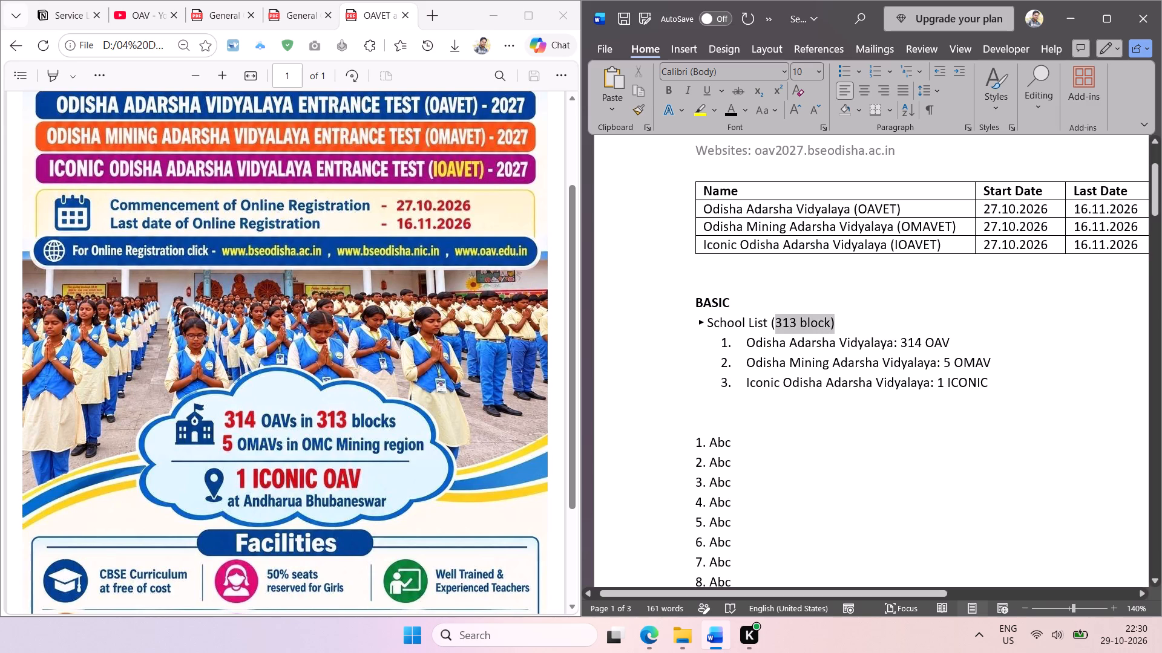
left_click_drag(778, 327, 771, 329)
key("ctrl+x")
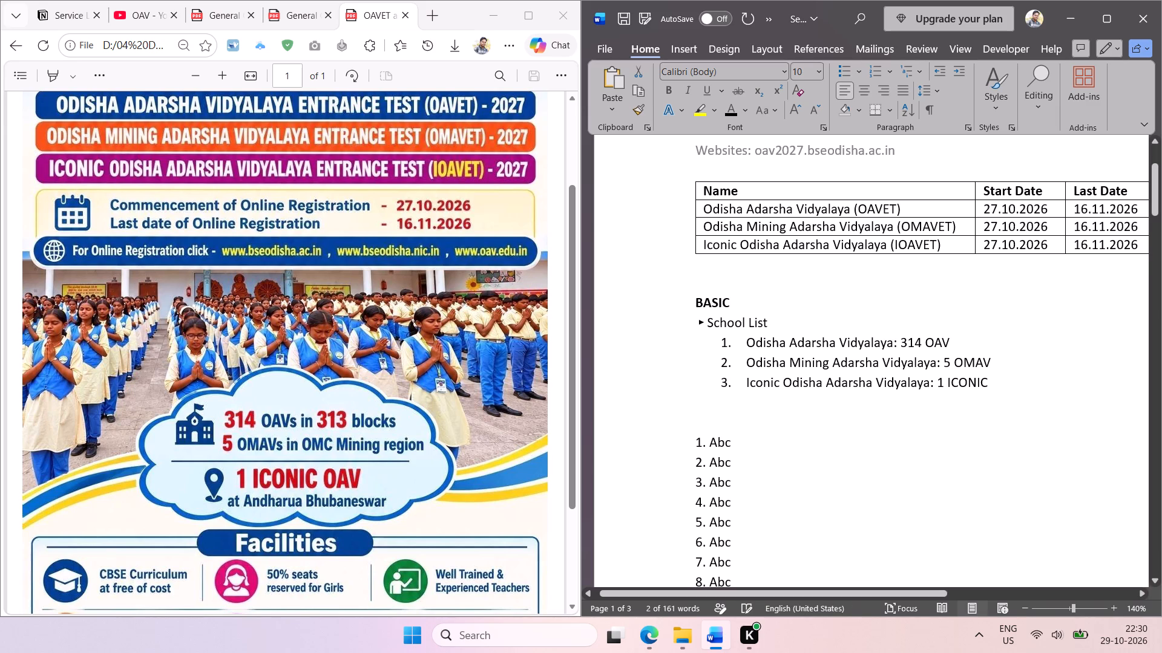
key("BackSpace")
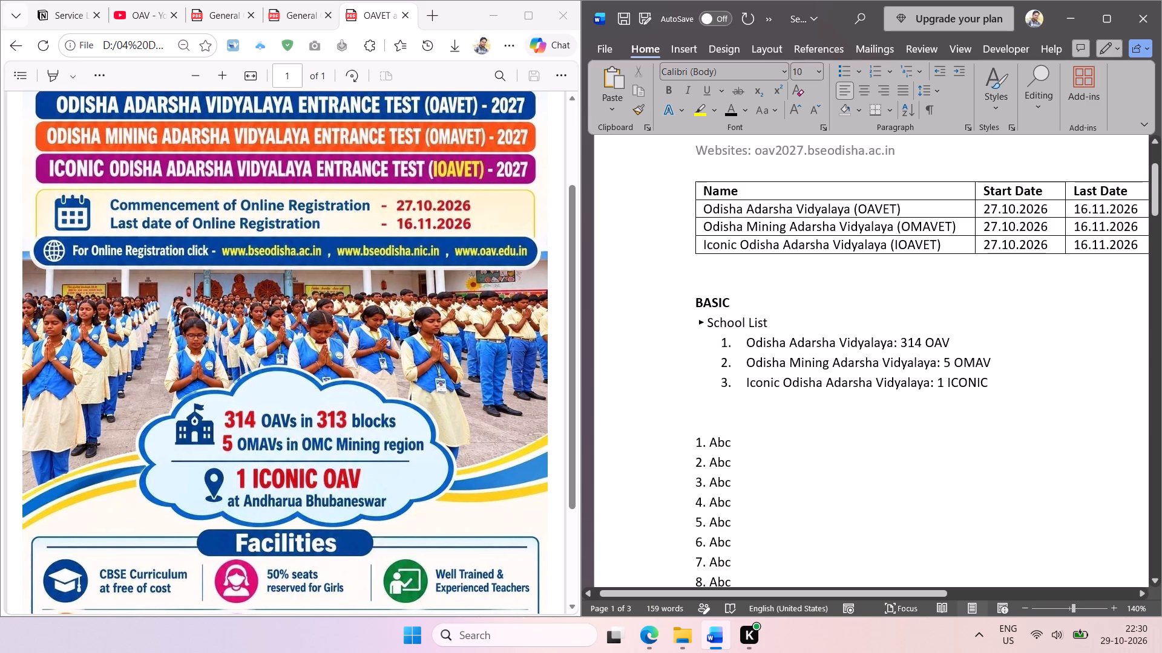
left_click(962, 345)
key("space")
key("ctrl+v")
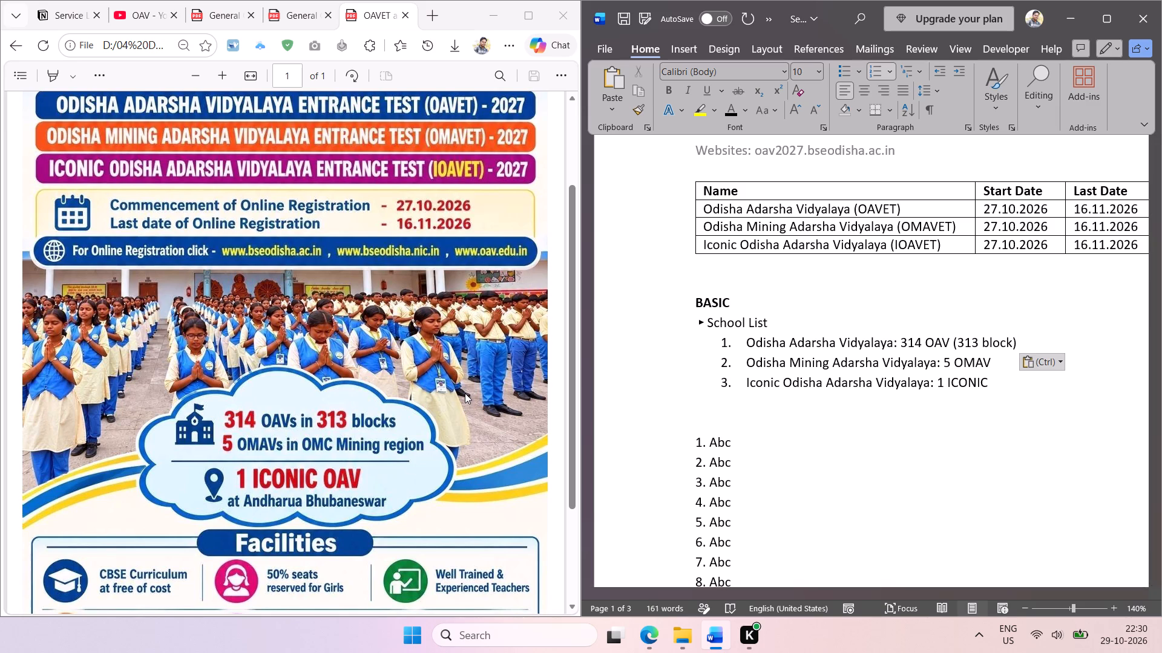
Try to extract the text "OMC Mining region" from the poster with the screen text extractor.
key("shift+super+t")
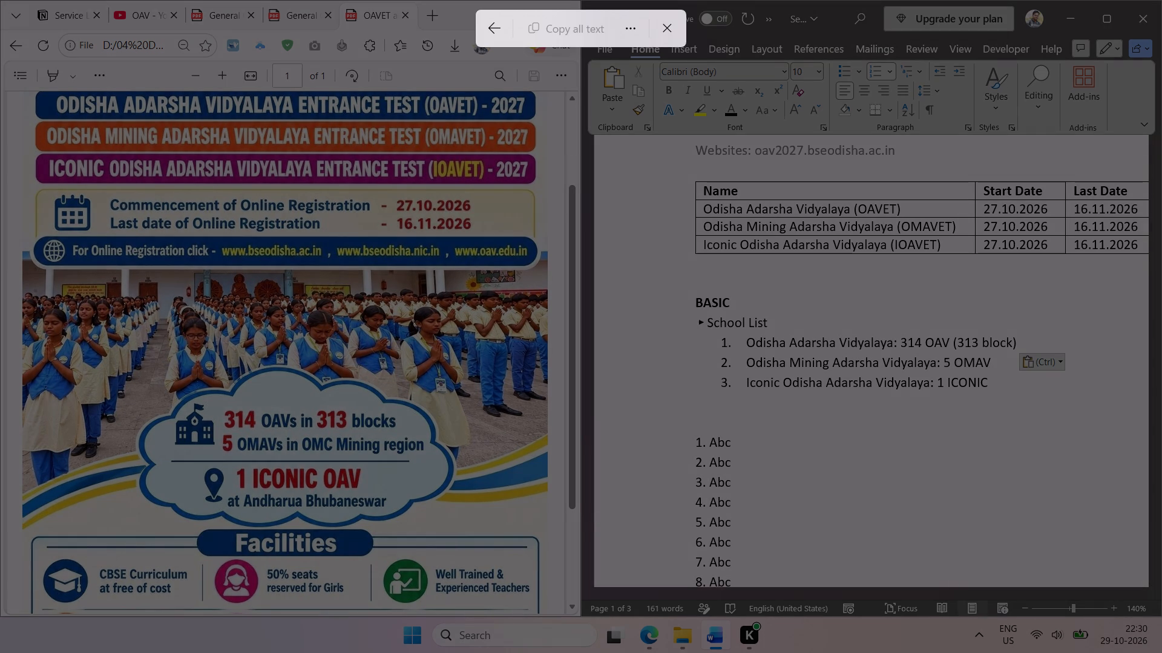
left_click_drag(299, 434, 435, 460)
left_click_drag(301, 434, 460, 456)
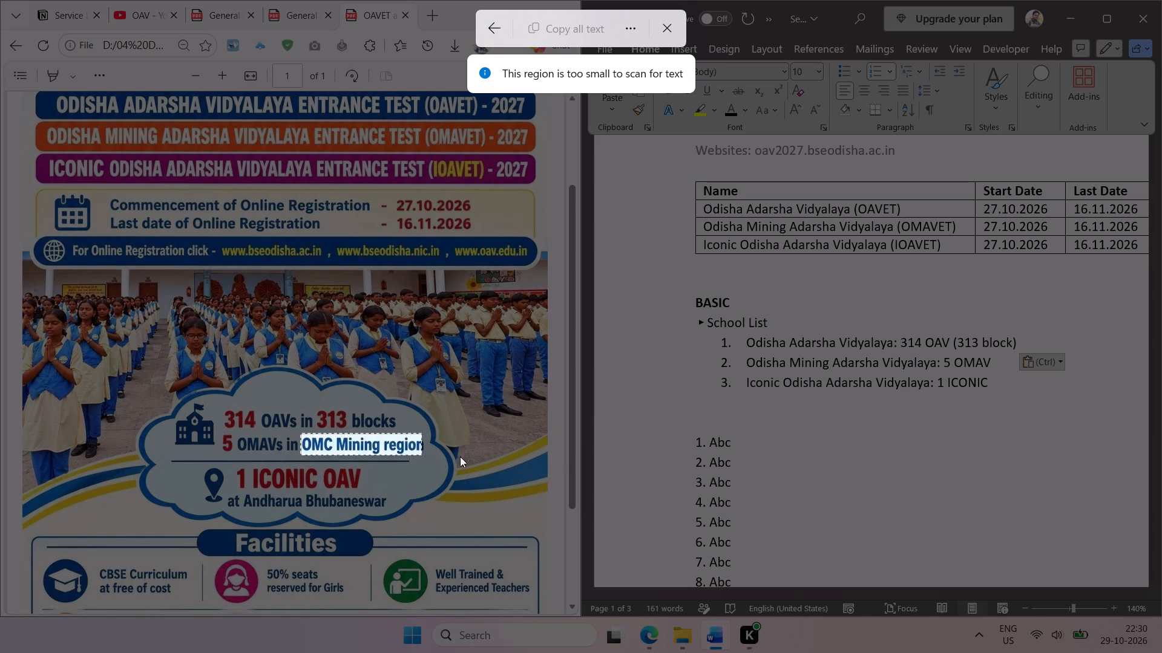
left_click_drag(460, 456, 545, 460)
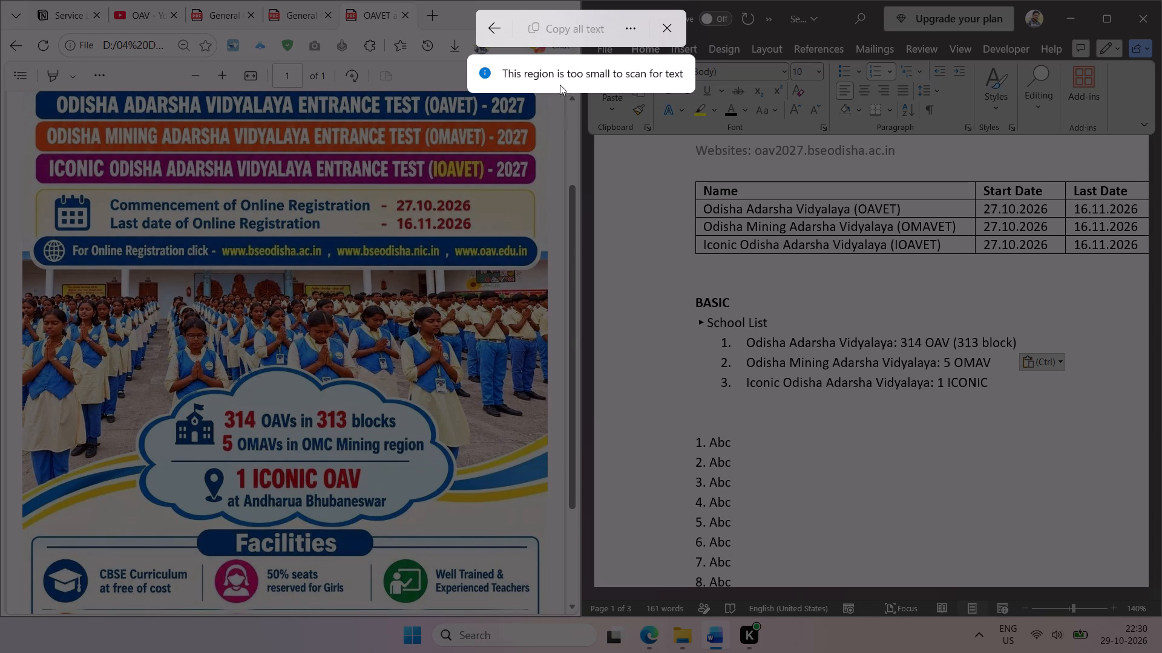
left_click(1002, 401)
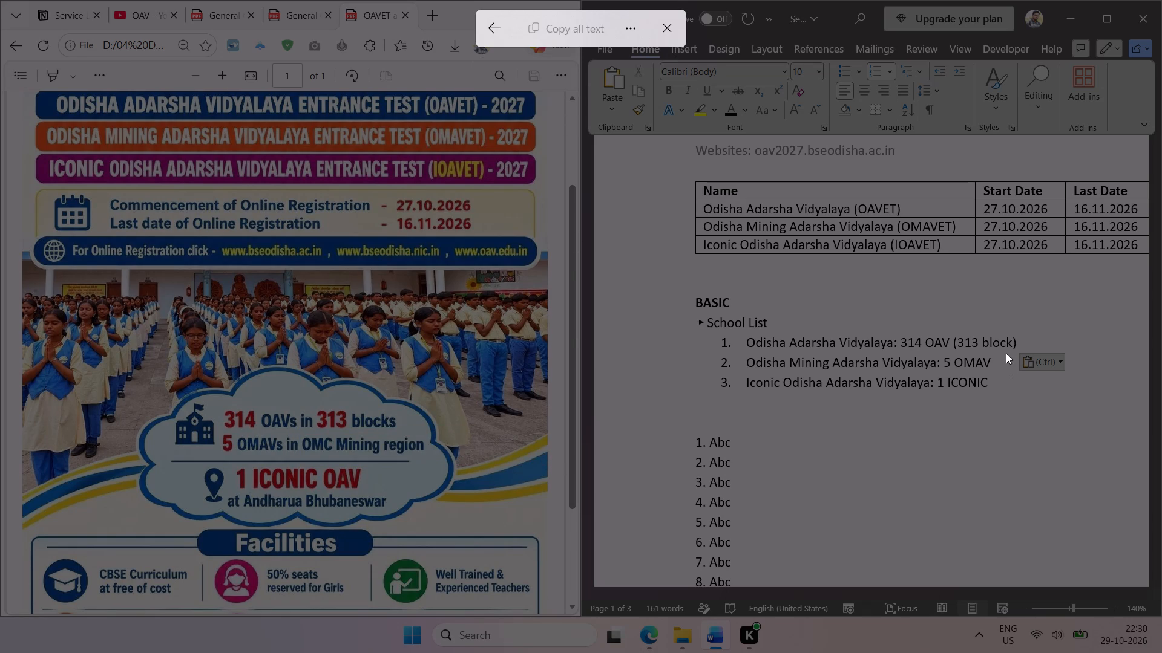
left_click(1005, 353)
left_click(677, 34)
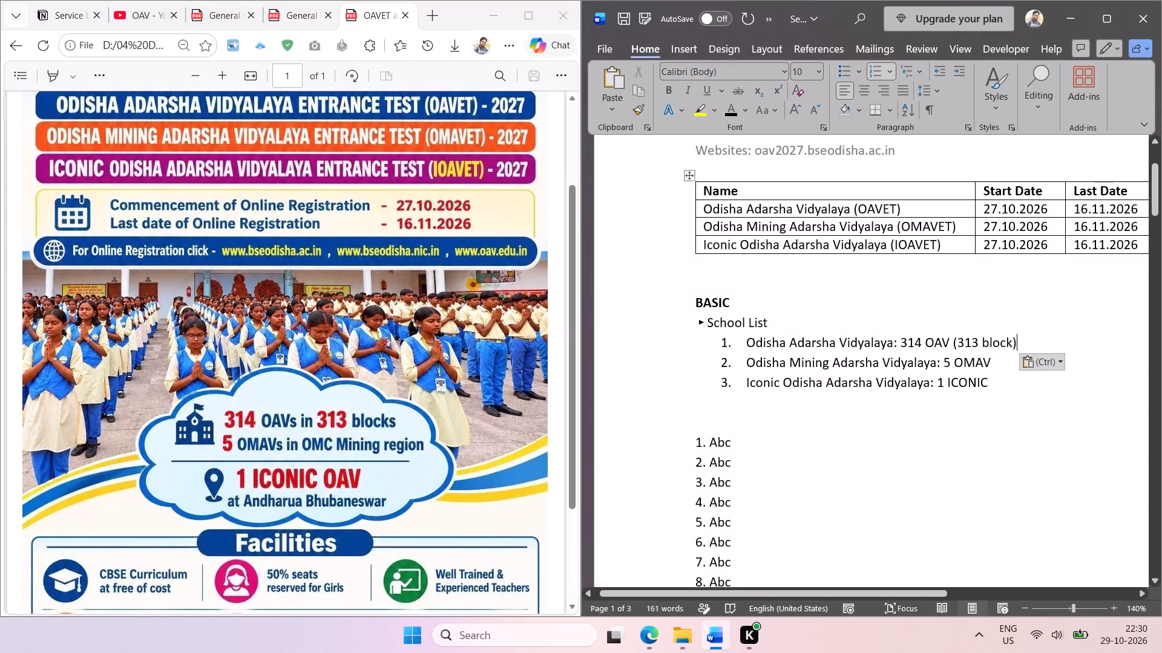
Append "(OMC Mining region)" to the Odisha Mining Adarsha Vidyalaya: 5 OMAV line.
left_click(997, 363)
key("space")
type("(")
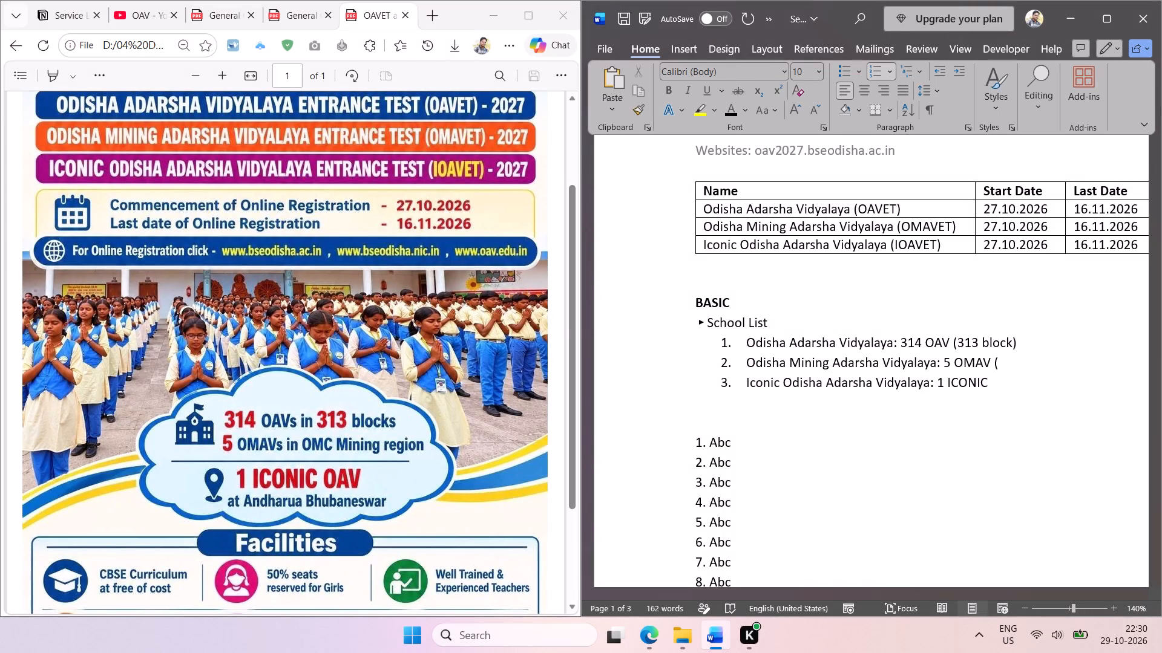
type("OMC")
key("space")
type("Mi")
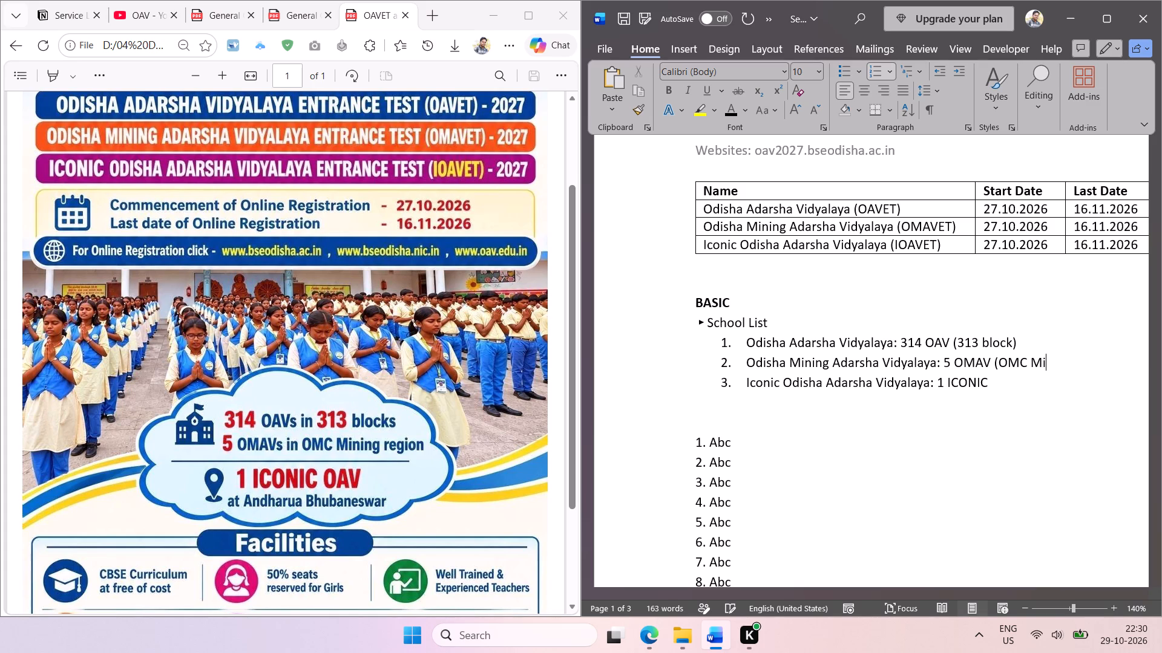
type("ning")
key("space")
type("re")
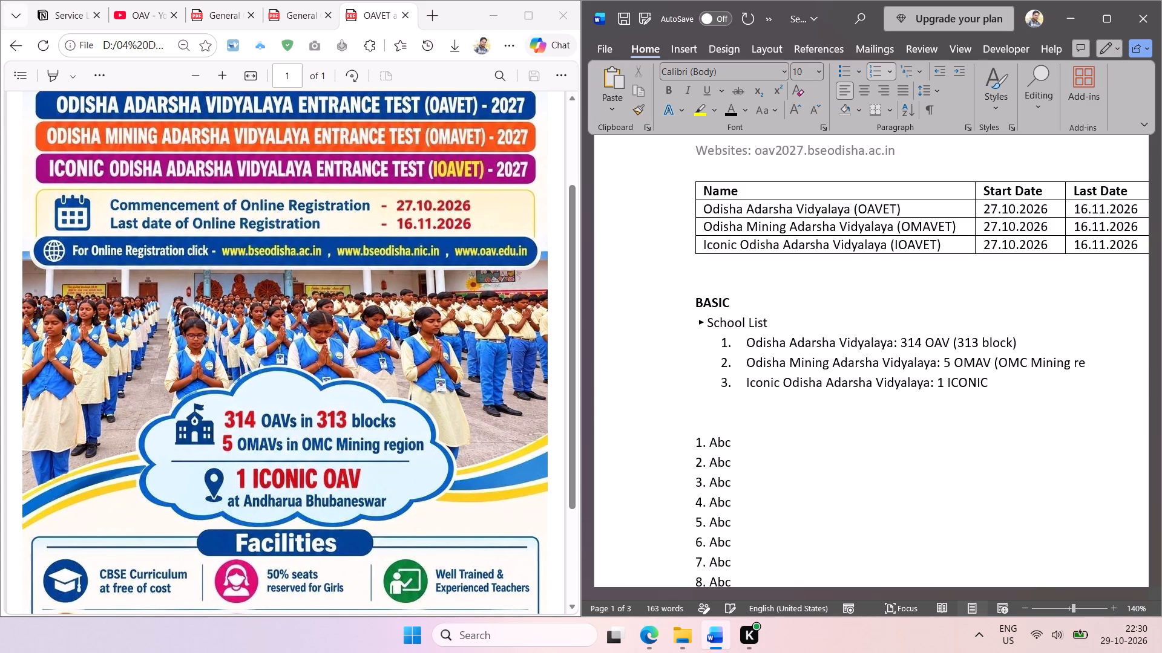
type("gion)")
Append "(at Andharua bhubaneswar)" to the Iconic Odisha Adarsha Vidyalaya: 1 ICONIC line in the School List.
left_click(1008, 385)
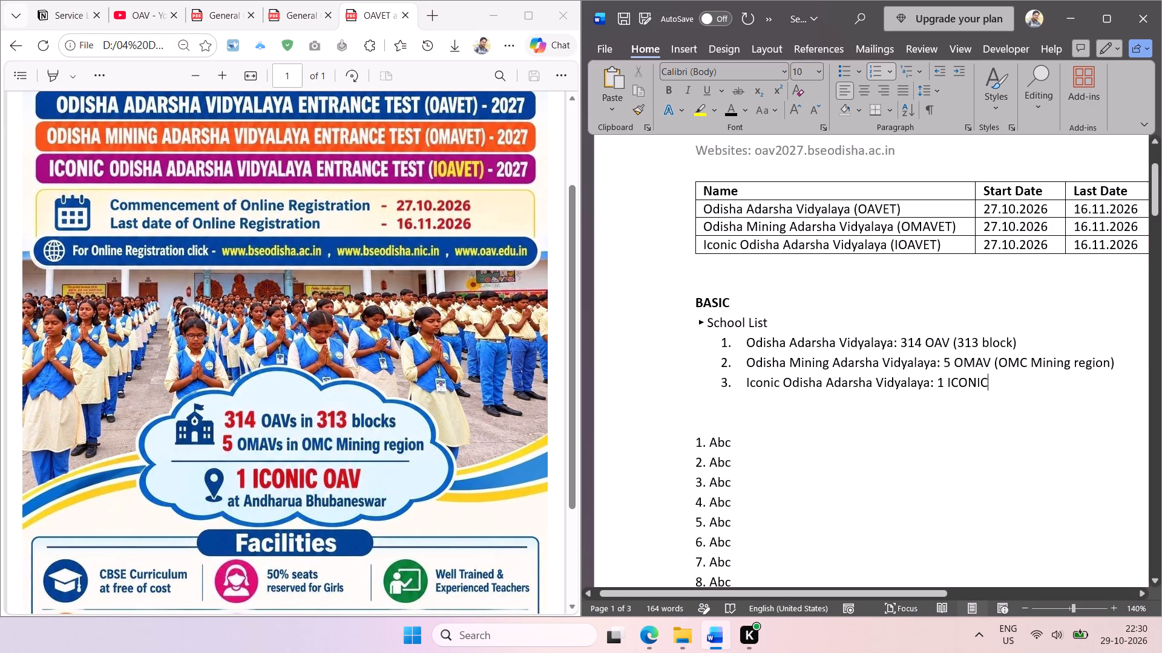
key("space")
key("shift+parenleft")
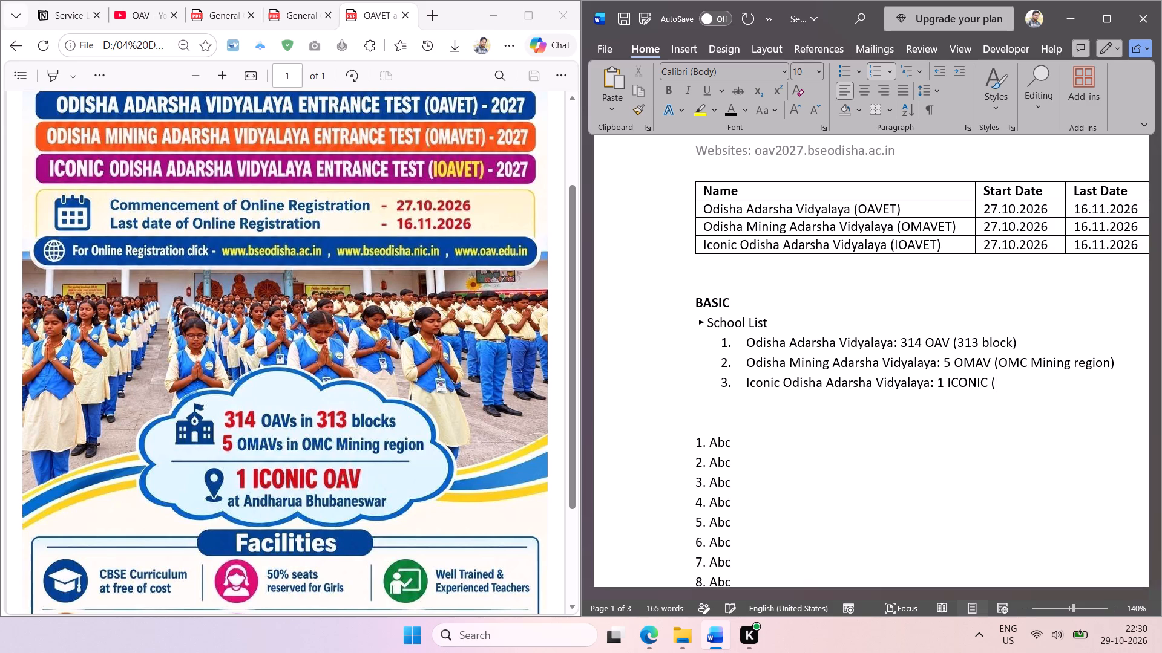
type("at")
key("space")
key("shift+a")
key("n")
key("d")
type("harua")
key("space")
type("bhubaneswat")
key("BackSpace")
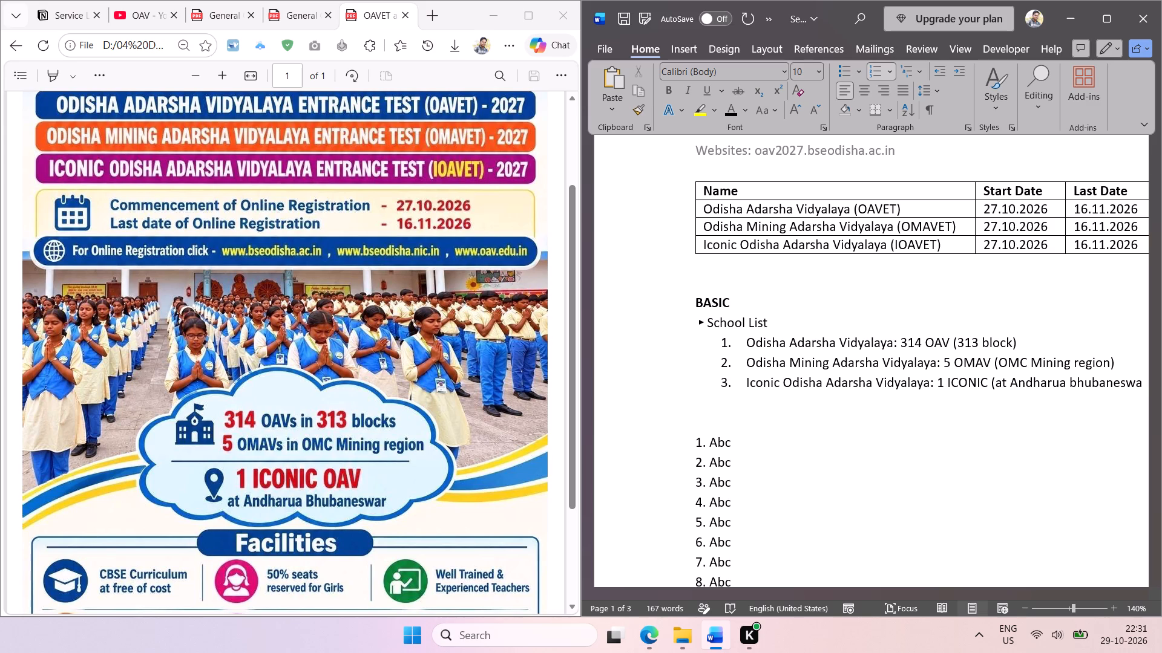
type("r)")
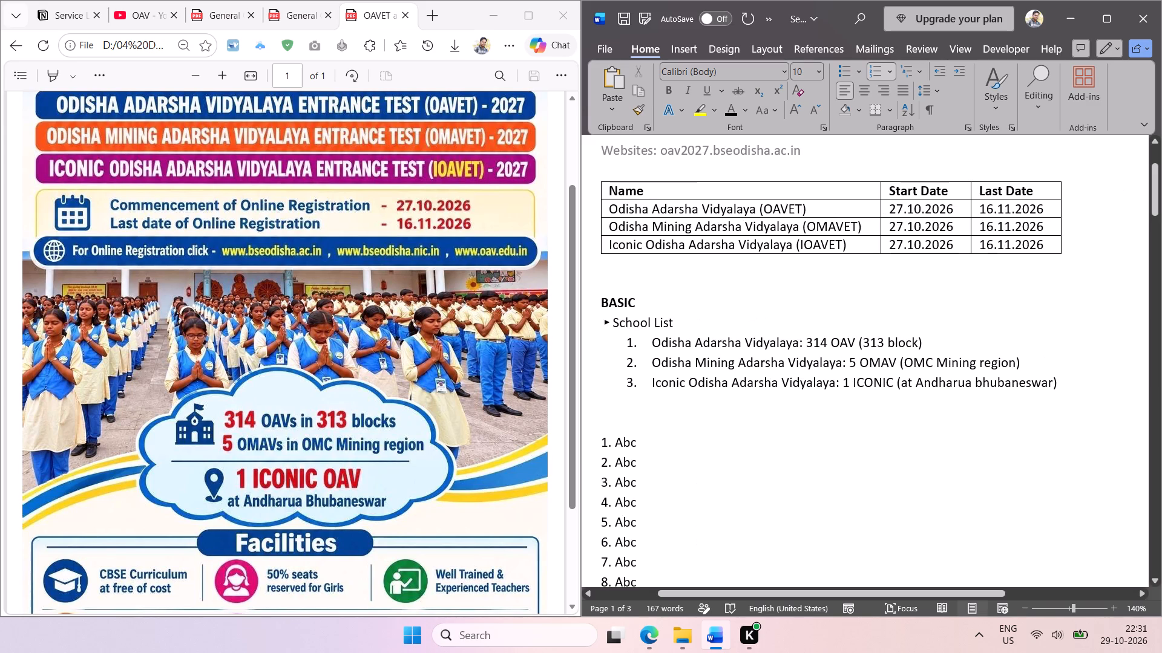
Capitalize the first letter of "bhubaneswar" in the Iconic Odisha Adarsha Vidyalaya line.
left_click(1020, 381)
key("shift+F3")
left_click(1012, 408)
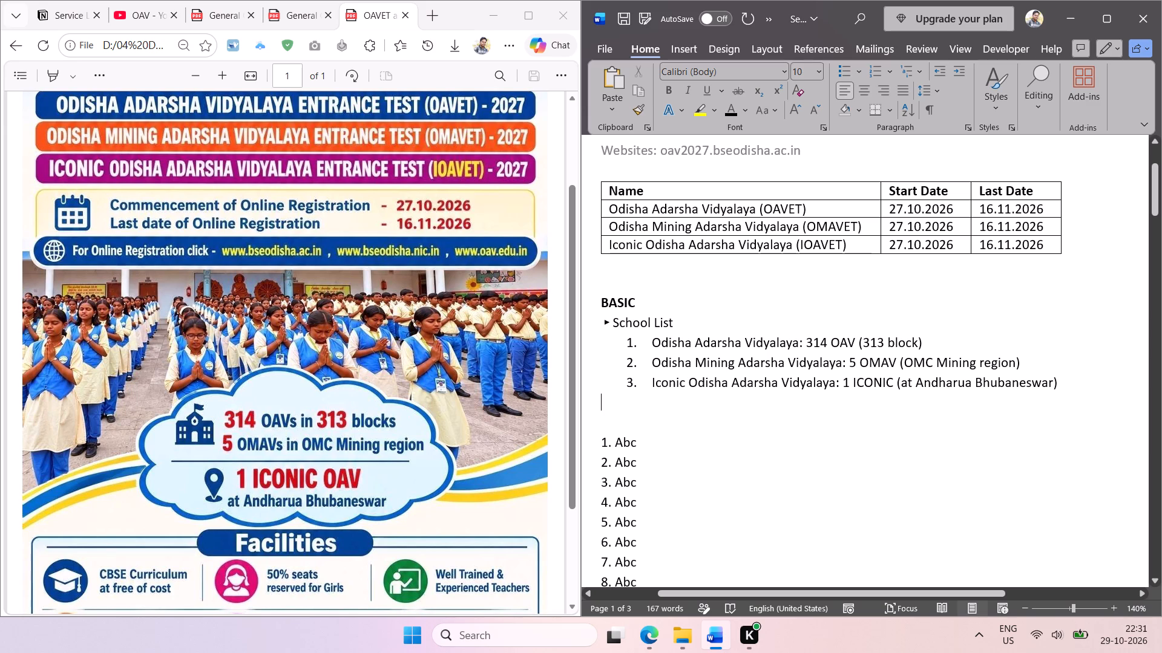
Remove the word "at" before Andharua in the Iconic Odisha Adarsha Vidyalaya line and save the document.
left_click_drag(918, 382, 904, 388)
left_click_drag(904, 388, 904, 388)
key("BackSpace")
left_click(934, 416)
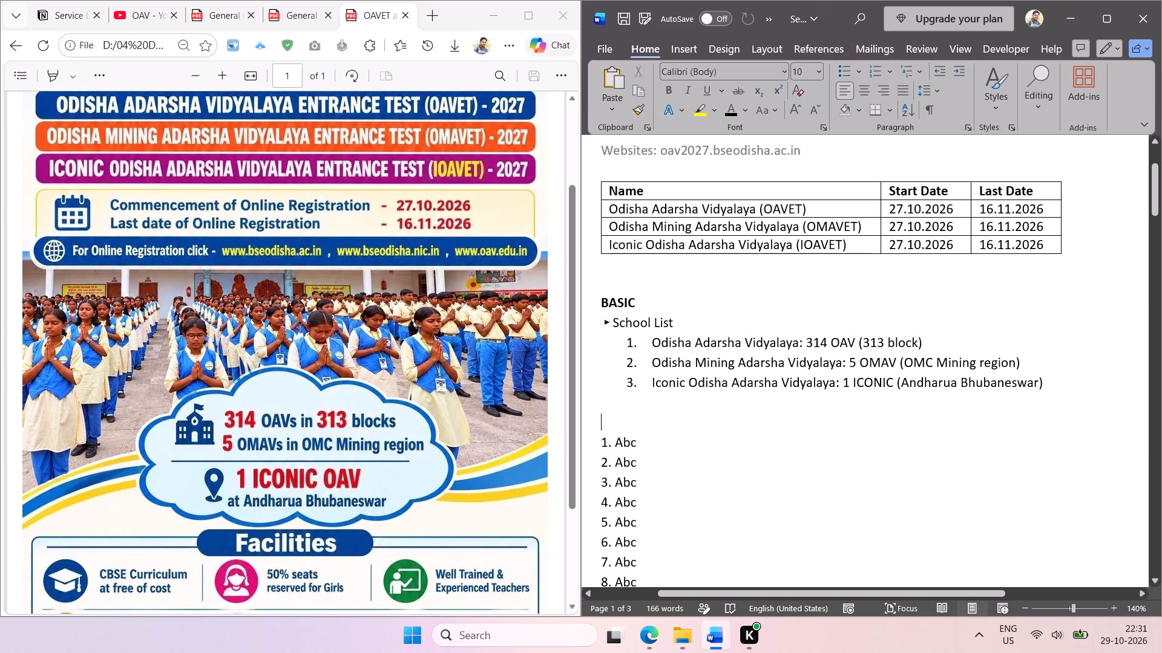
key("ctrl+s")
Read page 4 of the Odia admission guidelines PDF, covering the introduction, class capacity and eligibility criteria.
scroll(931, 412, "right", 1)
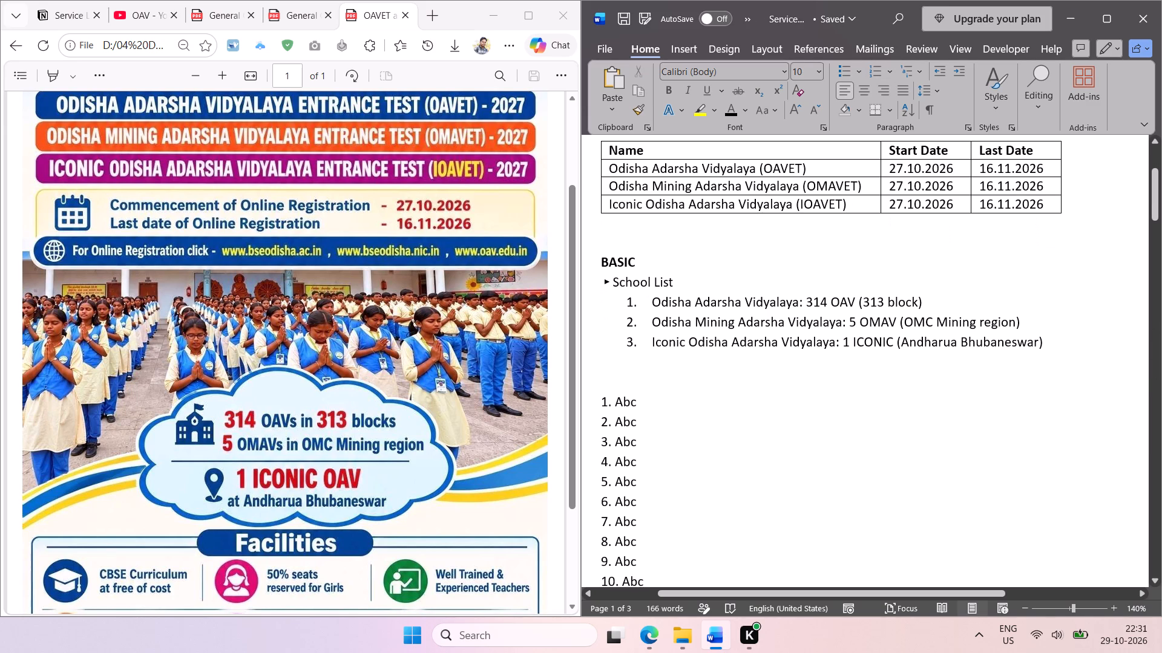
scroll(871, 429, "right", 1)
left_click(435, 390)
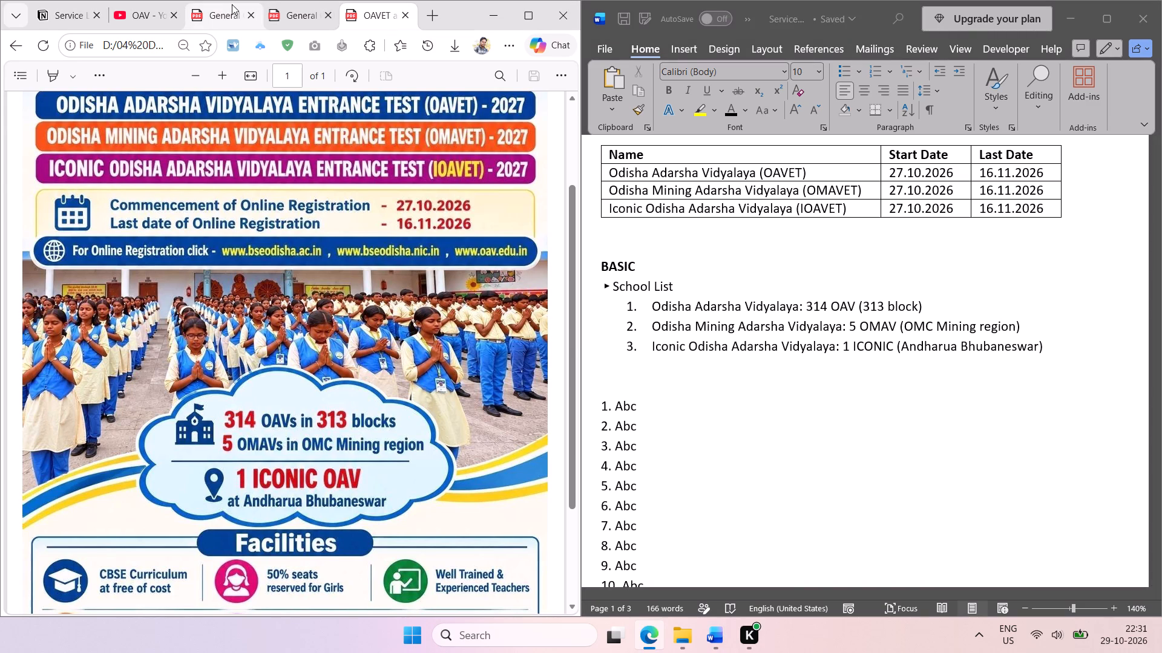
left_click(206, 8)
scroll(462, 312, "down", 1)
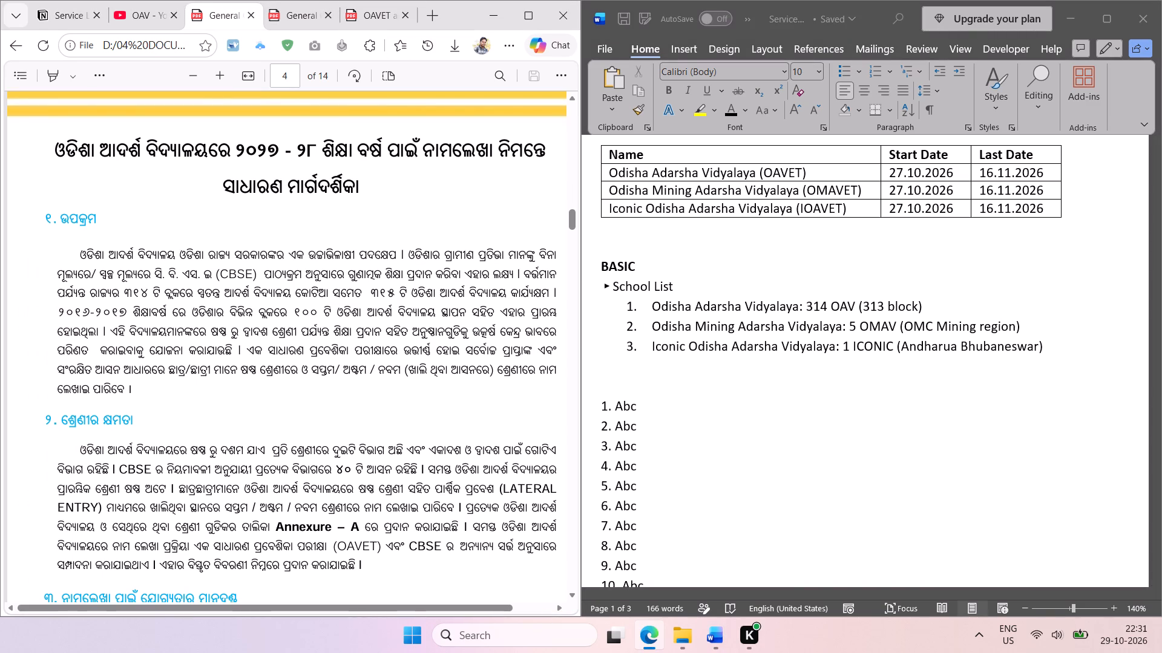
scroll(467, 312, "down", 1)
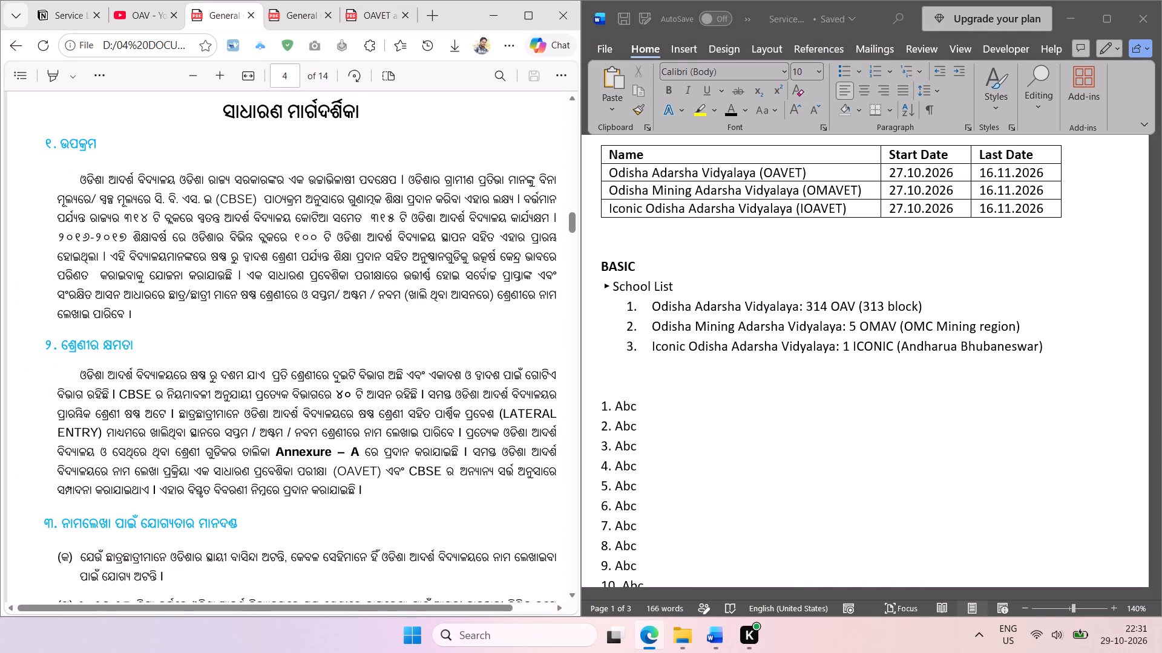
scroll(467, 312, "down", 2)
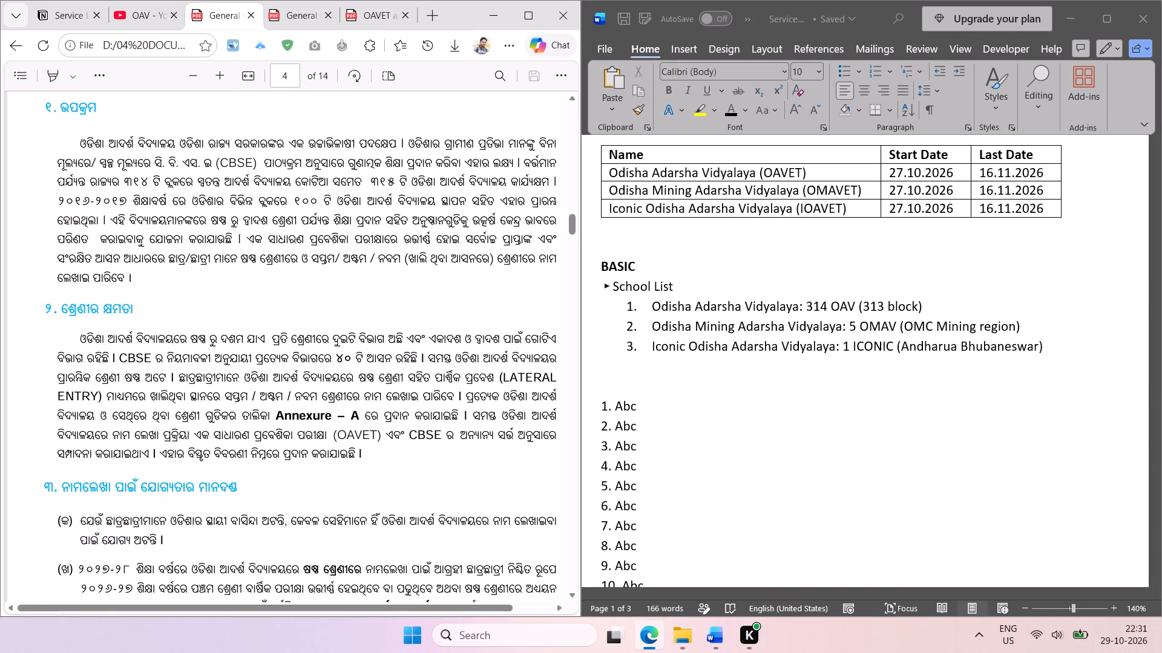
scroll(467, 312, "down", 3)
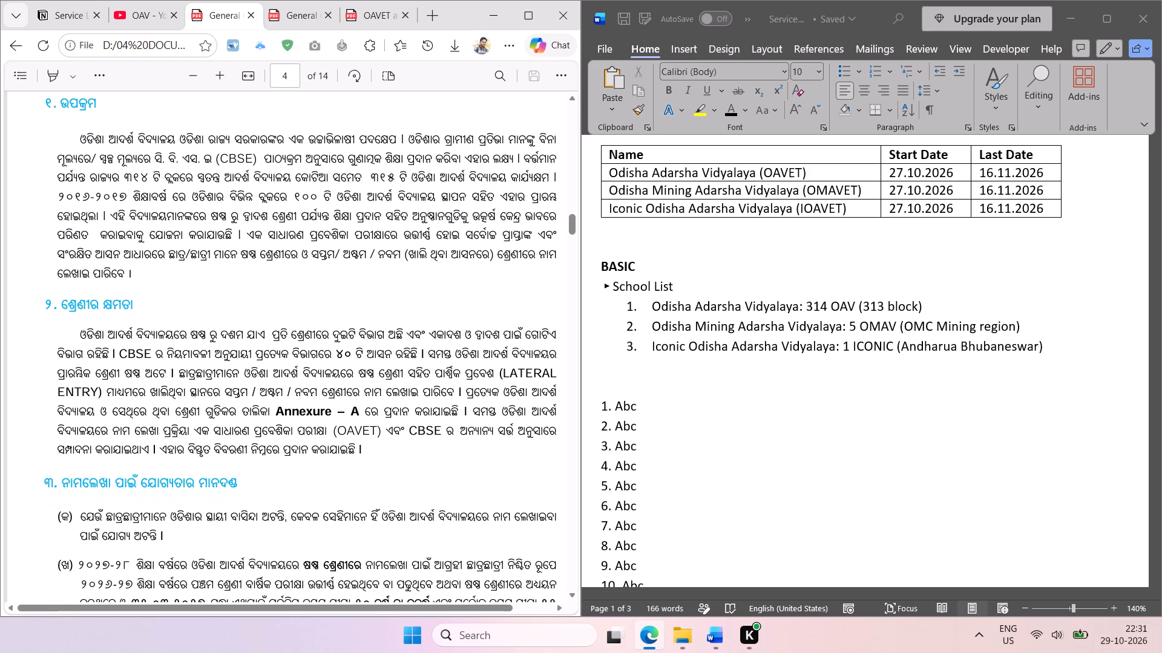
scroll(467, 312, "down", 3)
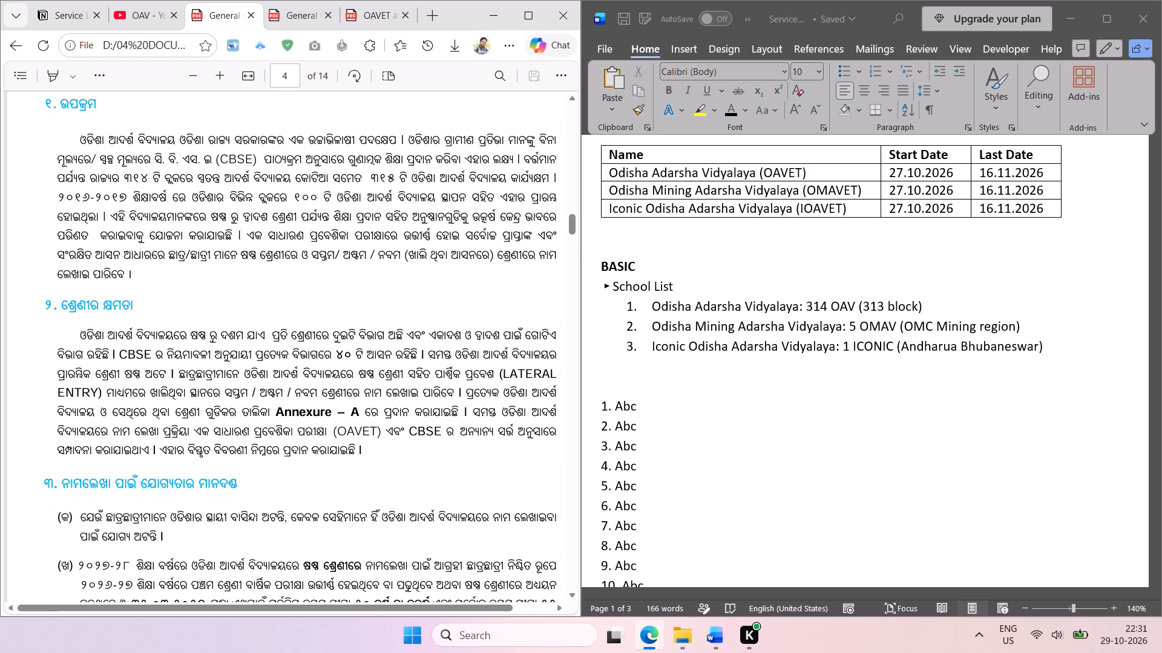
scroll(467, 312, "down", 2)
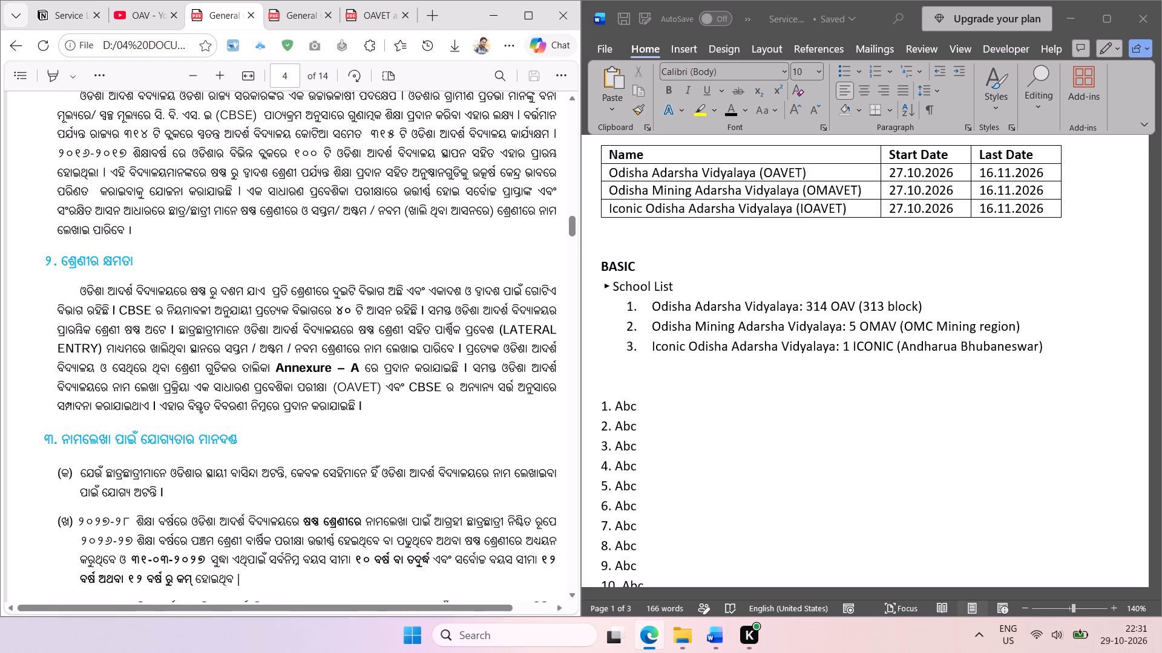
scroll(467, 312, "down", 4)
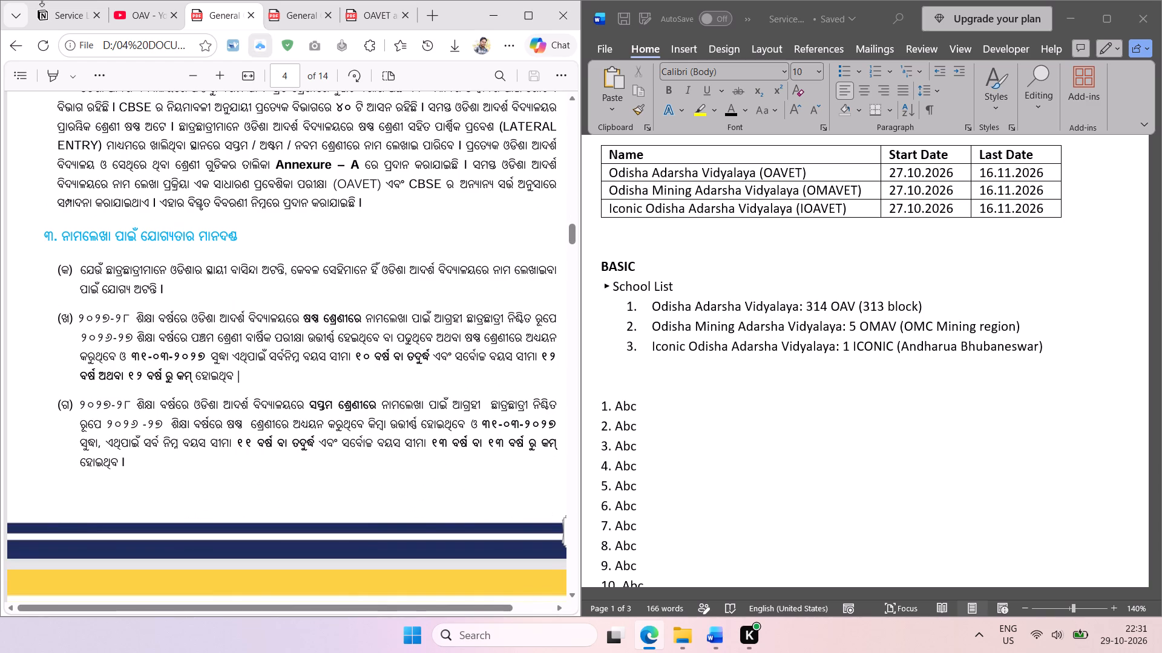
Open the YouTube result "OAV Entrance Exam 2026-27 | OAV Online Apply 2027" in a new browser tab and switch to it.
left_click(130, 10)
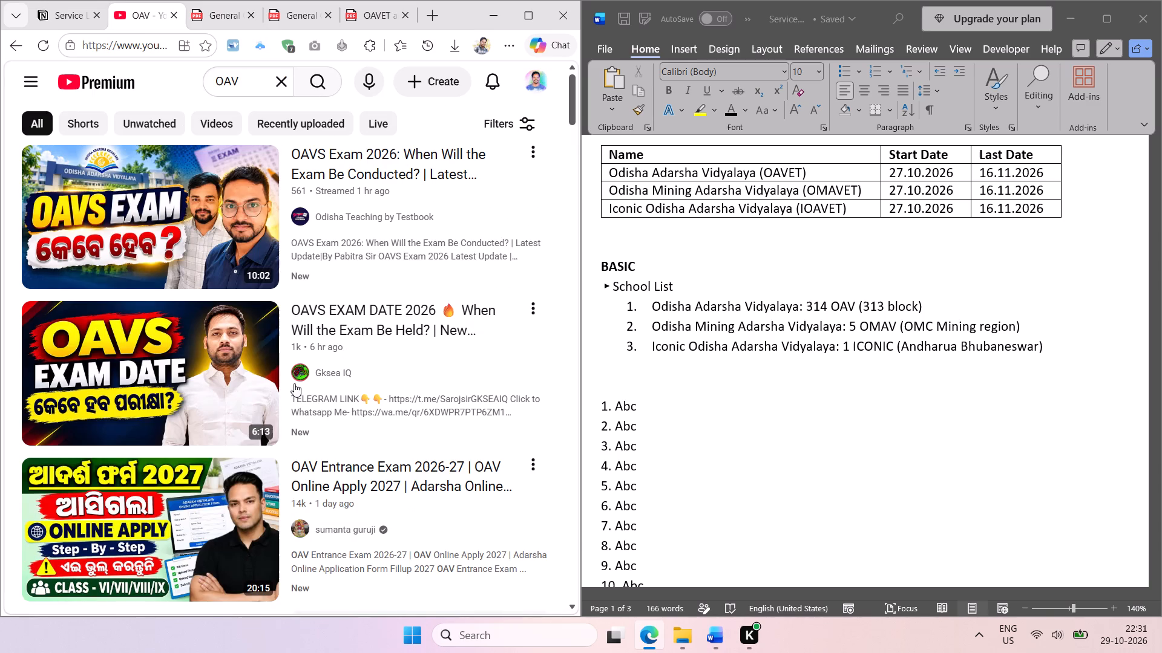
scroll(292, 379, "down", 2)
right_click(353, 385)
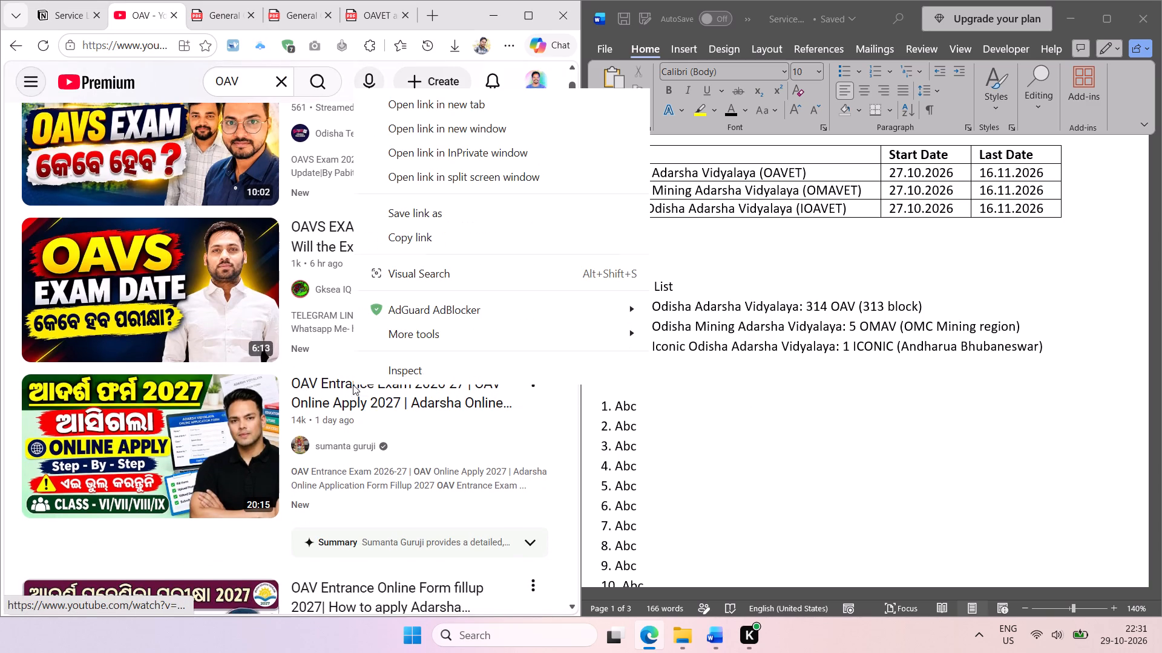
left_click(488, 106)
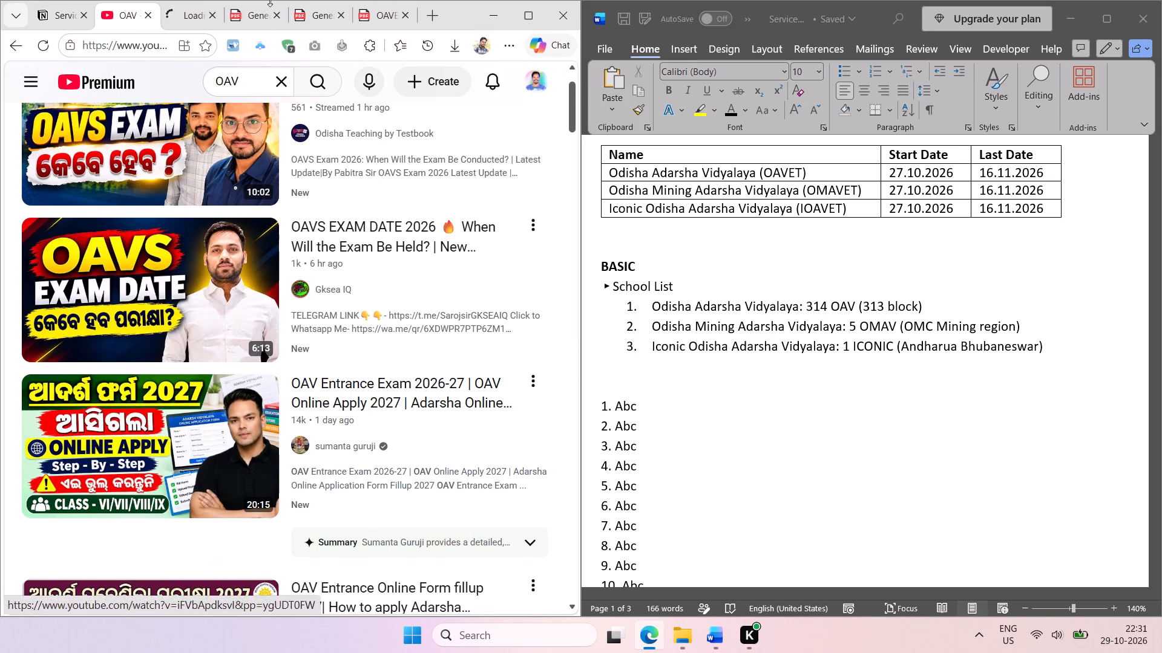
left_click(185, 7)
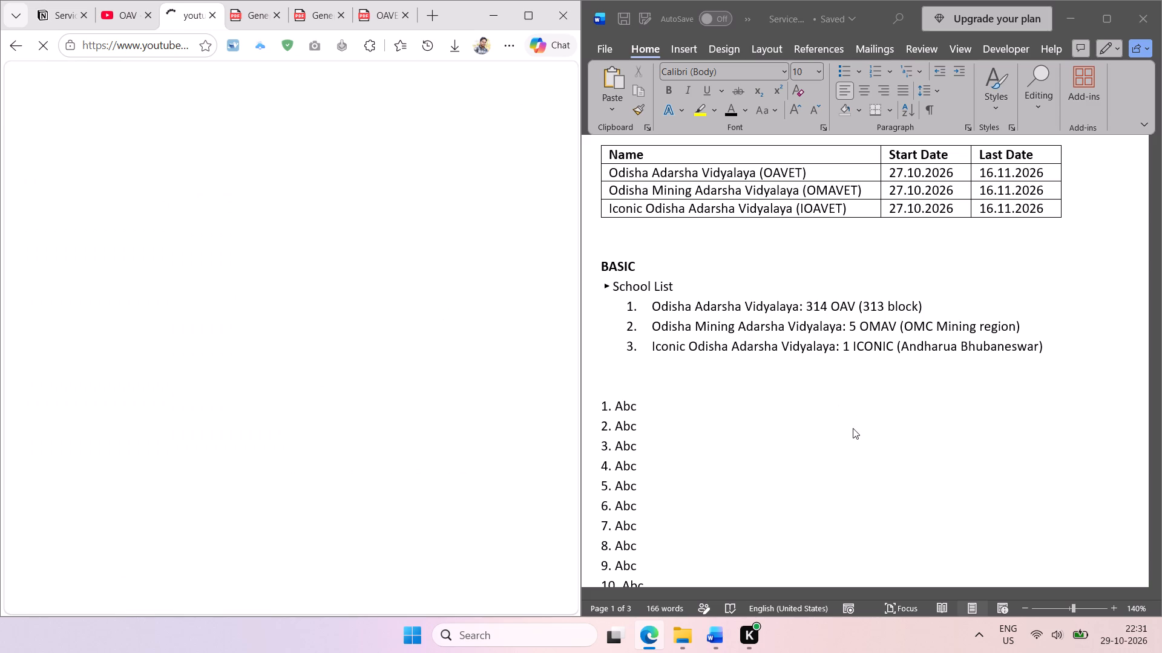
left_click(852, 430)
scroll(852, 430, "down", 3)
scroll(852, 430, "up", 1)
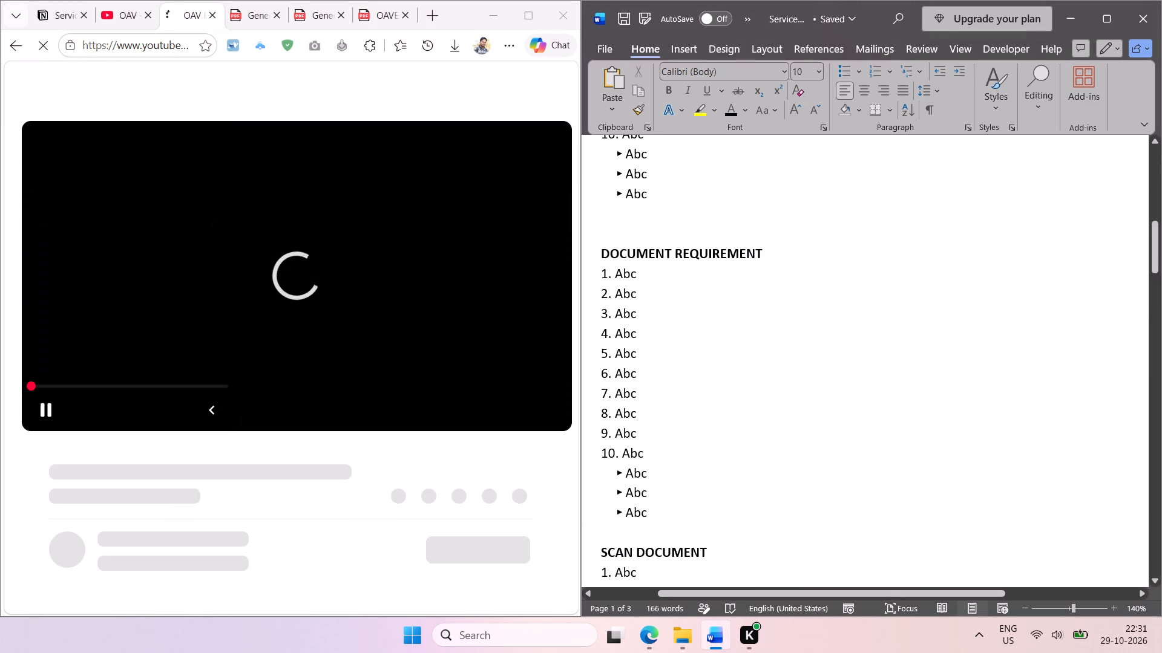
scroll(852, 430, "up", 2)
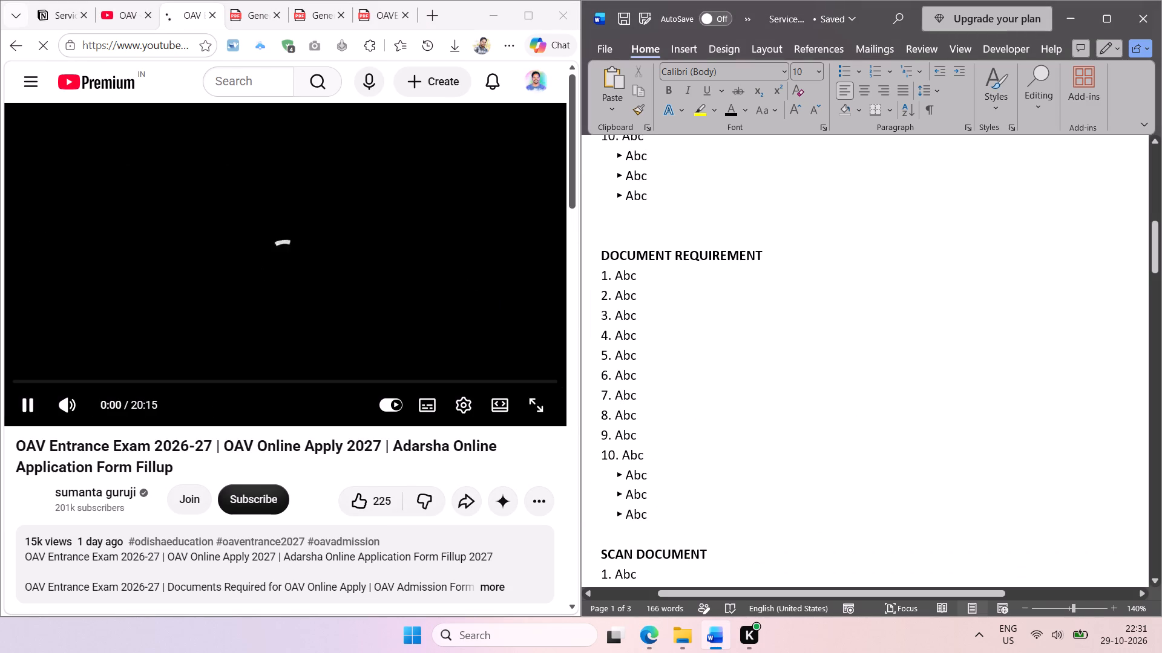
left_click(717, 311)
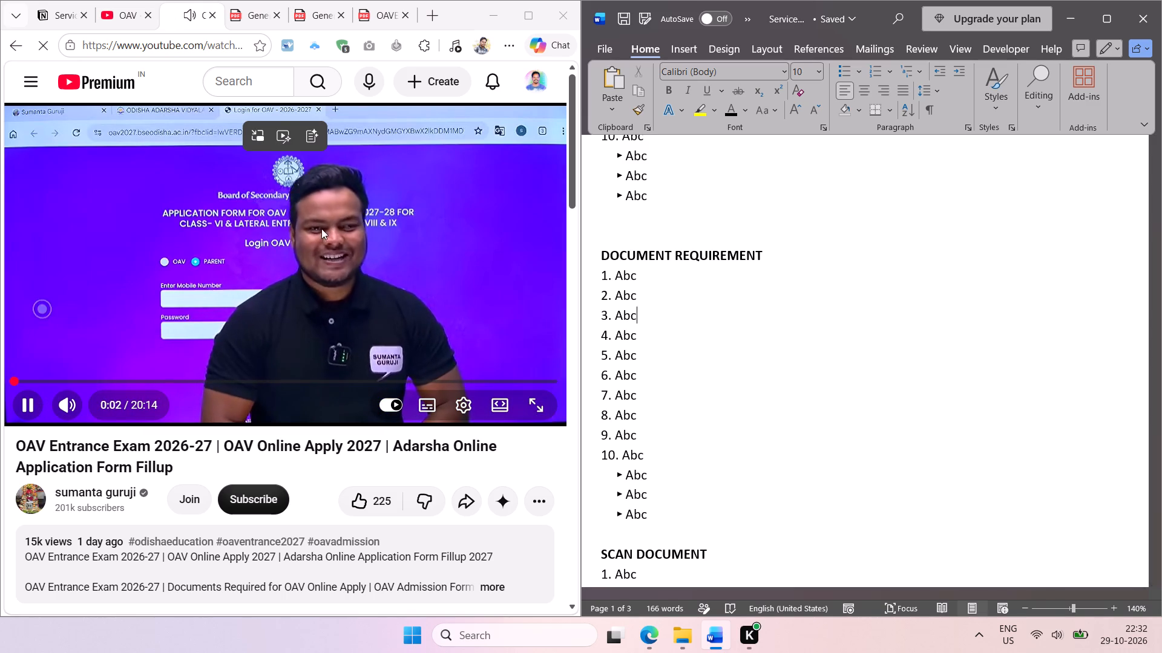
Pause the OAV application video, skip ahead to 0:24 and adjust its playback quality.
key("Right")
left_click(336, 261)
key("Right")
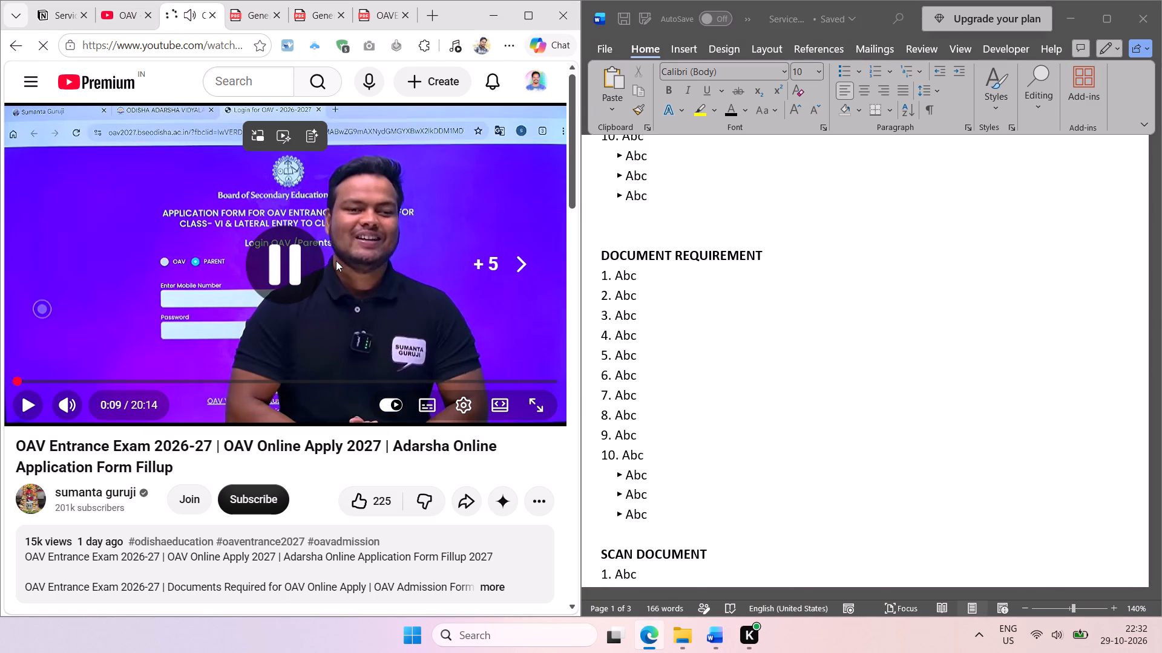
key("Right")
key("Right")
key("Right")
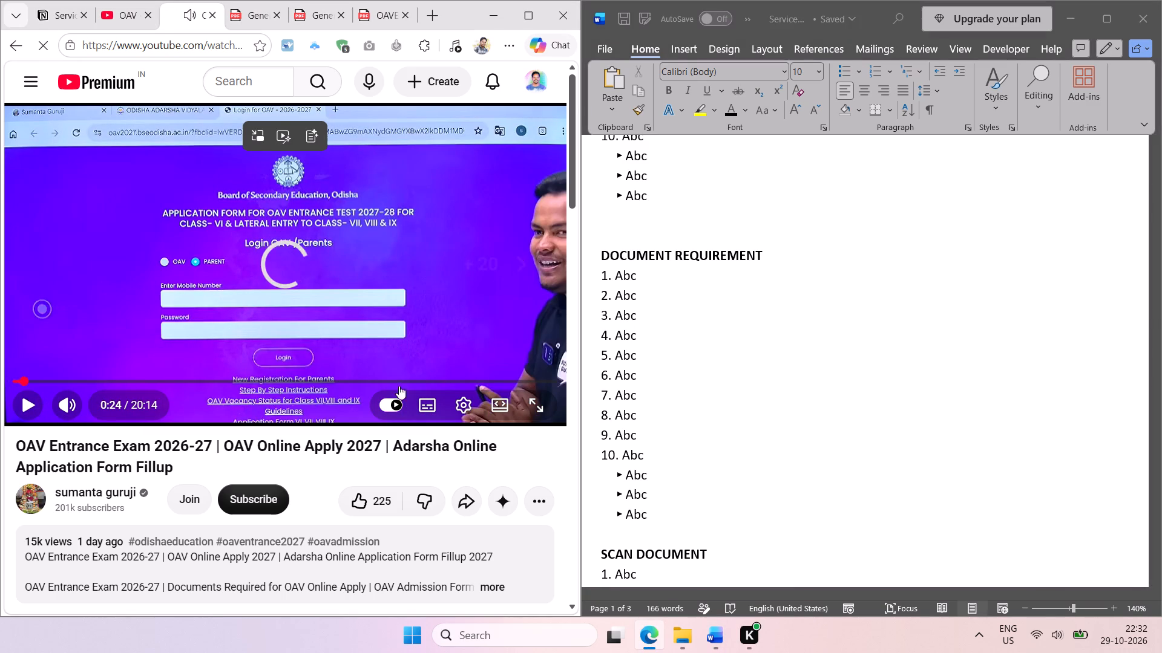
left_click(462, 407)
left_click(472, 371)
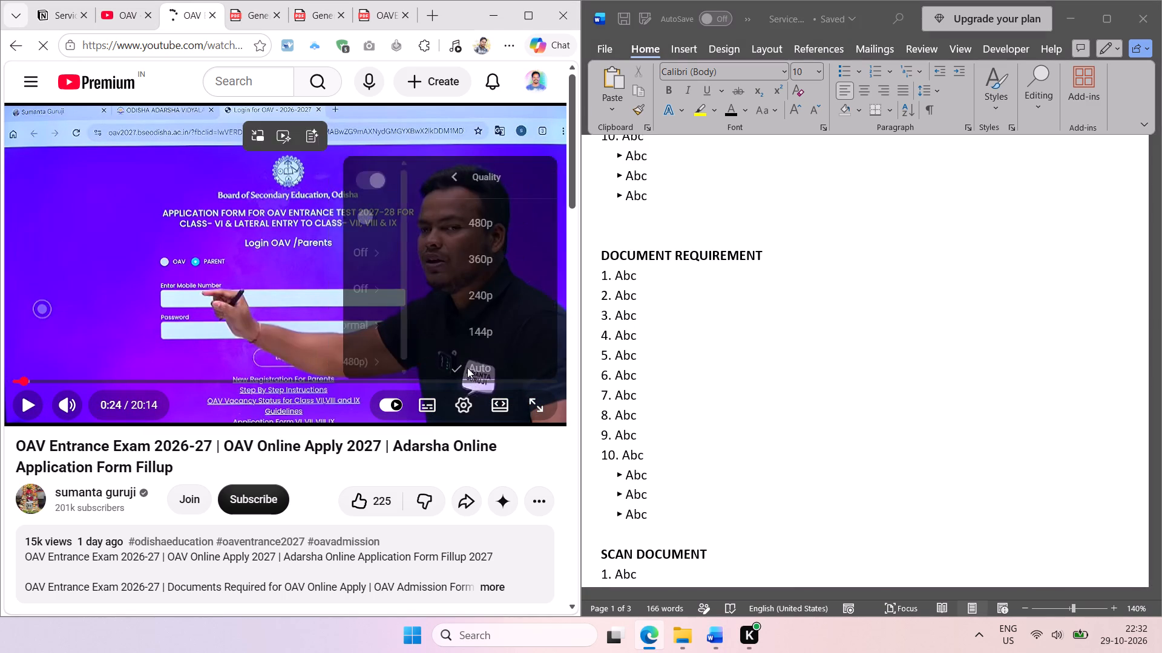
left_click(421, 232)
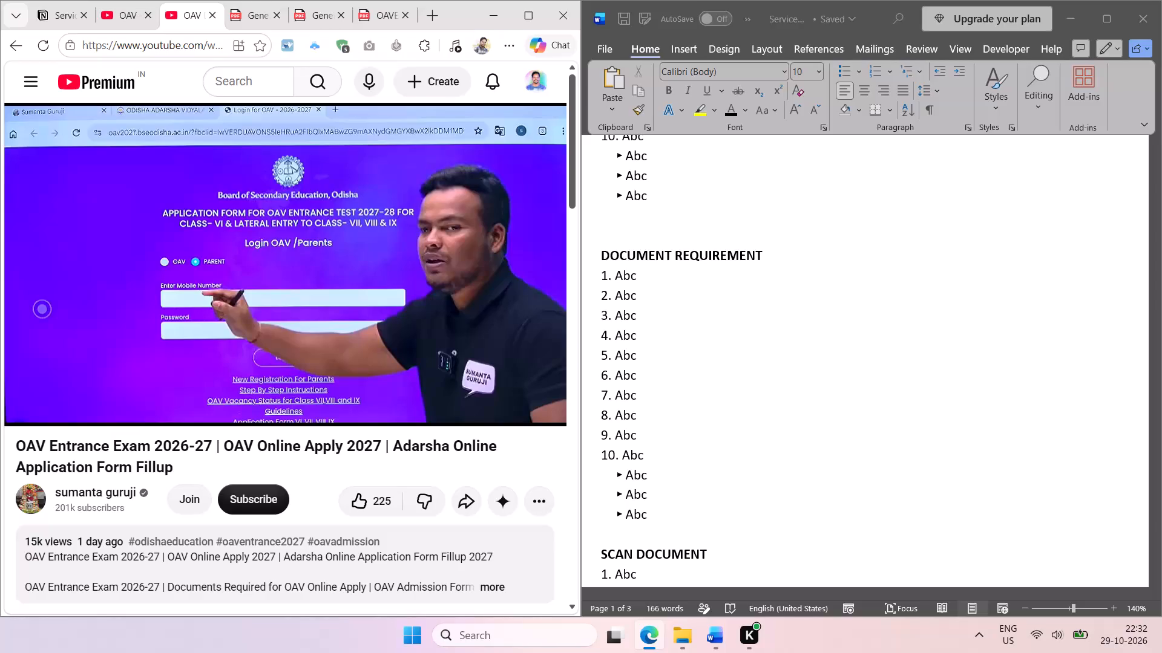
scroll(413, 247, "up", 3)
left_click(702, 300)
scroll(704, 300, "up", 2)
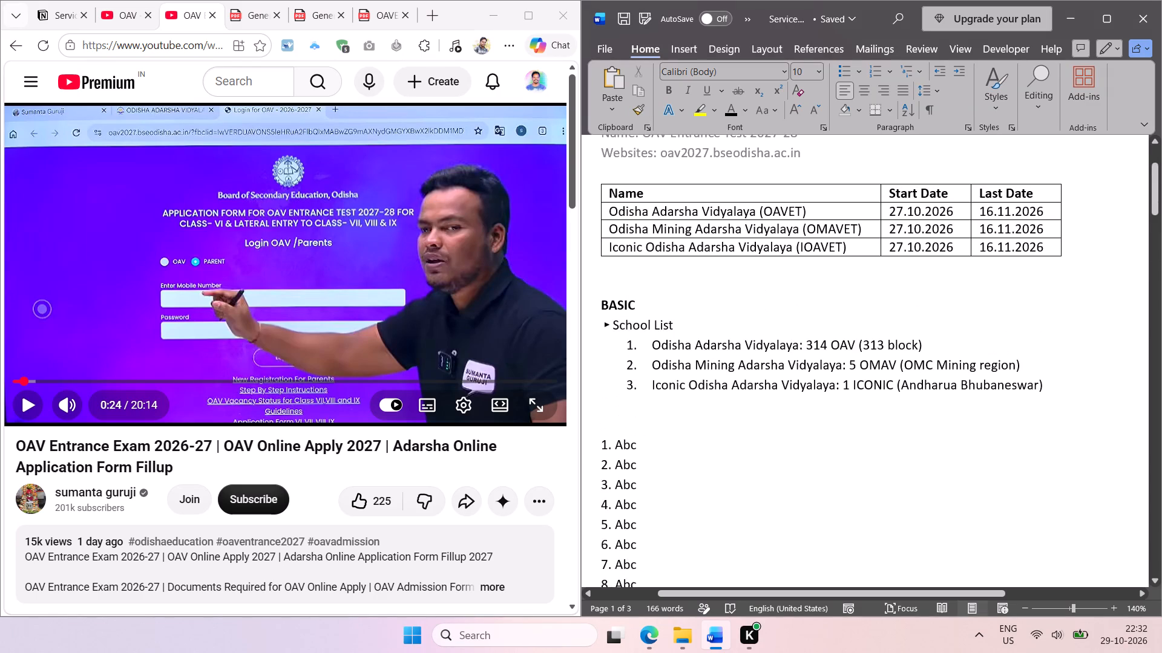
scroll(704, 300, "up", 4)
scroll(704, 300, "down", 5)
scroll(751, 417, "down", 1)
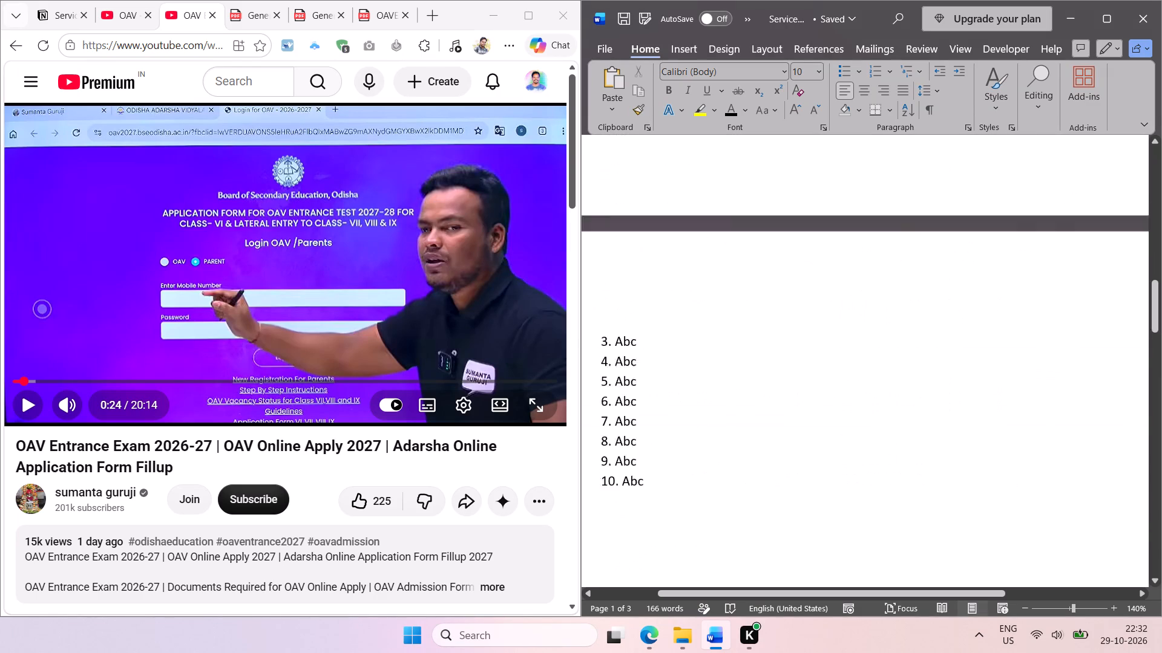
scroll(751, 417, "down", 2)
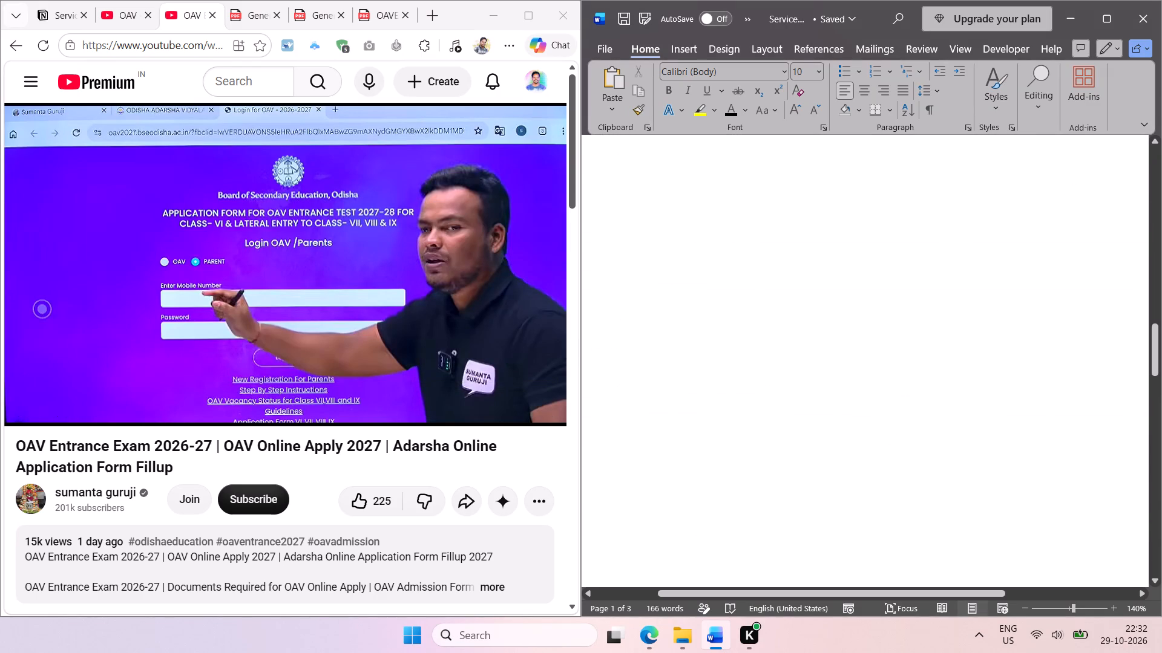
Add a line under the NEW APPLY heading and insert the text "Login OAV /Parents" captured from the paused video frame.
scroll(750, 417, "down", 5)
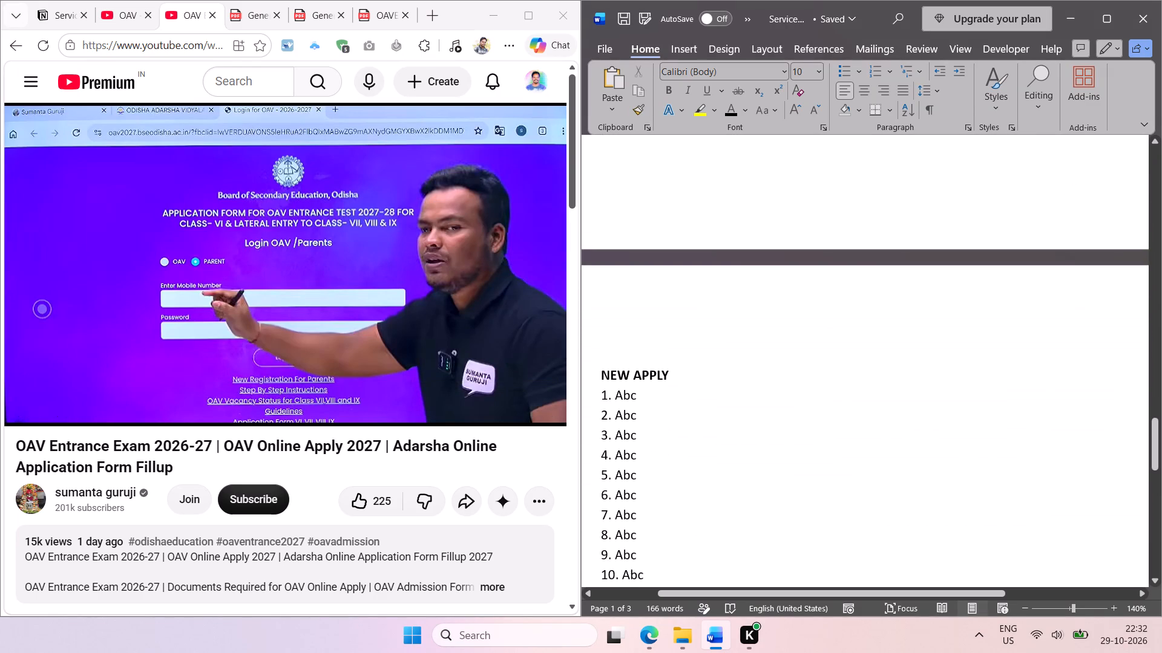
scroll(750, 417, "down", 2)
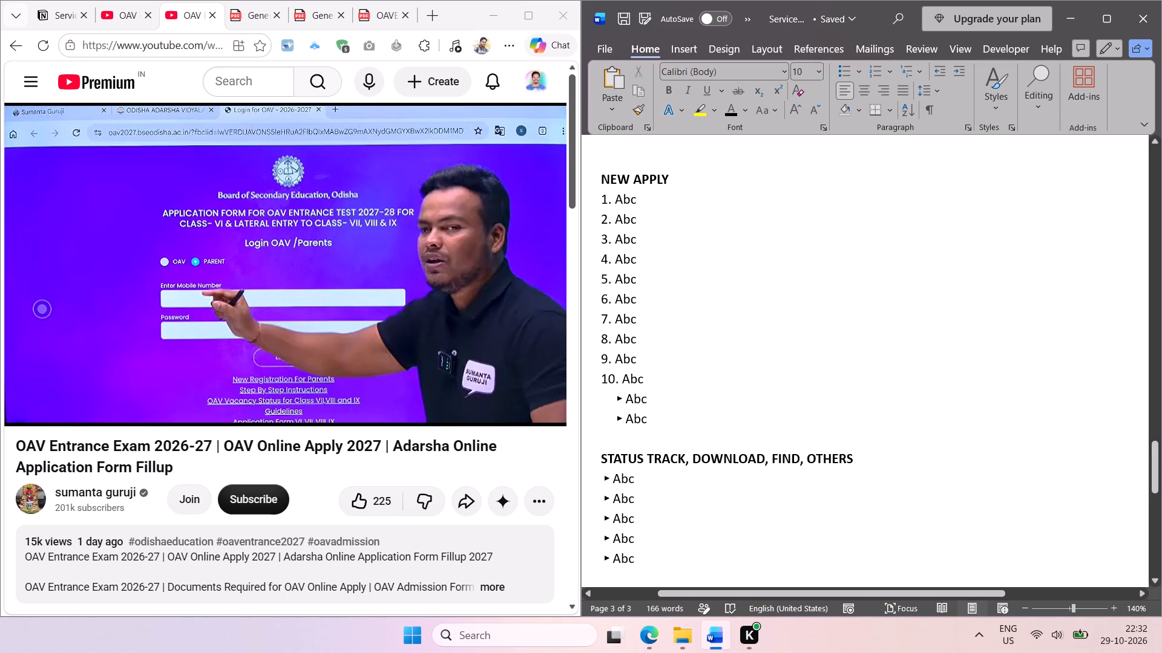
left_click(678, 178)
key("Return")
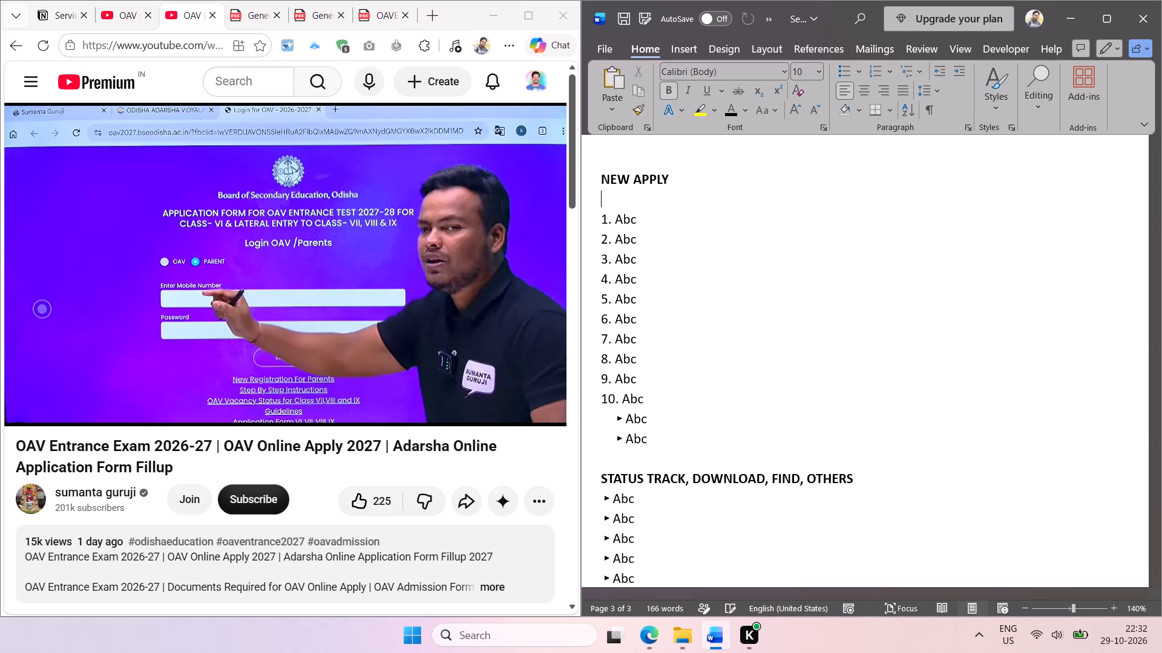
key("shift+super+t")
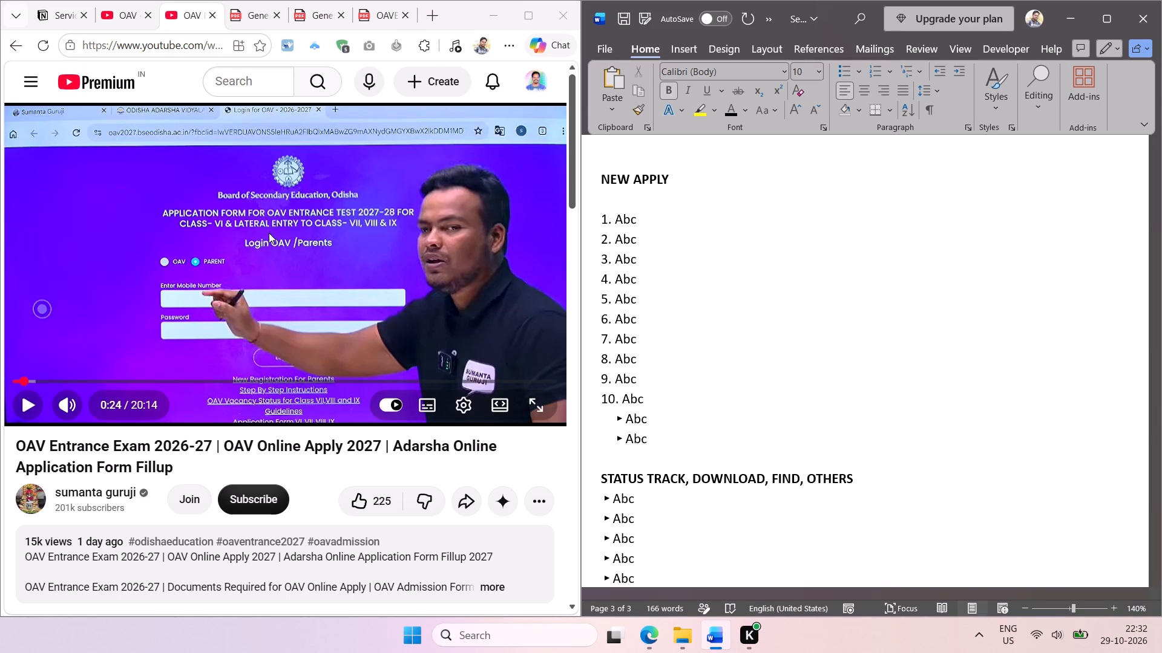
left_click_drag(227, 230, 367, 258)
left_click_drag(240, 233, 343, 259)
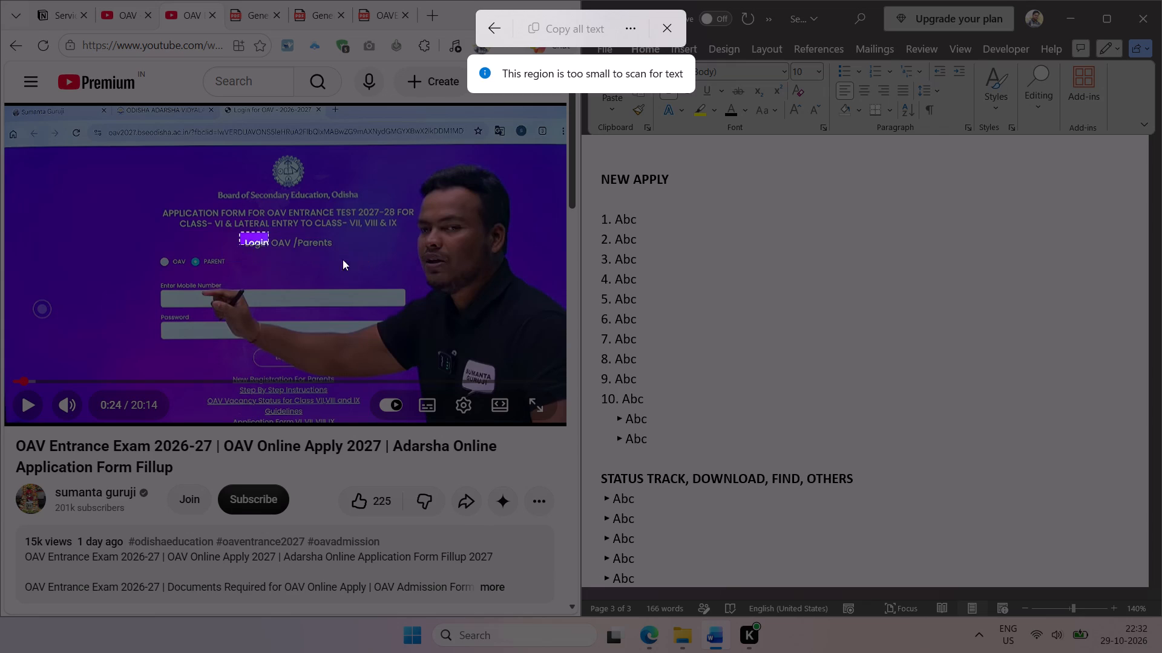
left_click_drag(343, 259, 424, 302)
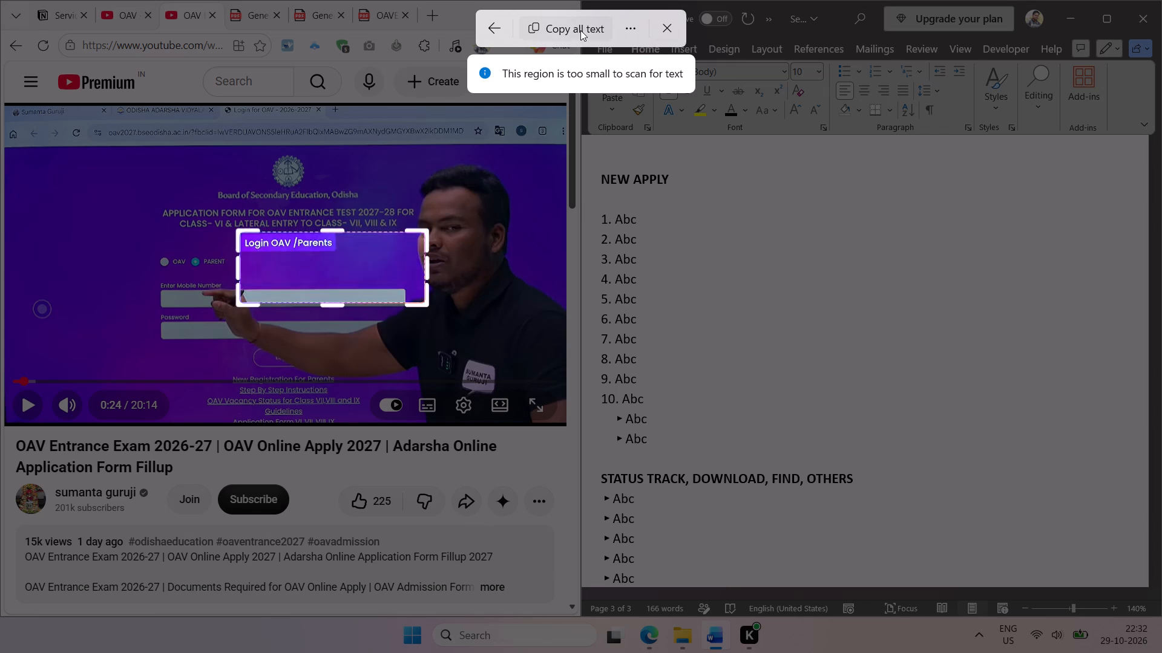
left_click(575, 27)
left_click(644, 207)
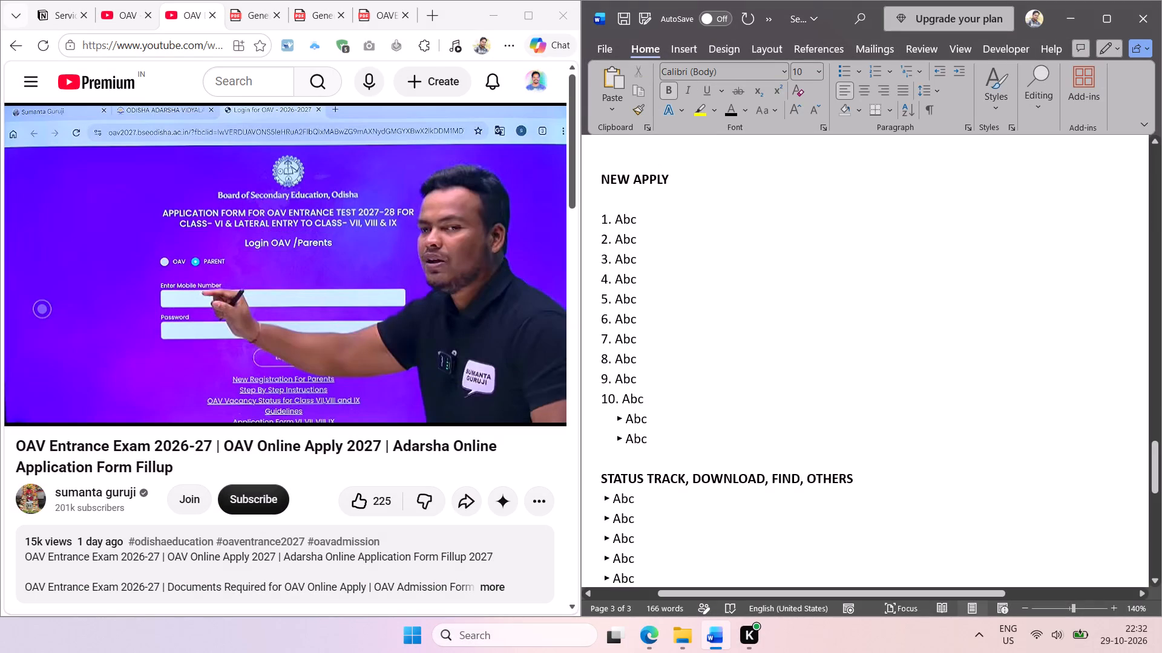
key("ctrl+v")
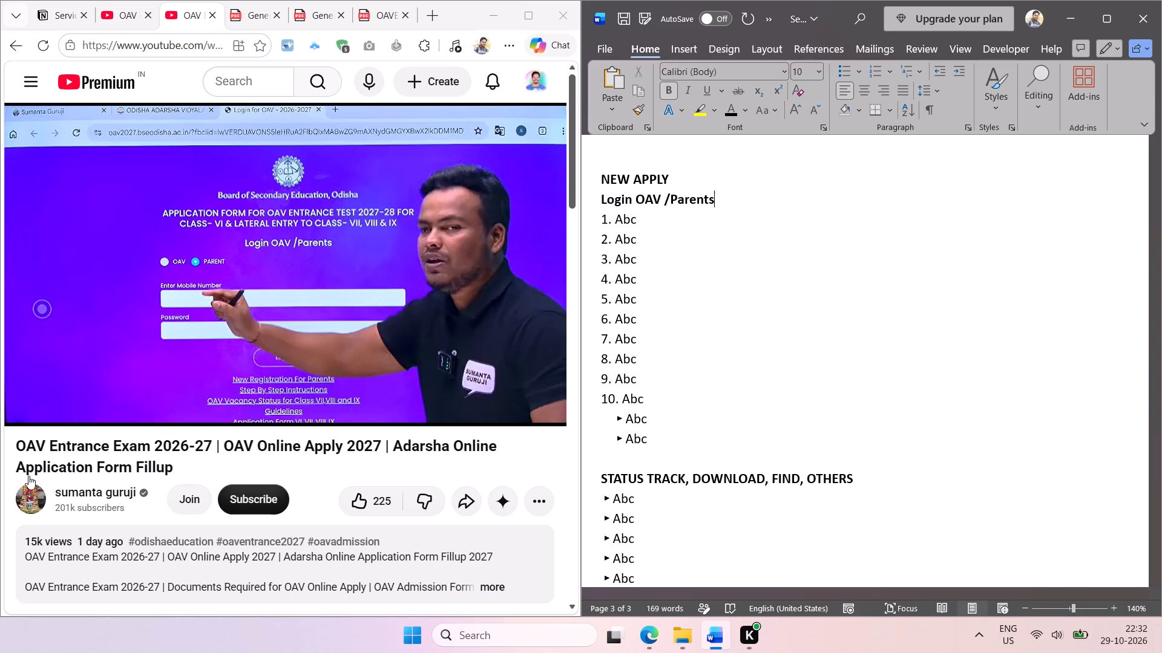
Resume playback of the OAV application video.
left_click(27, 406)
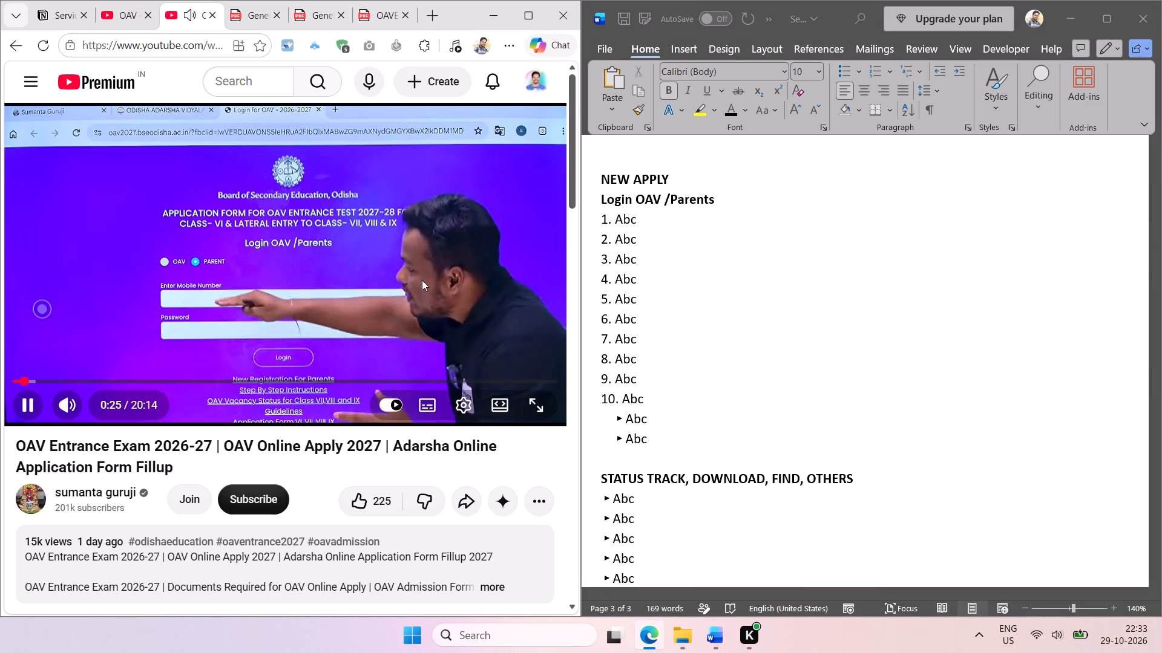
Join the pasted line to the NEW APPLY heading and enclose it in parentheses as "(Login OAV /Parents)".
left_click(720, 195)
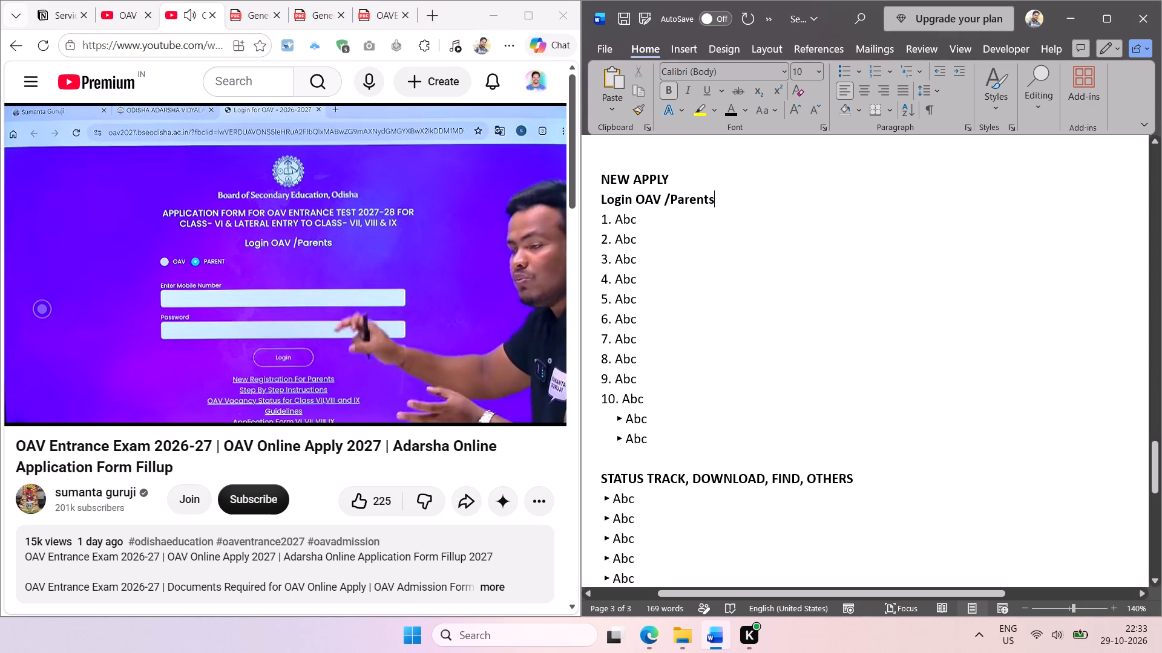
left_click(600, 200)
key("BackSpace")
key("space")
key("shift+parenleft")
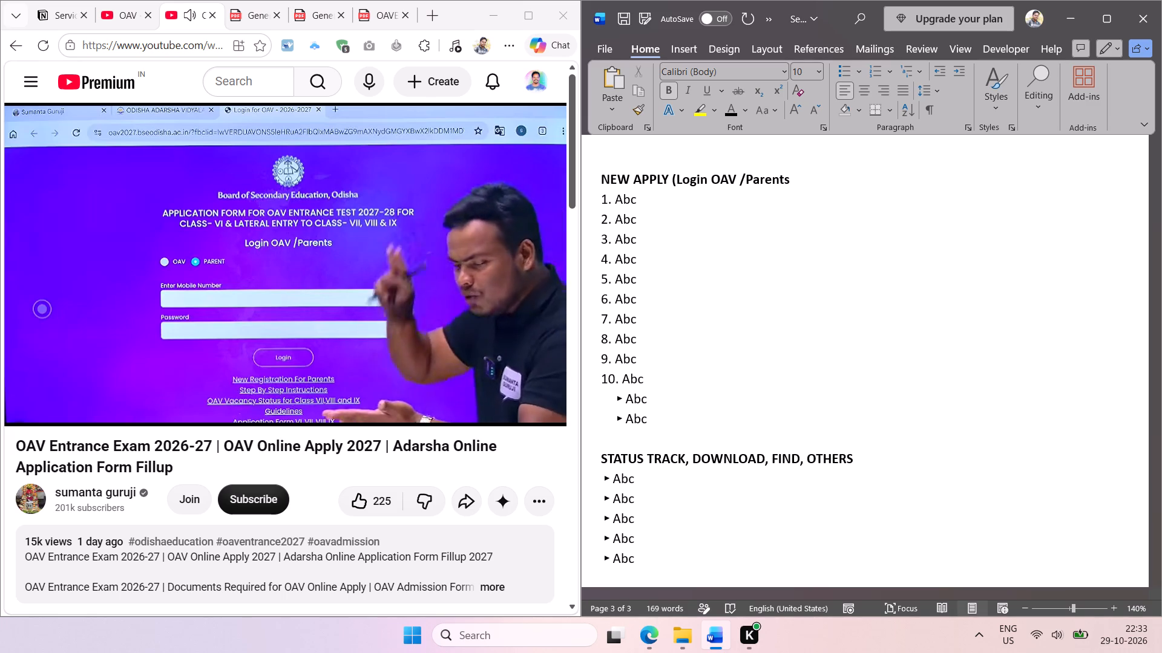
key("End")
key("shift+parenright")
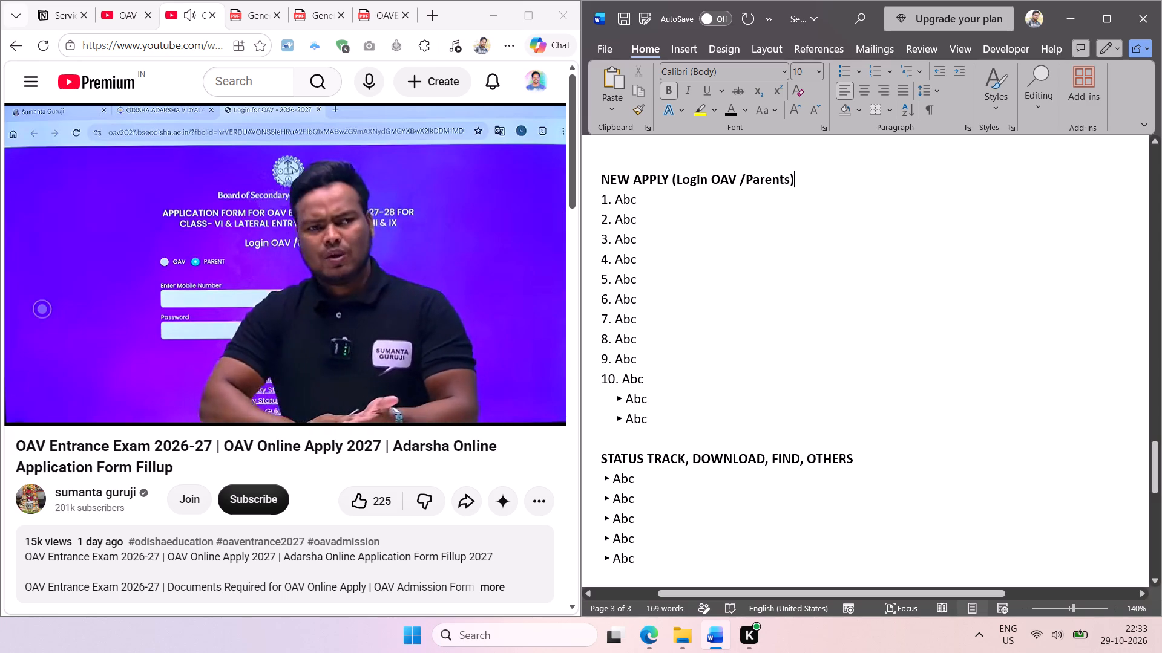
Remove the bold formatting from "(Login OAV /Parents)" in the NEW APPLY heading and save the document.
left_click_drag(797, 175, 672, 185)
left_click(745, 112)
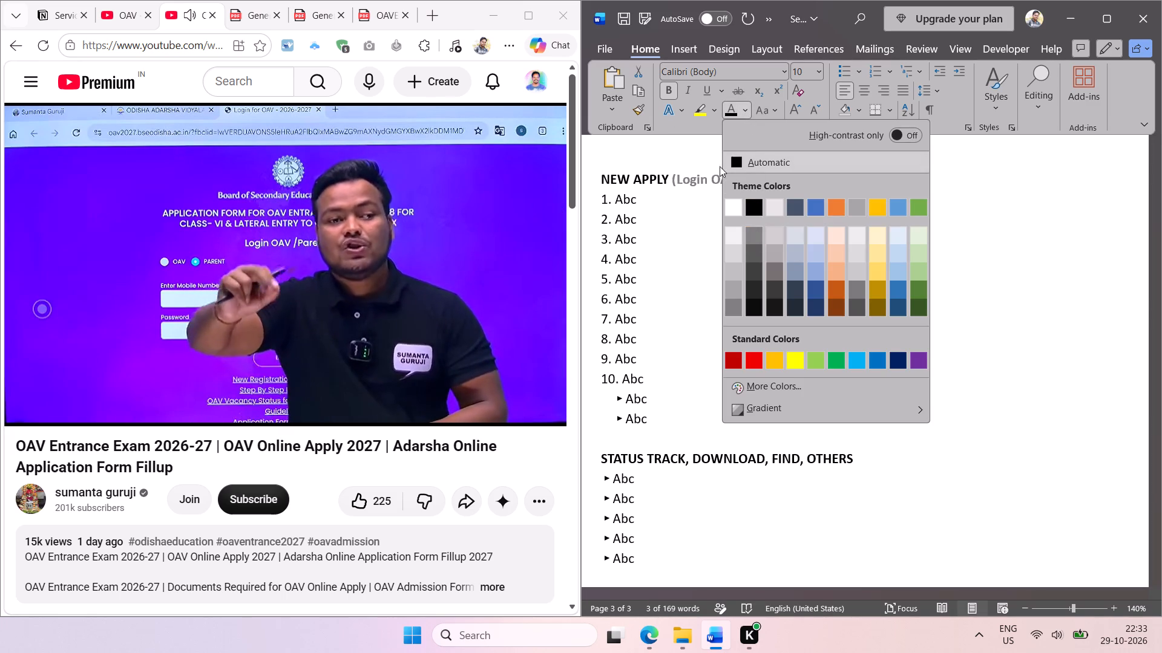
left_click(696, 165)
key("ctrl+b")
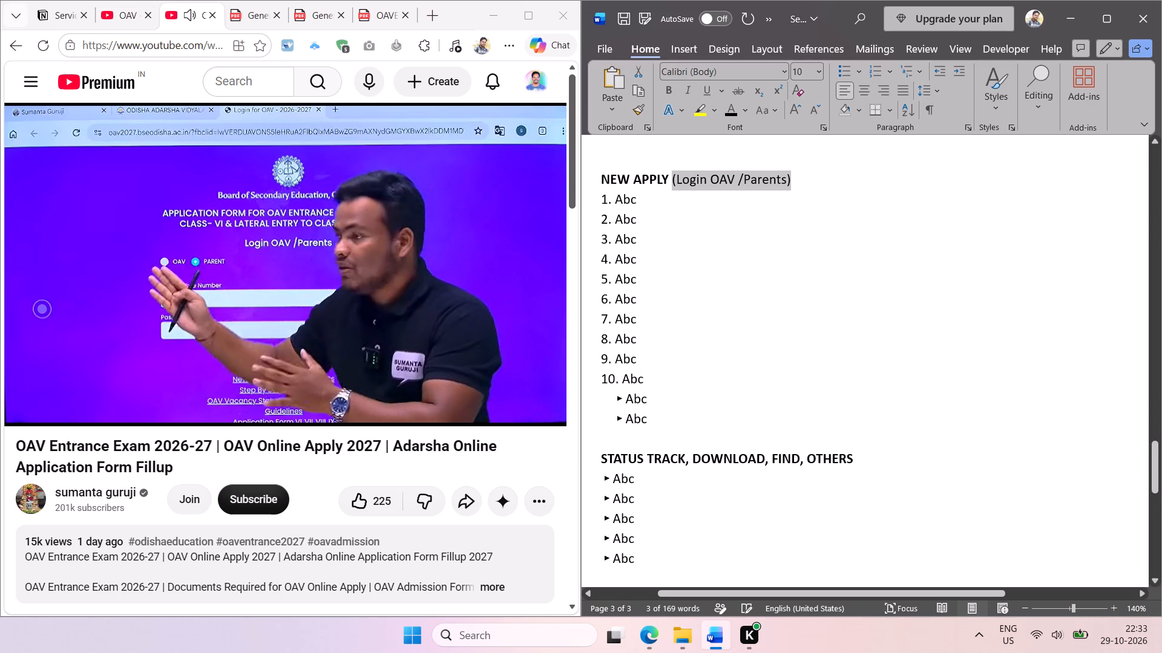
left_click(738, 236)
left_click(705, 227)
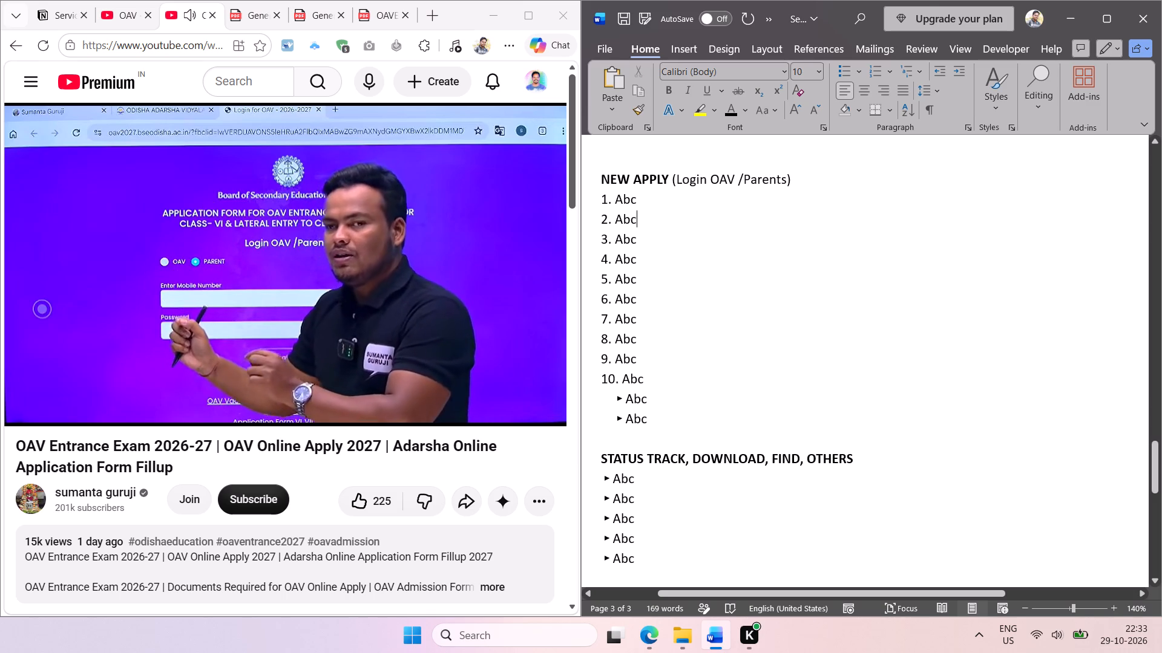
key("ctrl+s")
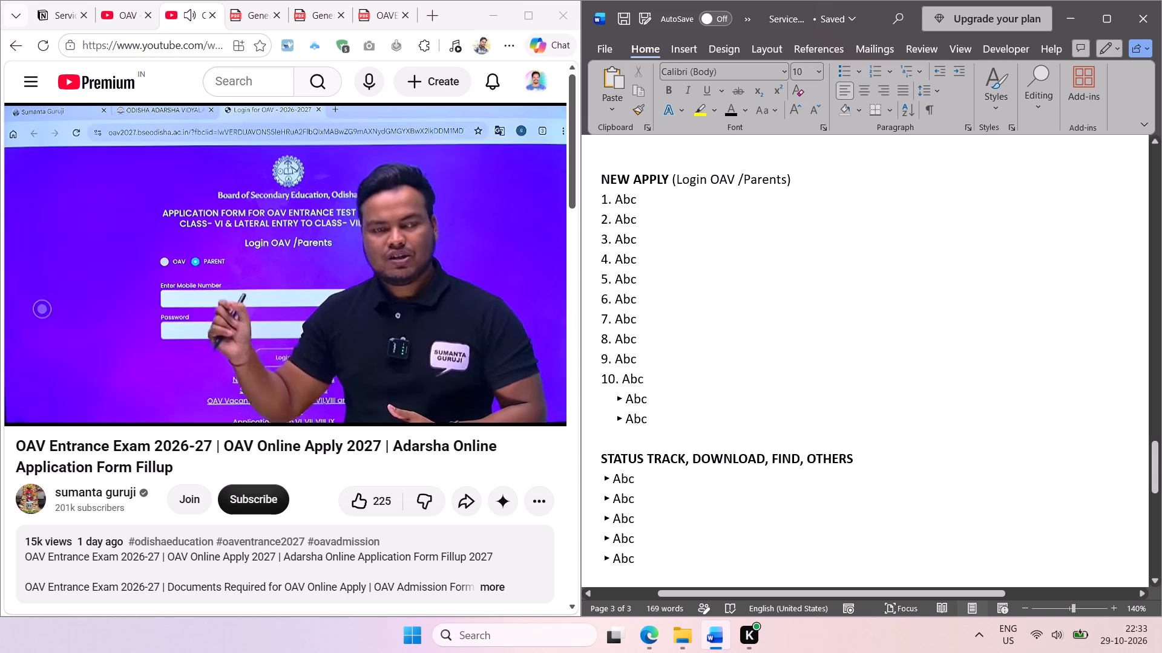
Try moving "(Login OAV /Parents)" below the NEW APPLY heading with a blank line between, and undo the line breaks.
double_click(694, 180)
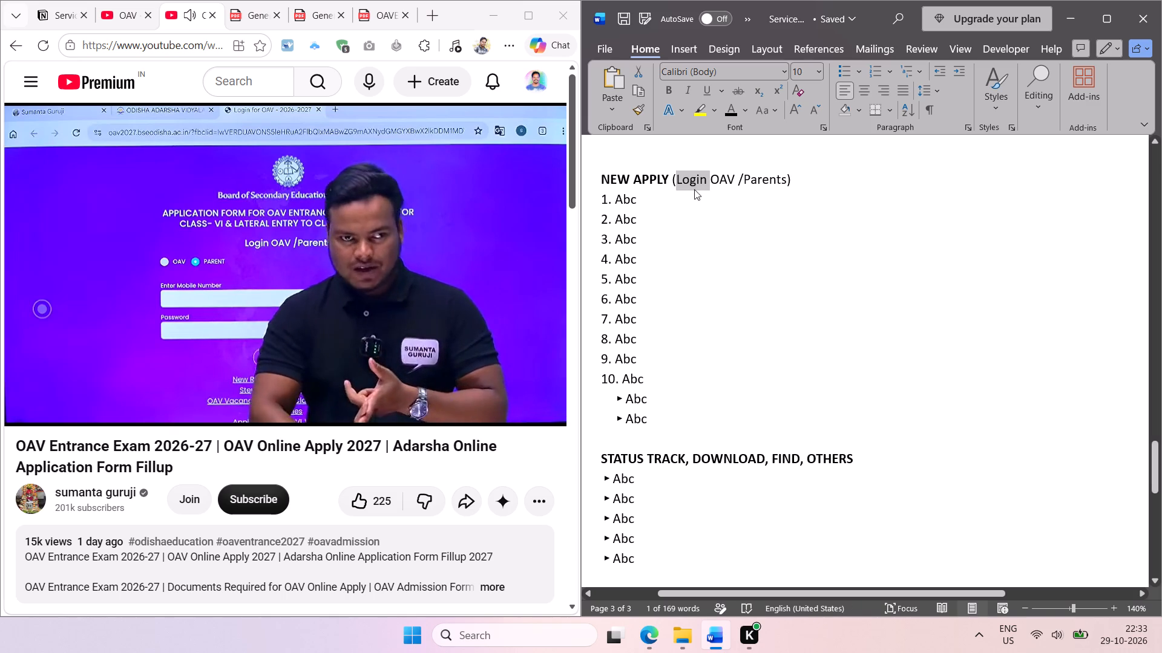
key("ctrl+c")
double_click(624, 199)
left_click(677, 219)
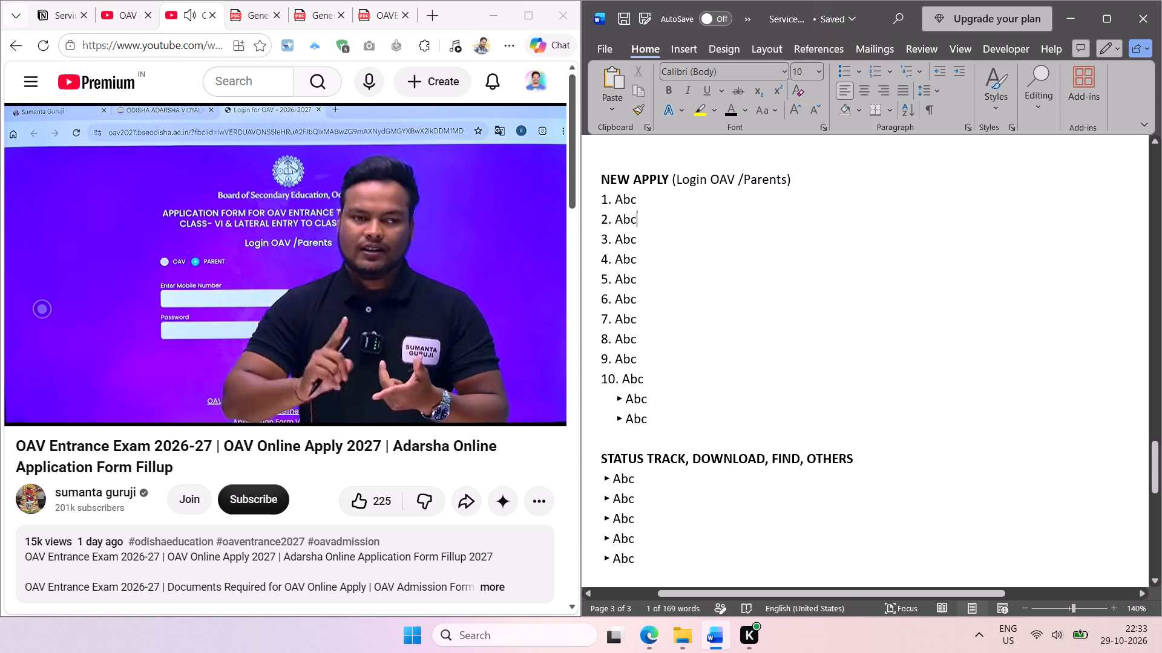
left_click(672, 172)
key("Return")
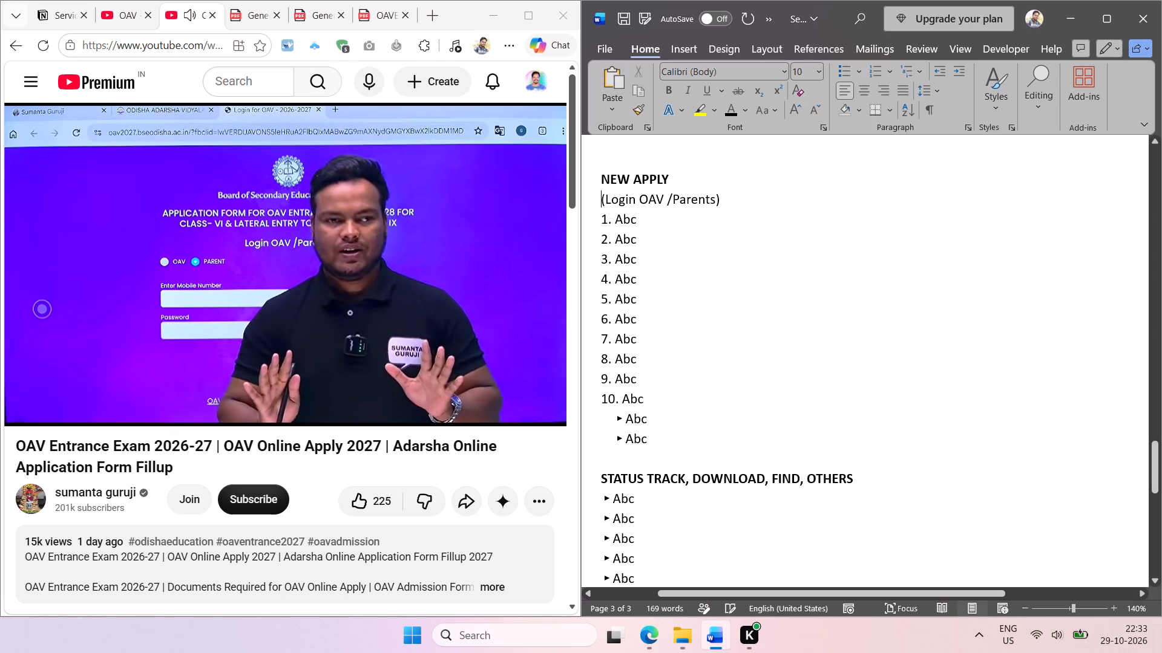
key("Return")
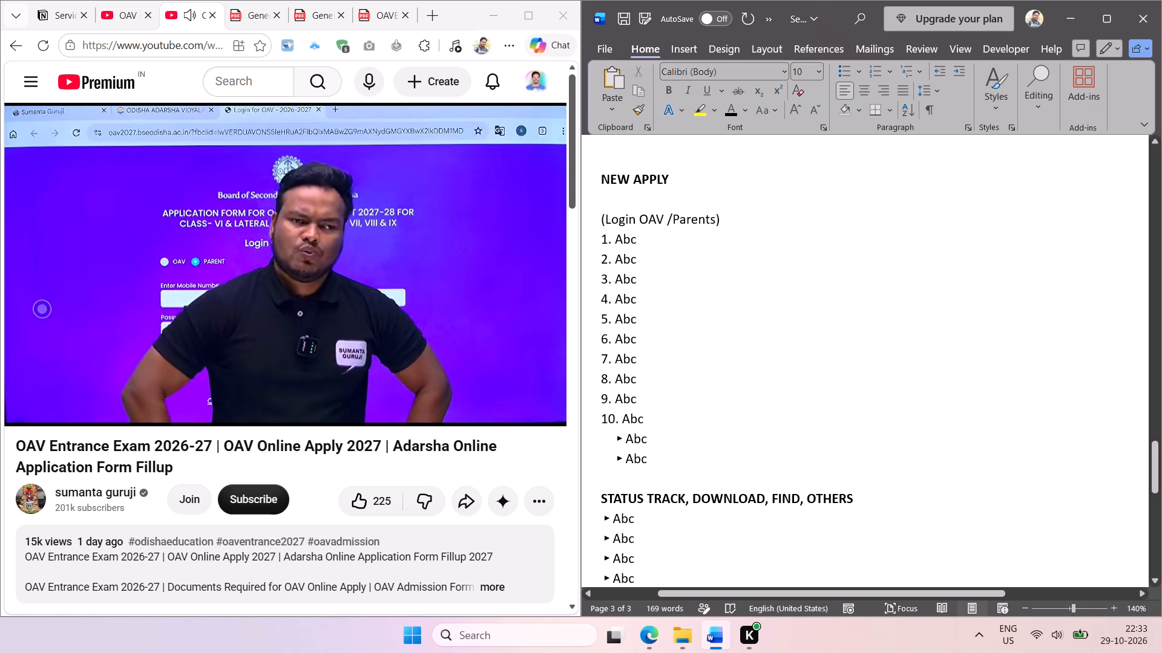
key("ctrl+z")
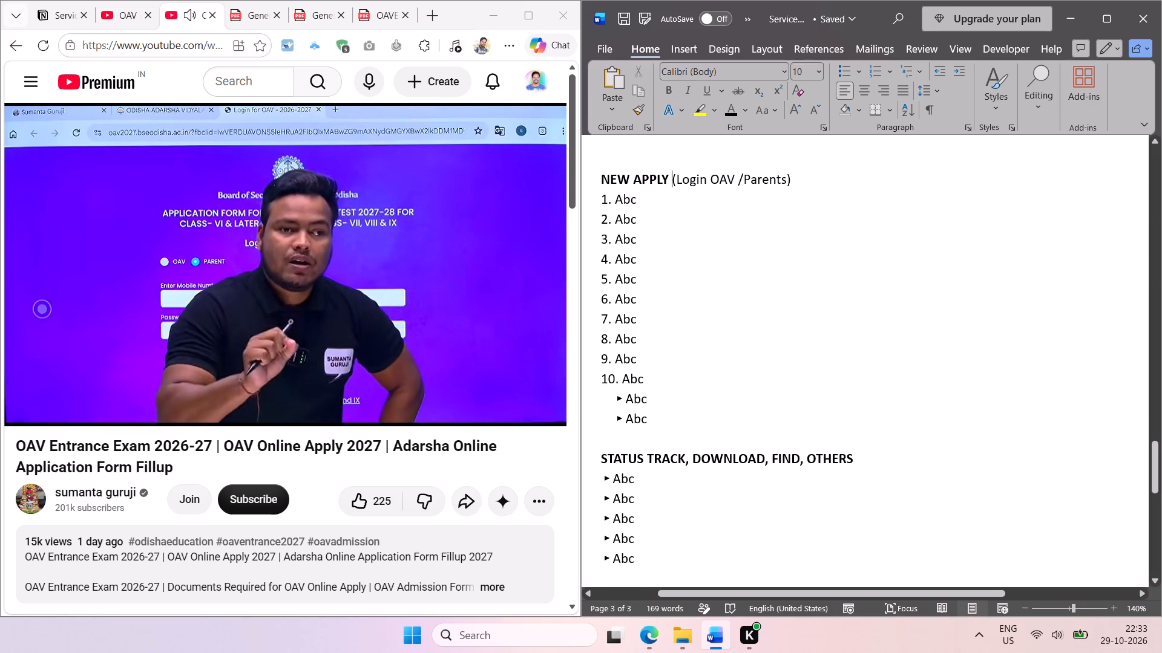
Replace the placeholder in item 1 of the NEW APPLY list with "Login", copied from the heading.
double_click(693, 179)
key("ctrl+c")
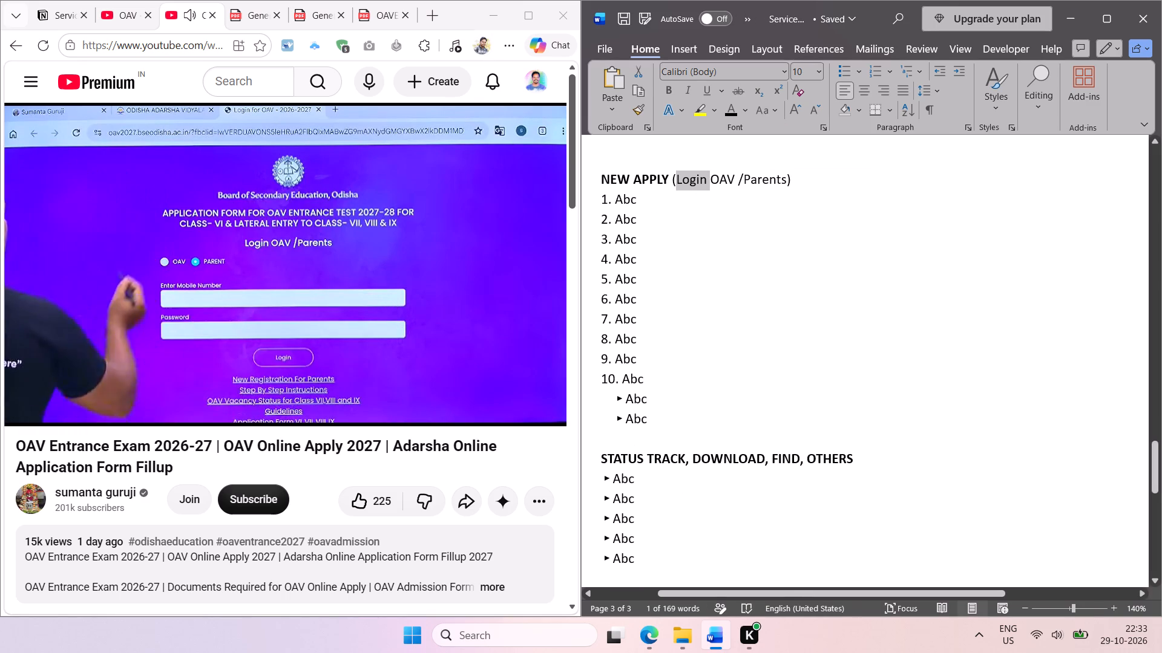
double_click(623, 203)
key("ctrl+v")
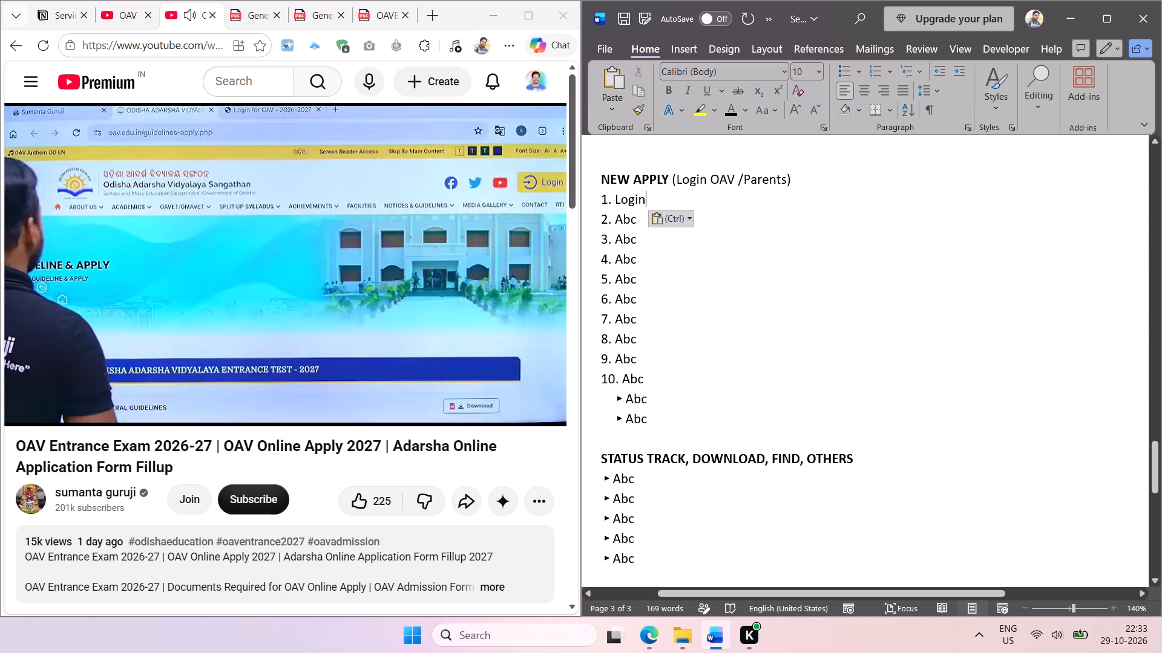
left_click(654, 200)
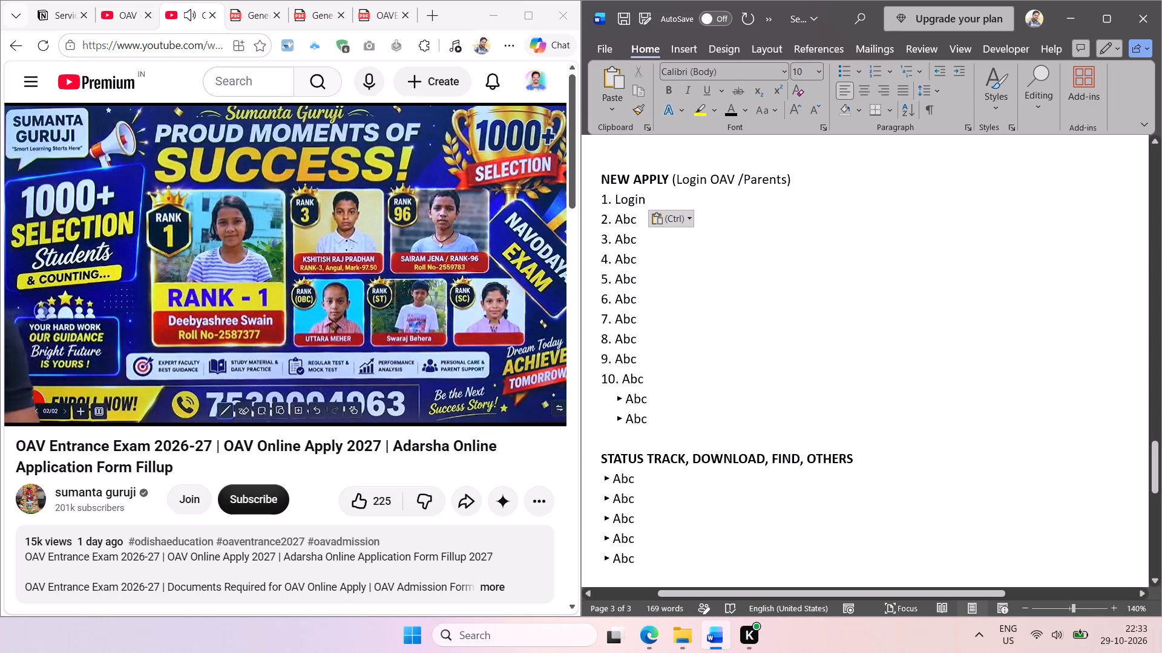
key("space")
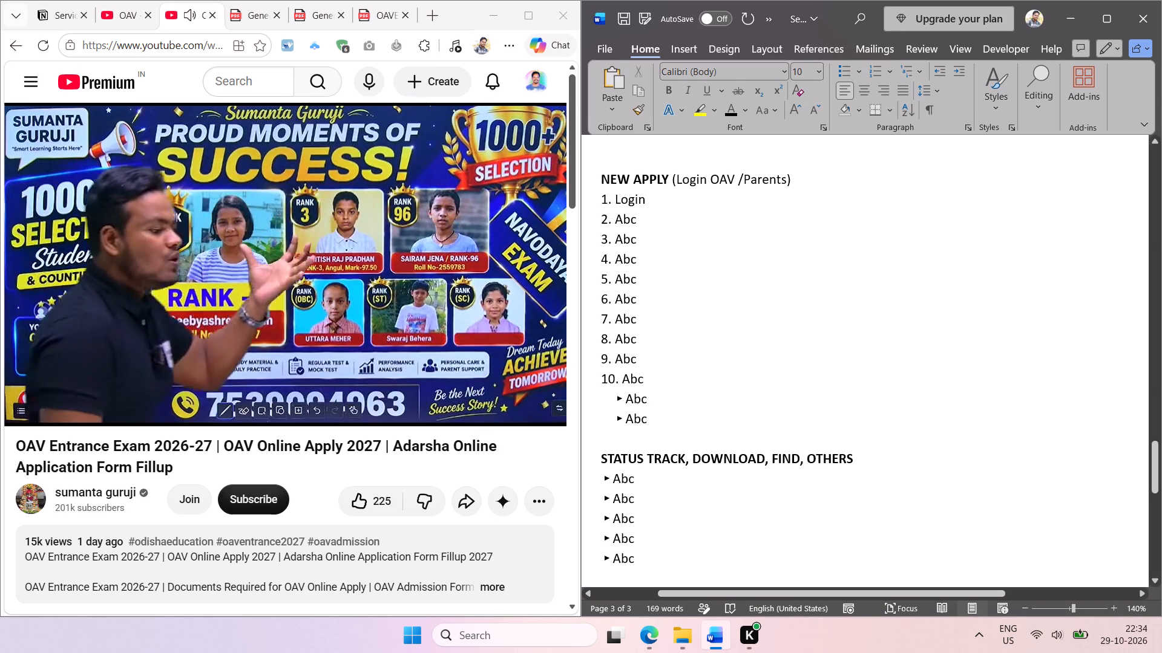
Cut "(Login OAV /Parents)" from the NEW APPLY heading and place the cursor after "Login" in item 1.
left_click_drag(712, 177, 739, 181)
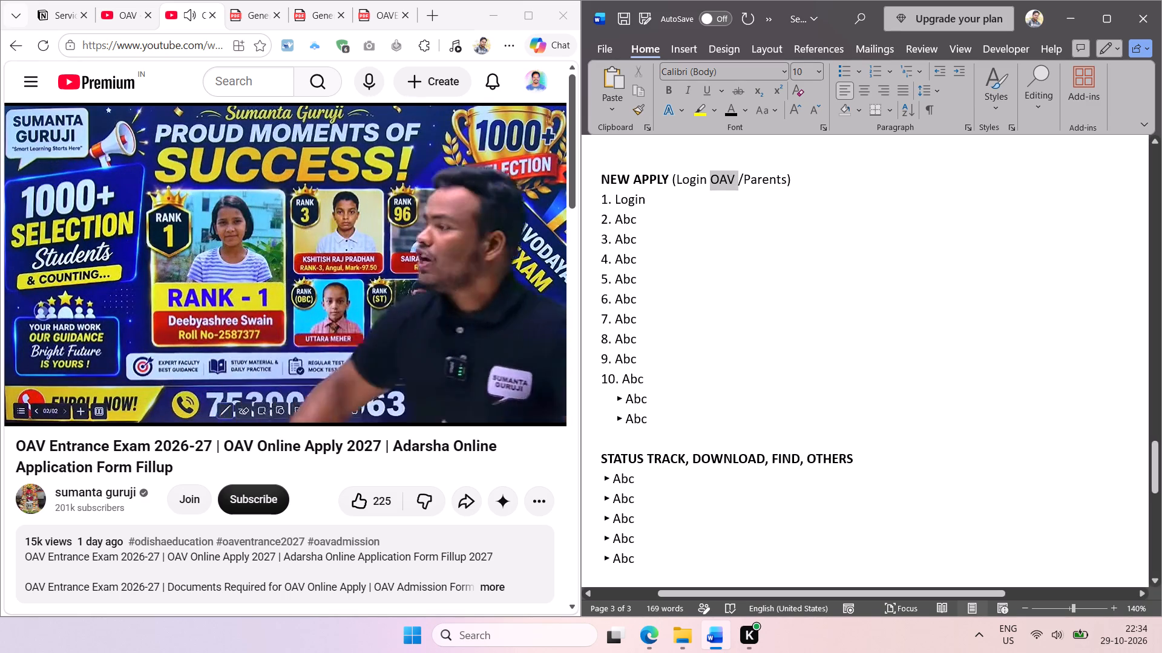
left_click_drag(739, 181, 770, 182)
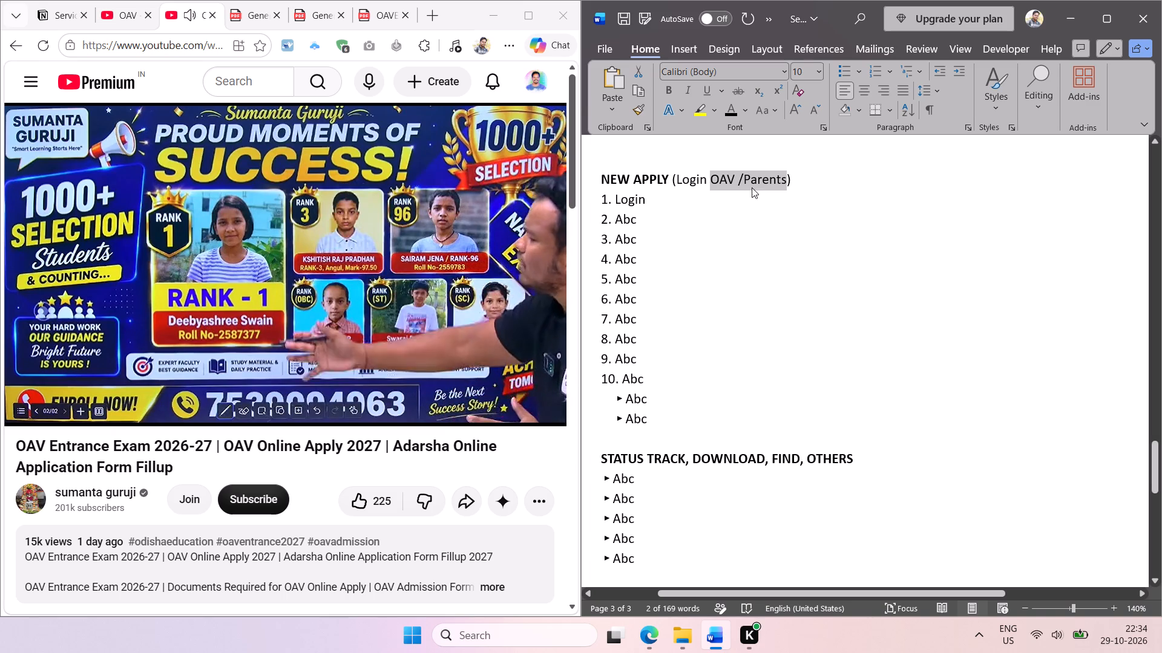
left_click(789, 184)
left_click_drag(797, 178, 673, 185)
key("ctrl+x")
left_click(656, 202)
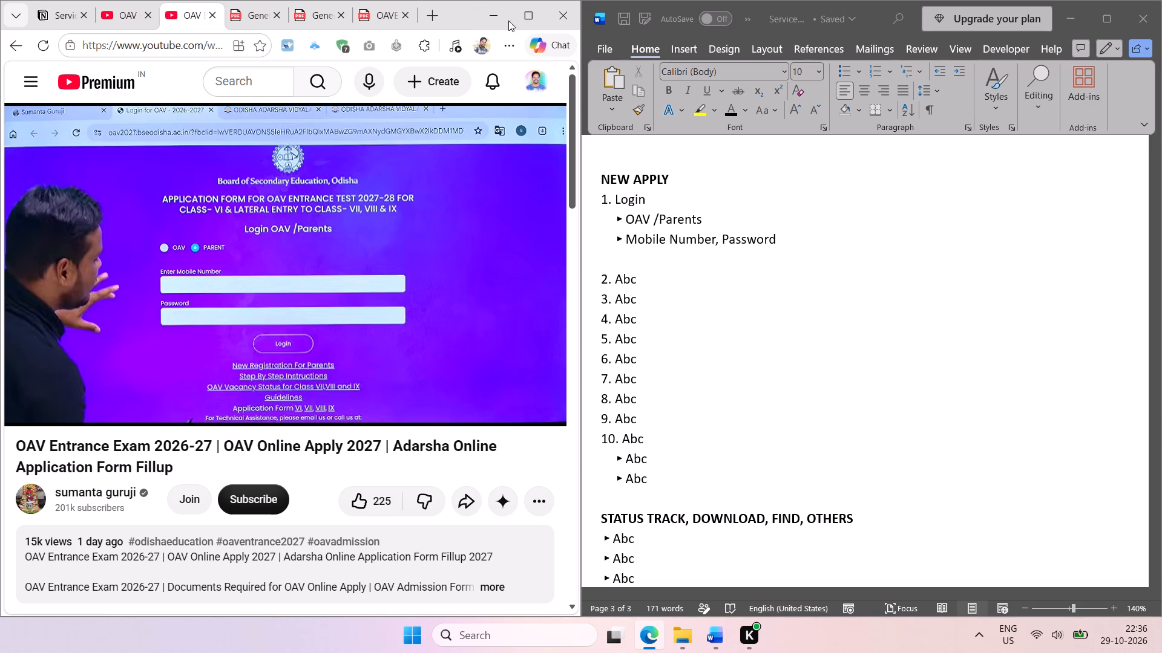
Add four blank lines after the sub-bullets of item 10 and paste two copies of the "OAV /Parents" bullet there.
left_click(721, 231)
left_click_drag(709, 220, 612, 222)
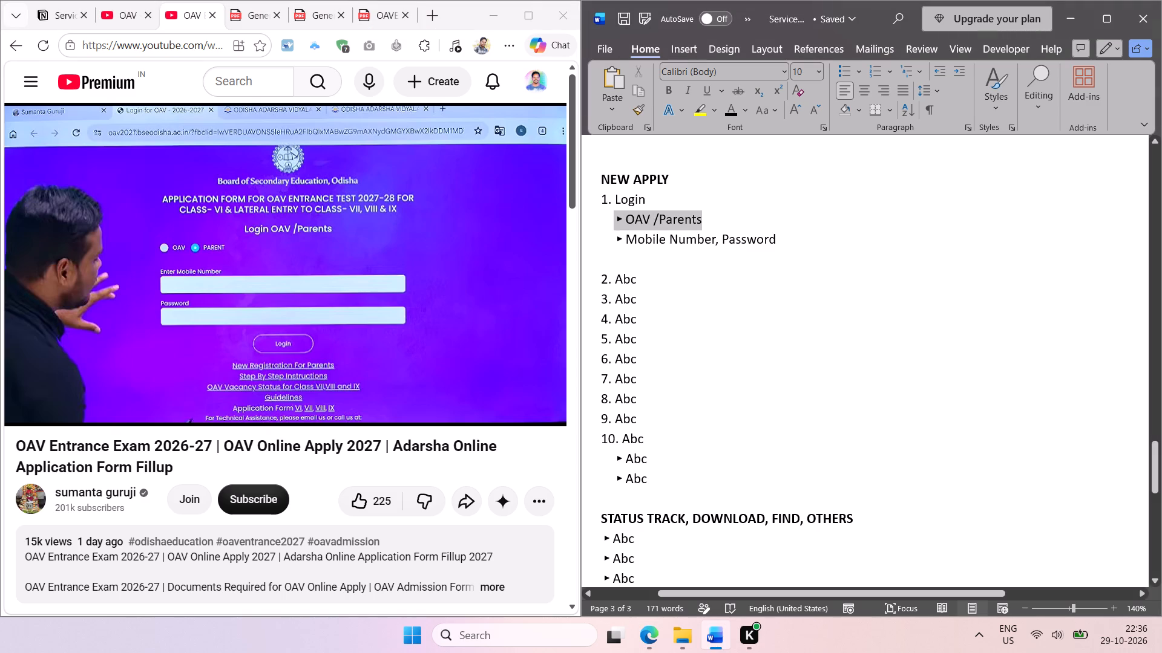
left_click_drag(612, 222, 609, 223)
key("ctrl+c")
left_click(792, 313)
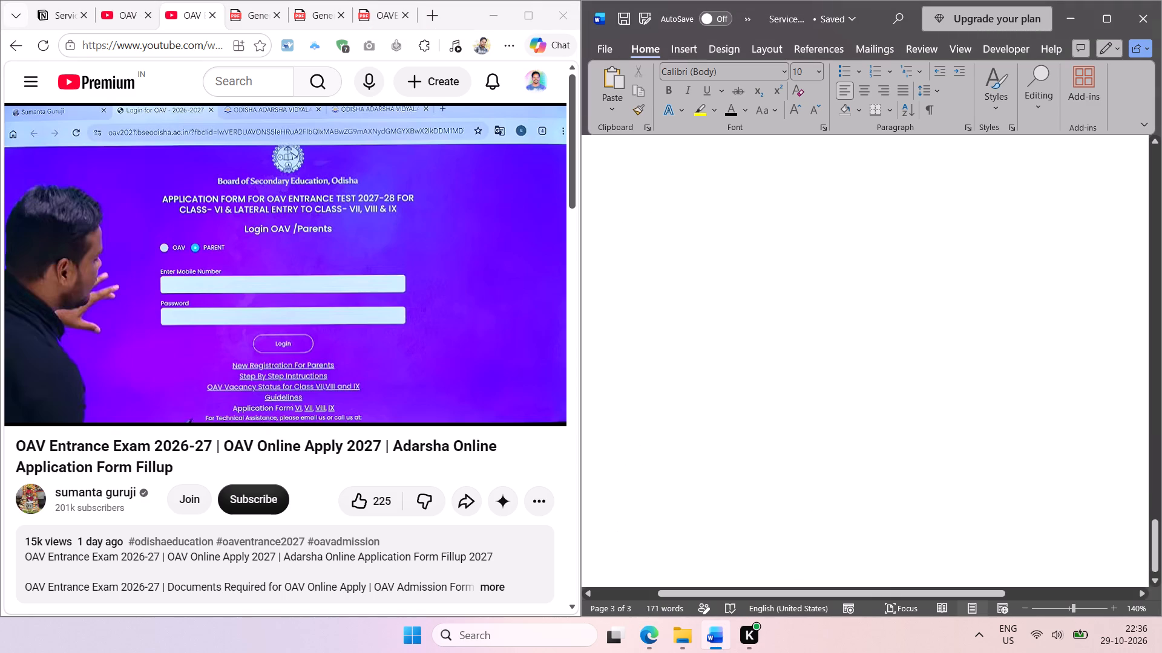
scroll(706, 301, "up", 1)
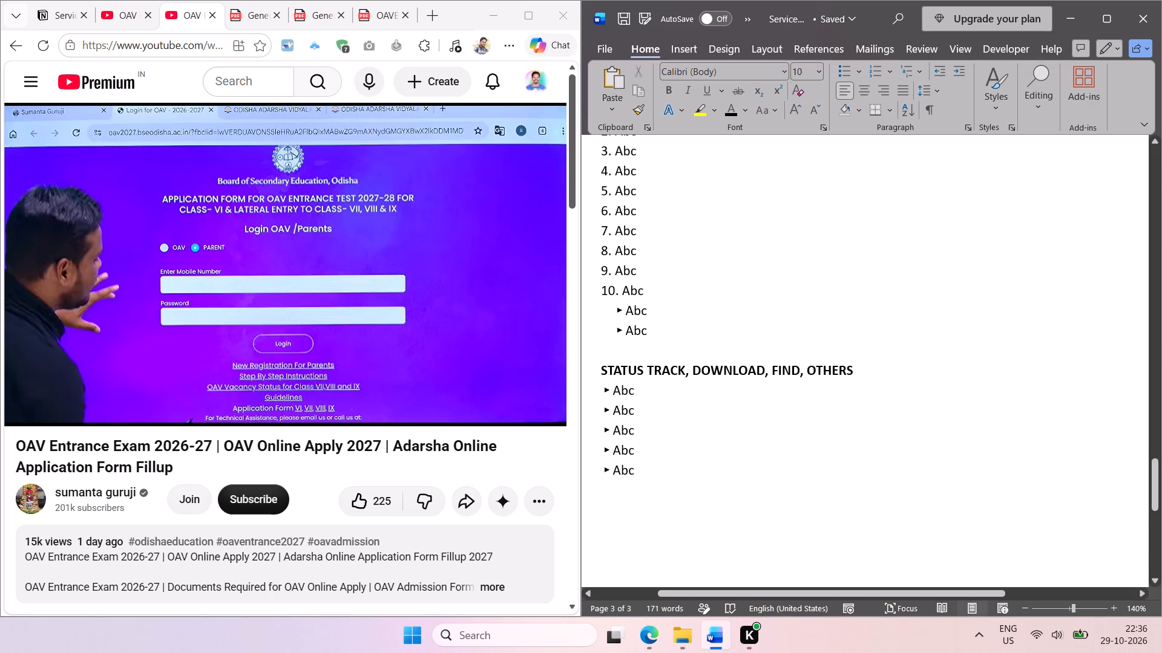
left_click(677, 331)
key("Return")
key("Return")
key("Return")
key("Return")
left_click(620, 368)
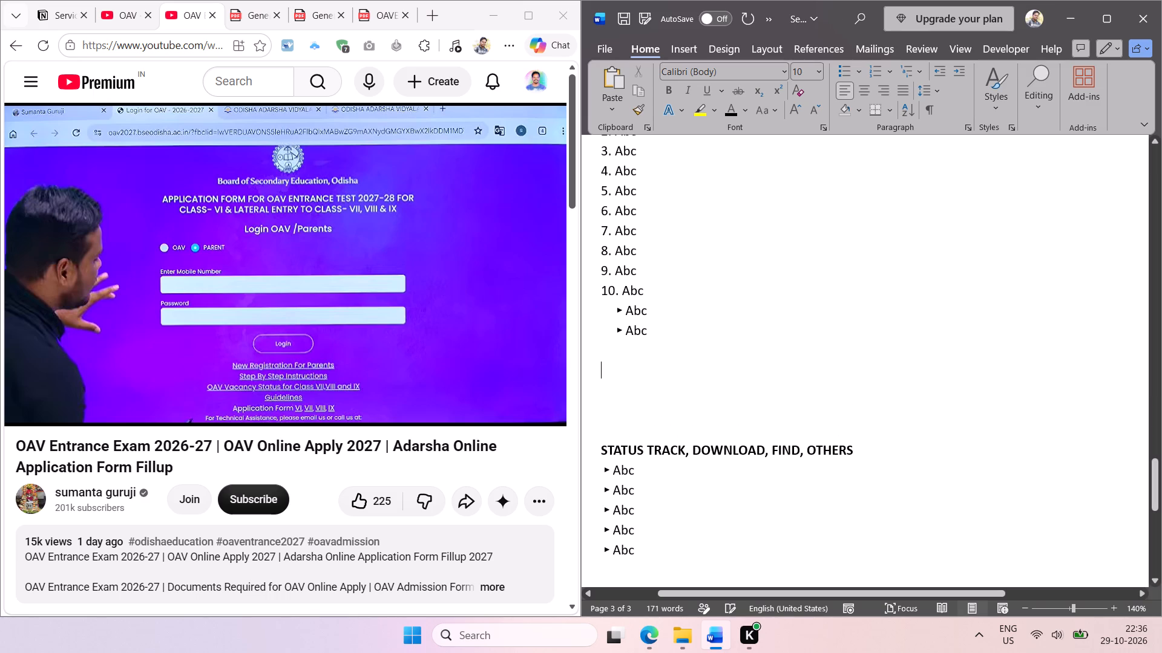
key("ctrl+v")
key("ctrl+v")
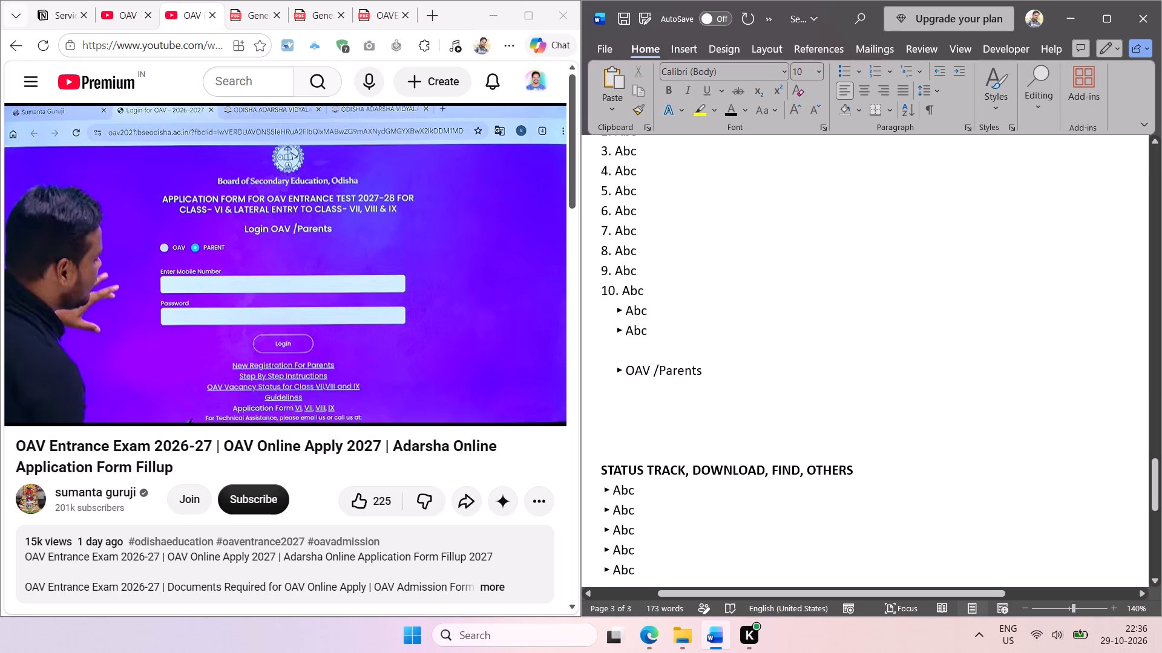
Remove the leading indent from both pasted "OAV /Parents" bullets.
double_click(603, 375)
key("BackSpace")
double_click(607, 389)
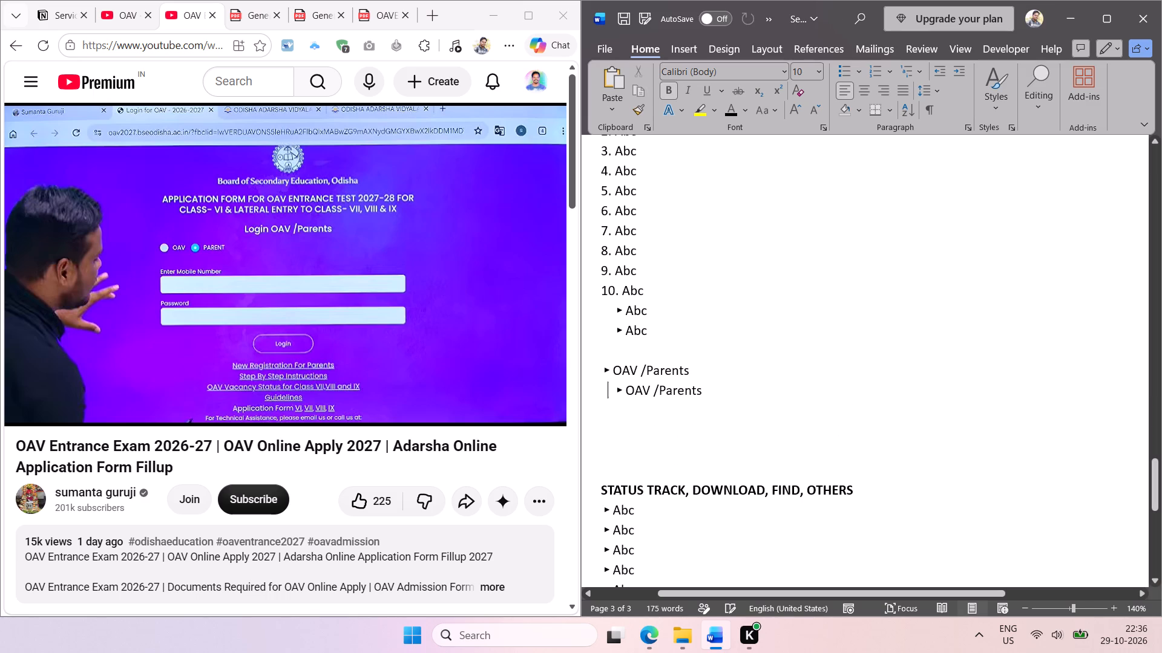
key("BackSpace")
Shorten the first pasted "OAV /Parents" bullet to "OAV".
left_click_drag(701, 374, 643, 378)
key("BackSpace")
key("BackSpace")
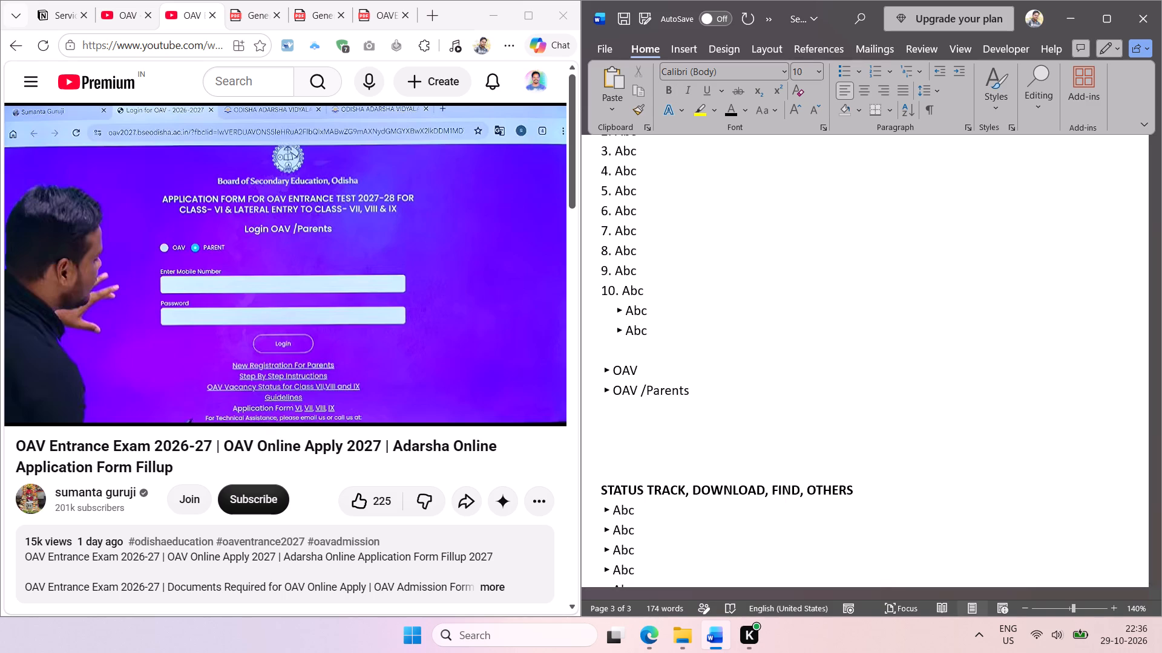
Delete the two pasted "OAV" bullets and a blank line below the sub-bullets of item 10.
key("ctrl+z")
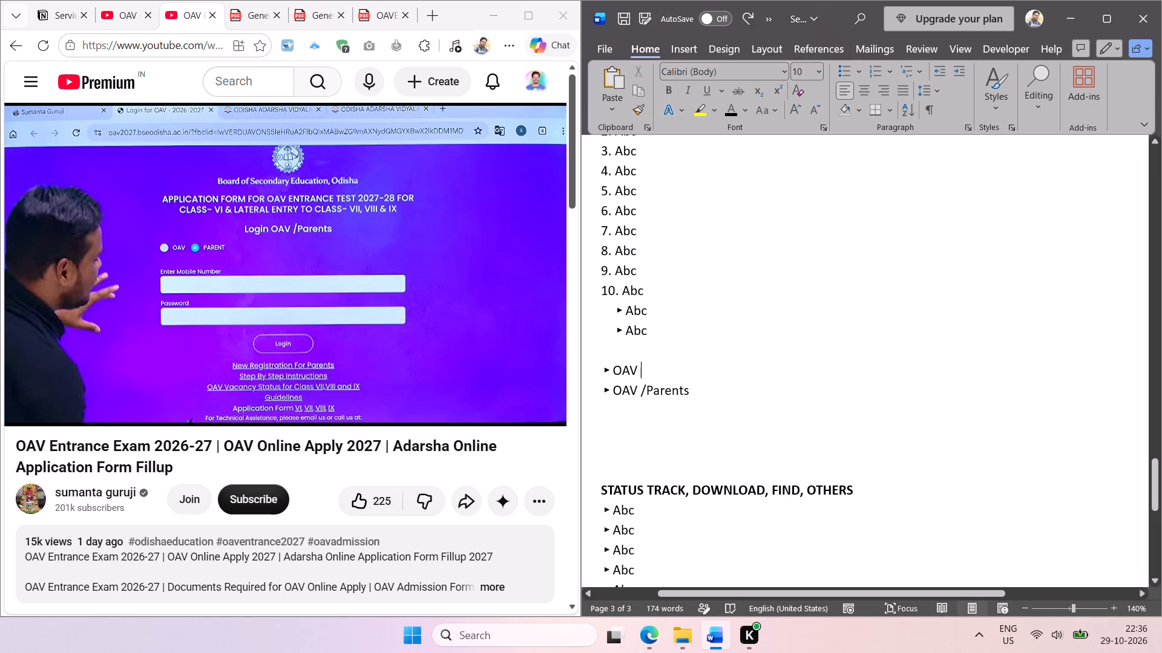
left_click_drag(701, 392, 576, 372)
key("BackSpace")
key("BackSpace")
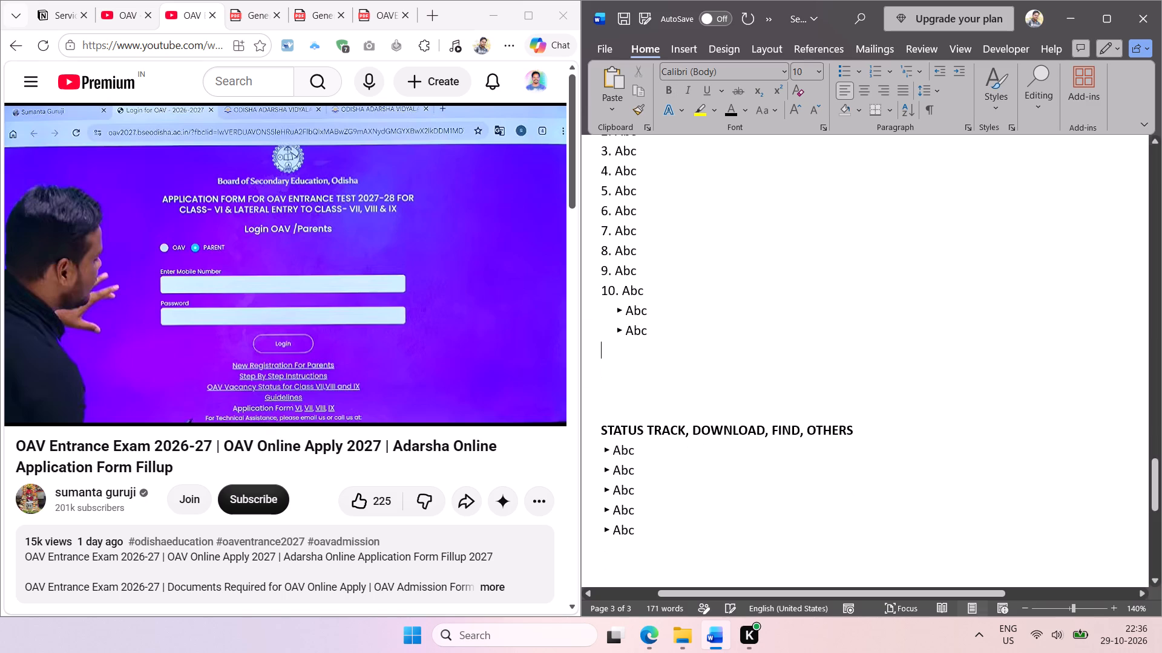
Copy the "OAV /Parents" bullet under NEW APPLY item 1 and paste two consecutive copies below "Mobile Number, Password".
scroll(712, 214, "up", 4)
scroll(706, 285, "up", 3)
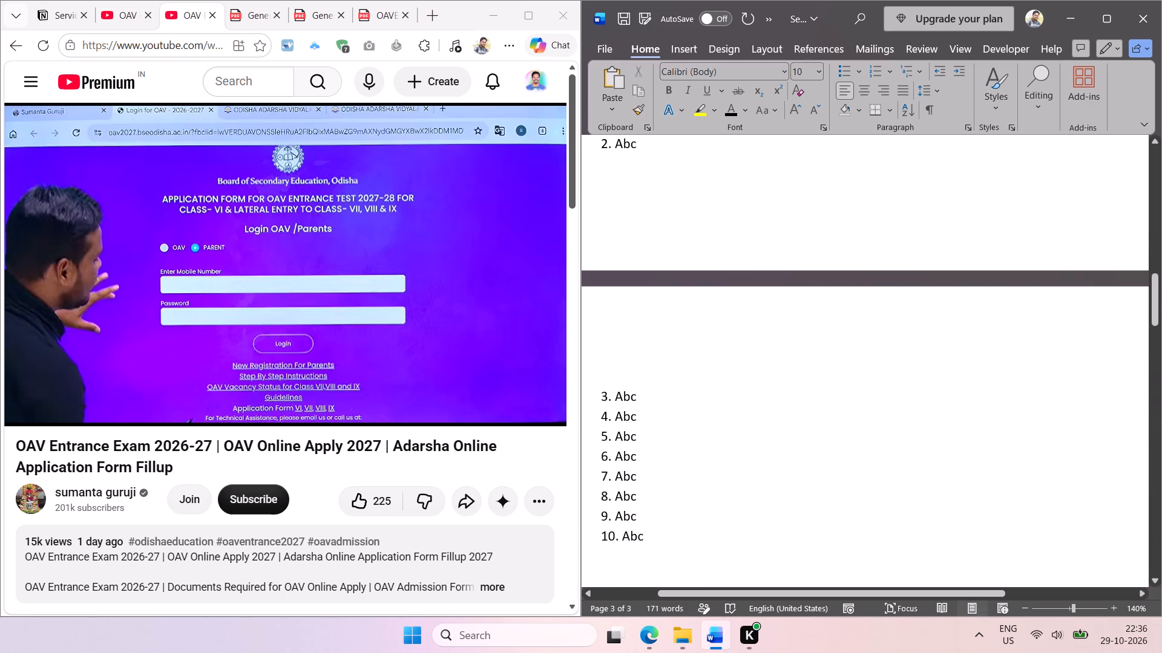
scroll(700, 310, "up", 7)
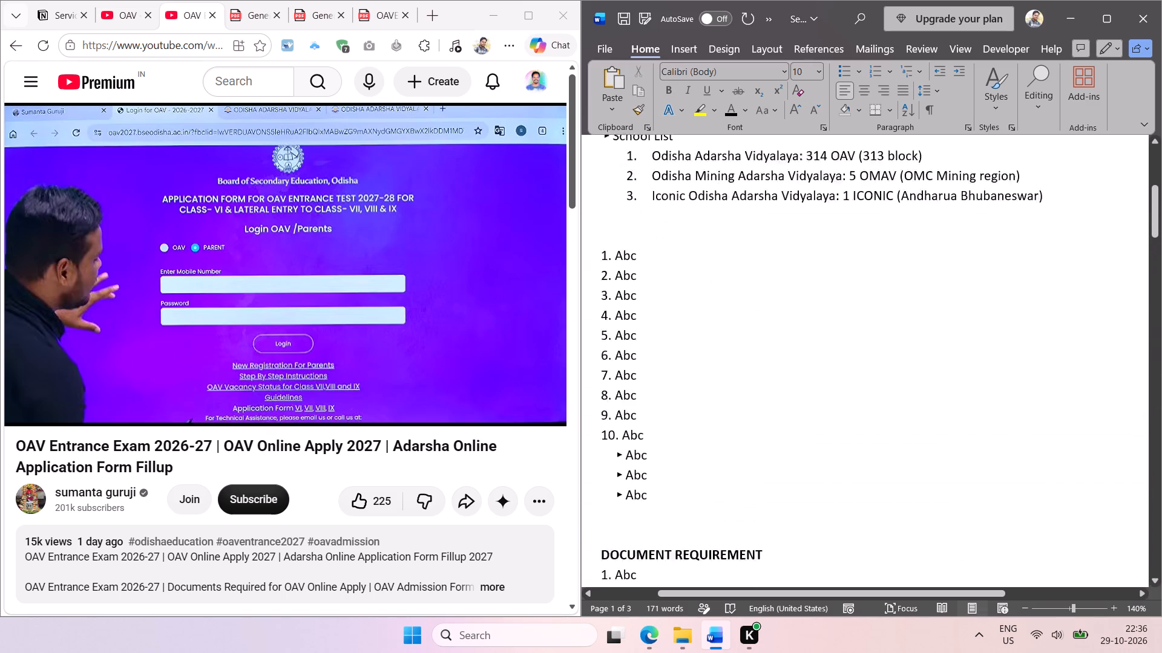
scroll(698, 313, "up", 2)
scroll(680, 343, "down", 8)
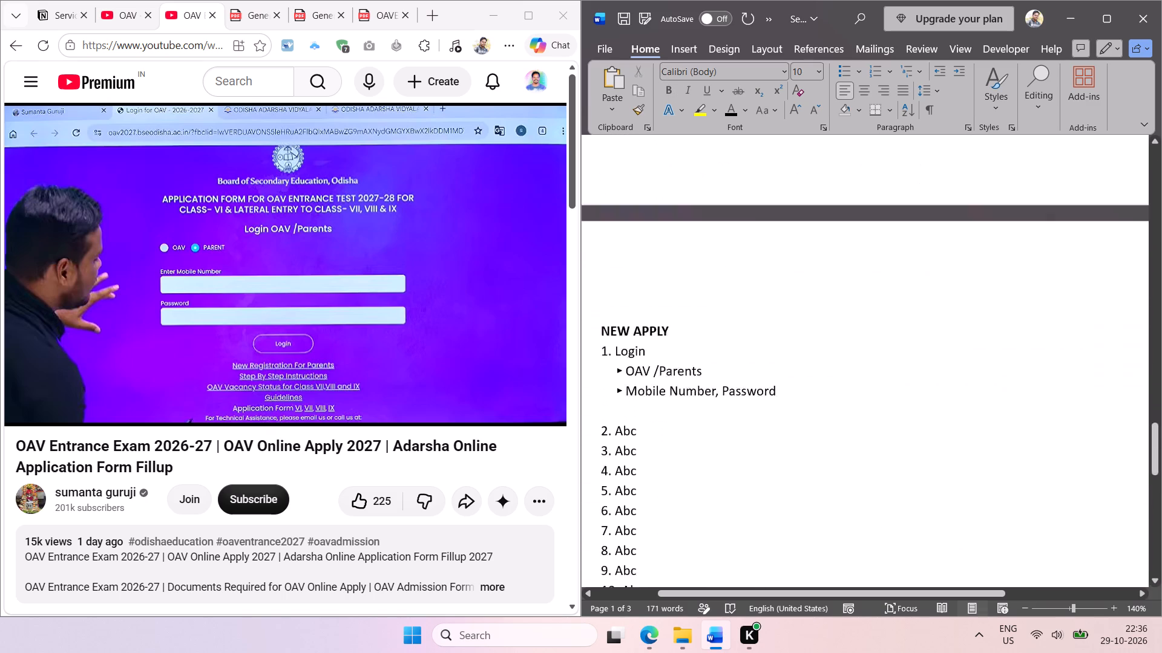
scroll(680, 352, "down", 1)
scroll(695, 316, "up", 4, "ctrl")
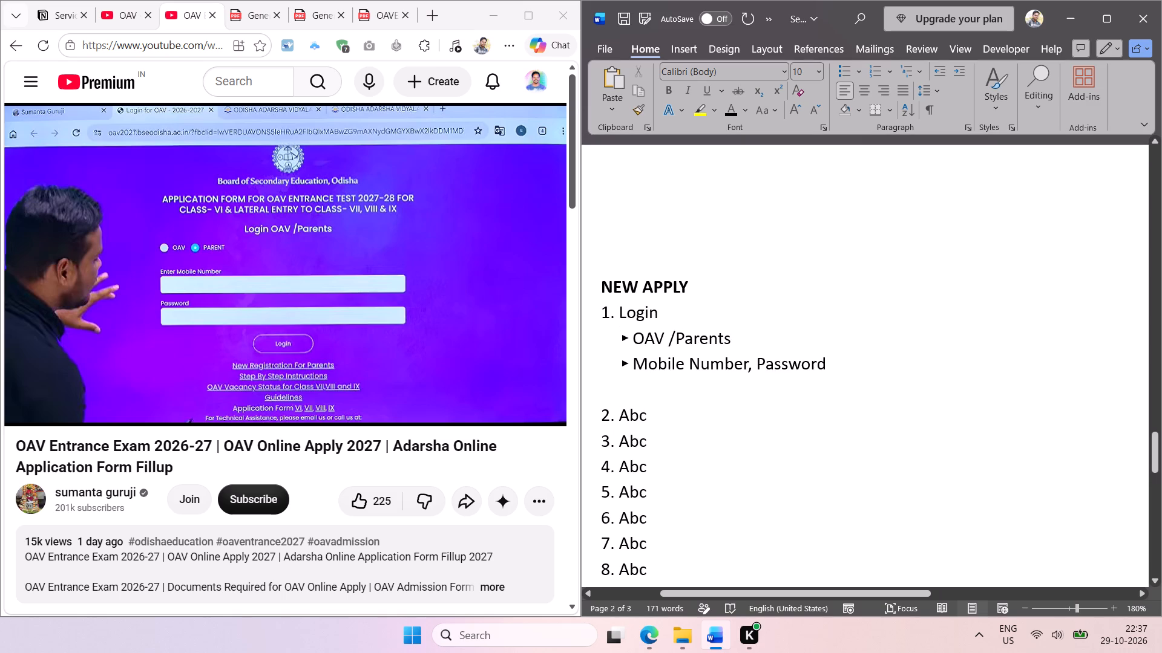
scroll(695, 317, "up", 2, "ctrl")
scroll(721, 360, "down", 1)
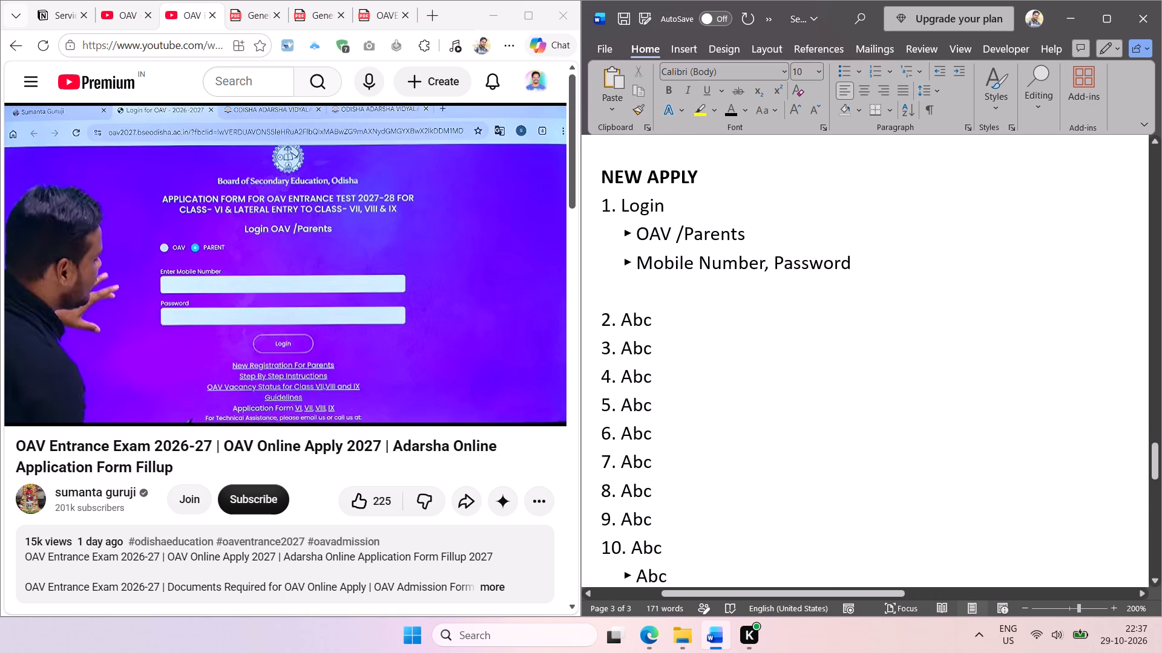
scroll(717, 325, "down", 1)
left_click_drag(755, 236, 618, 241)
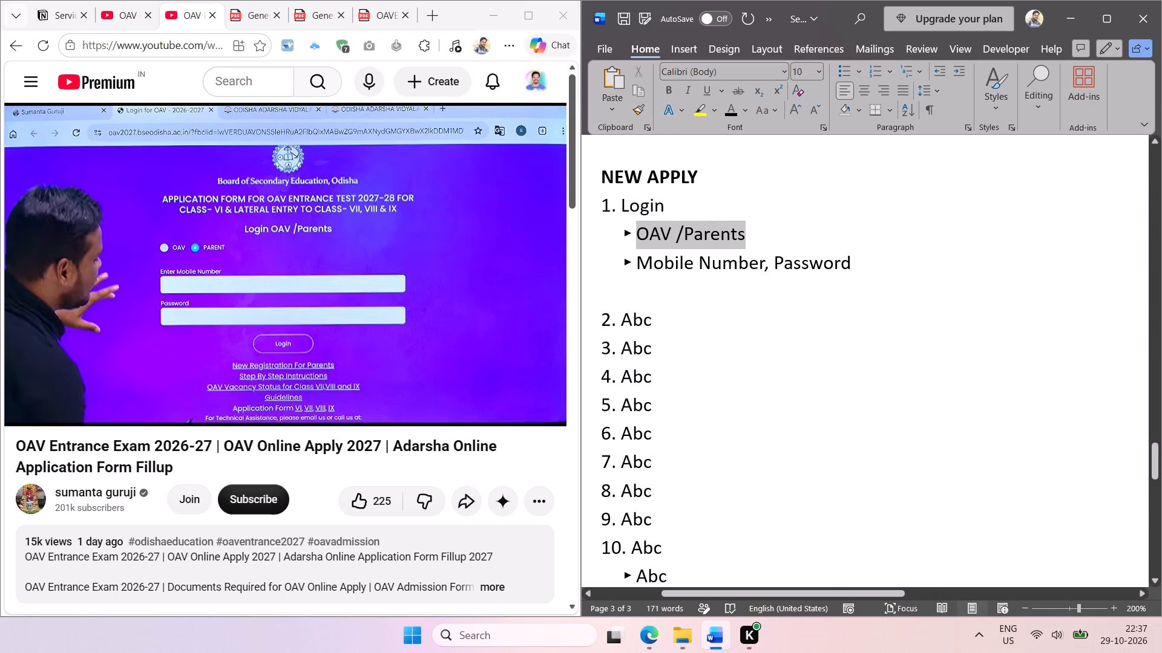
left_click_drag(618, 241, 605, 241)
key("ctrl+c")
left_click(861, 264)
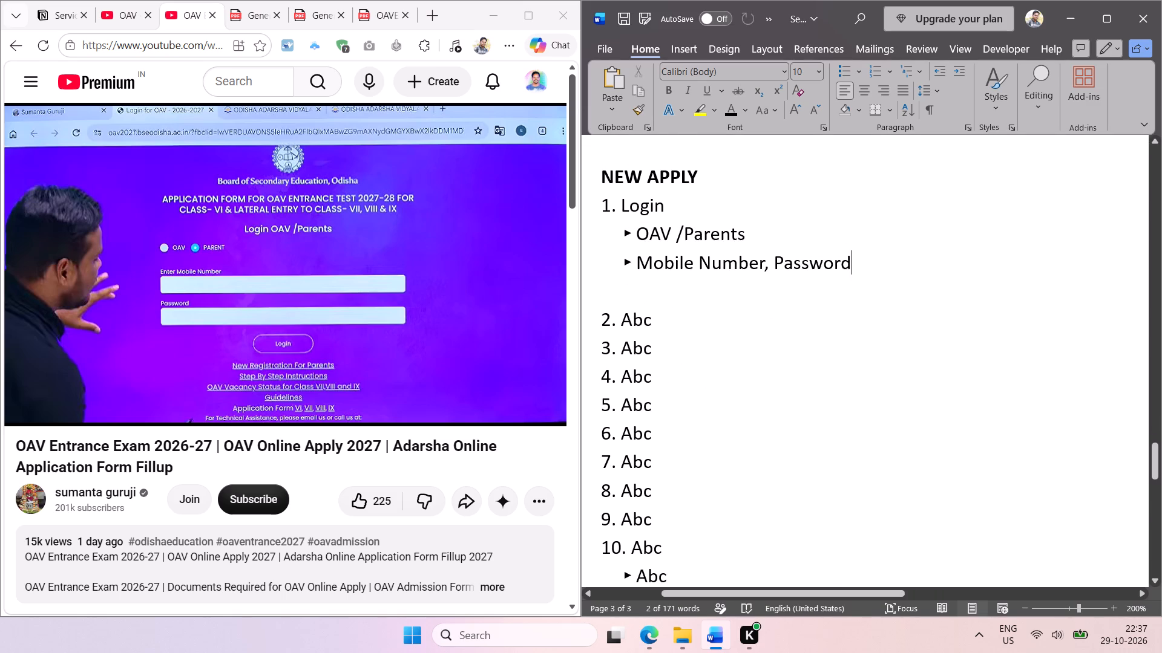
key("Return")
key("Return")
key("ctrl+v")
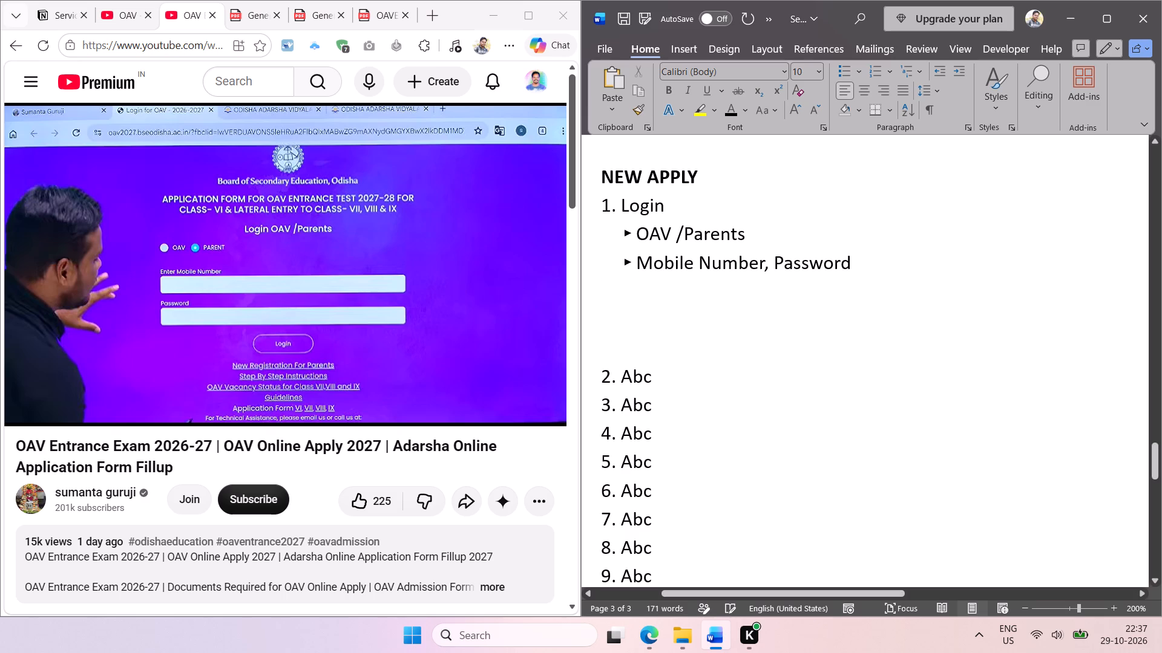
left_click(654, 290)
key("ctrl+v")
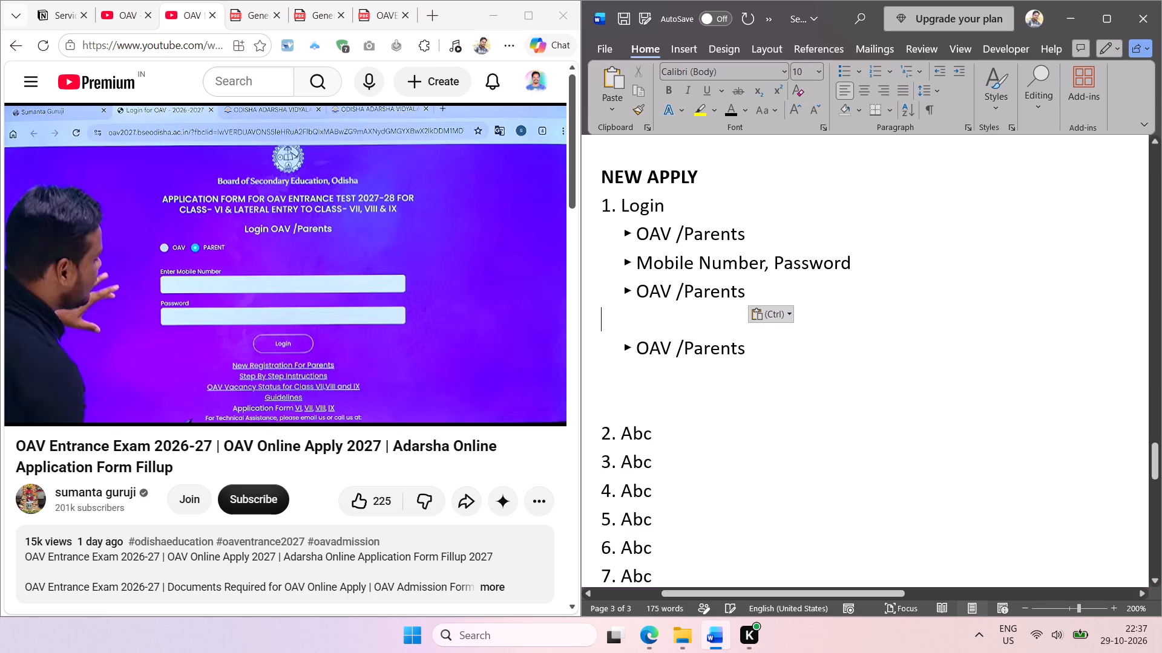
key("BackSpace")
Change the first pasted "OAV /Parents" bullet to "OAV: School Teacher".
left_click_drag(751, 294, 679, 295)
key("BackSpace")
key("BackSpace")
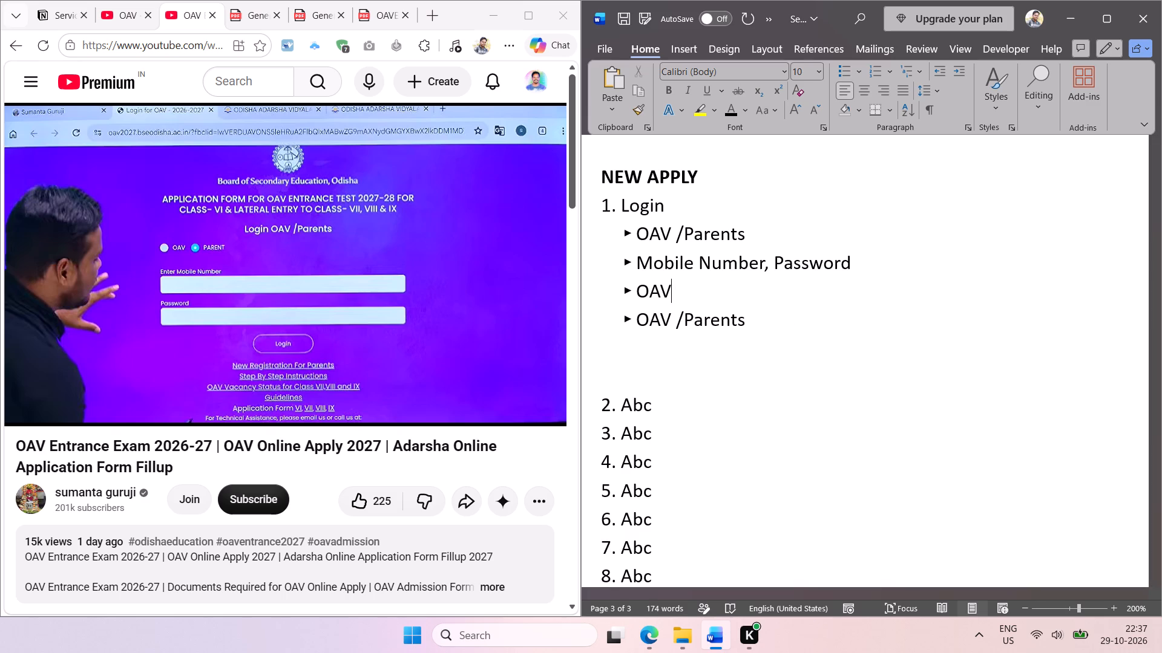
key("space")
key("BackSpace")
type(":")
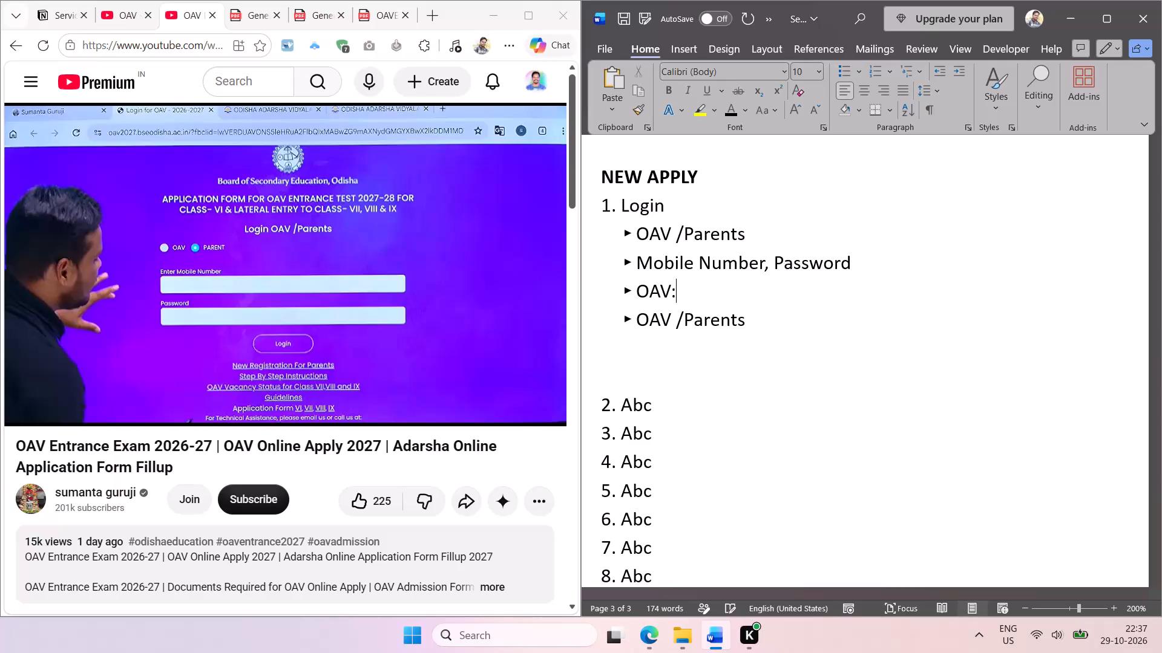
key("space")
type("School")
key("space")
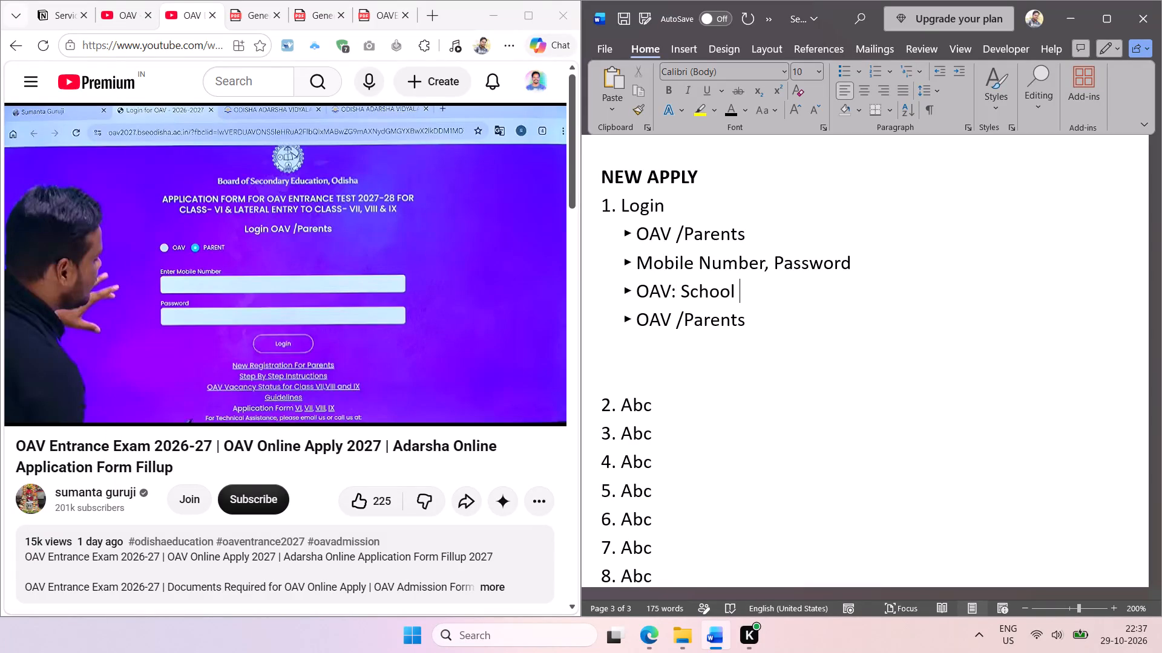
type("Teacher")
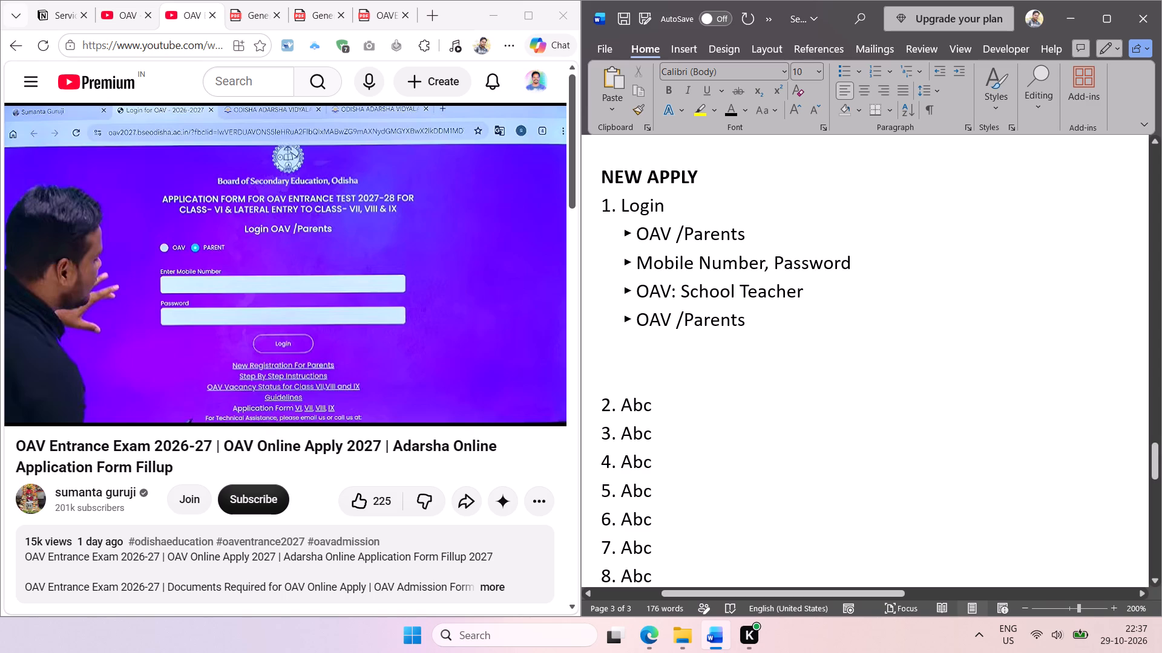
Change the second pasted "OAV /Parents" bullet to "Parents: School Student".
left_click_drag(755, 320, 680, 330)
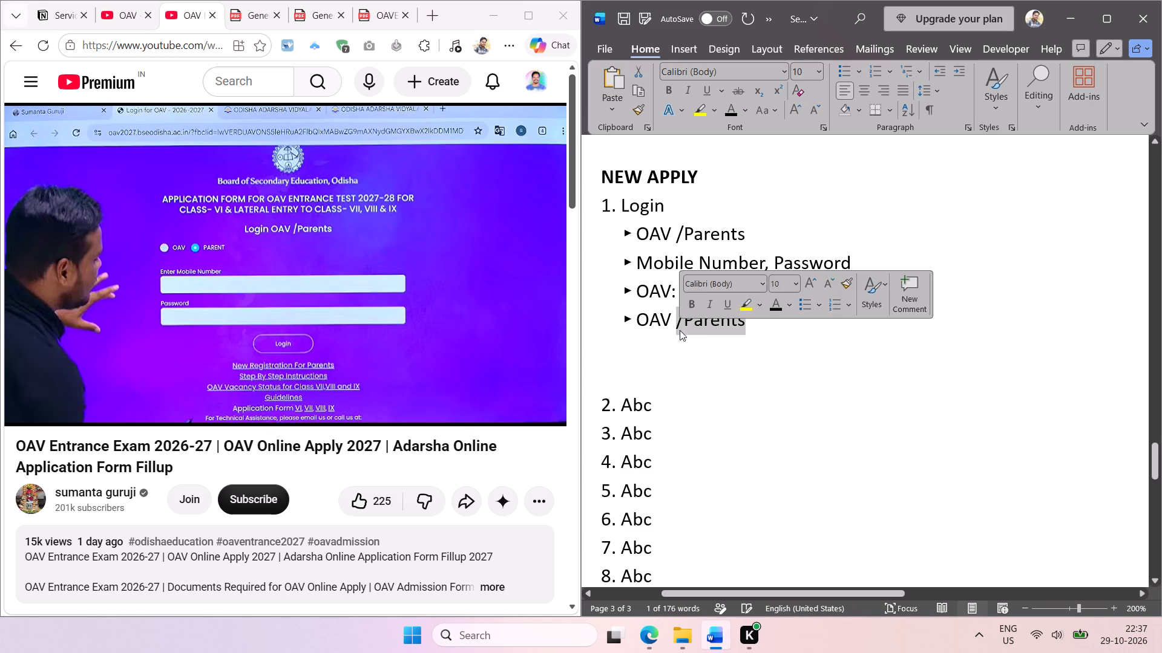
left_click(681, 330)
left_click_drag(683, 322, 646, 320)
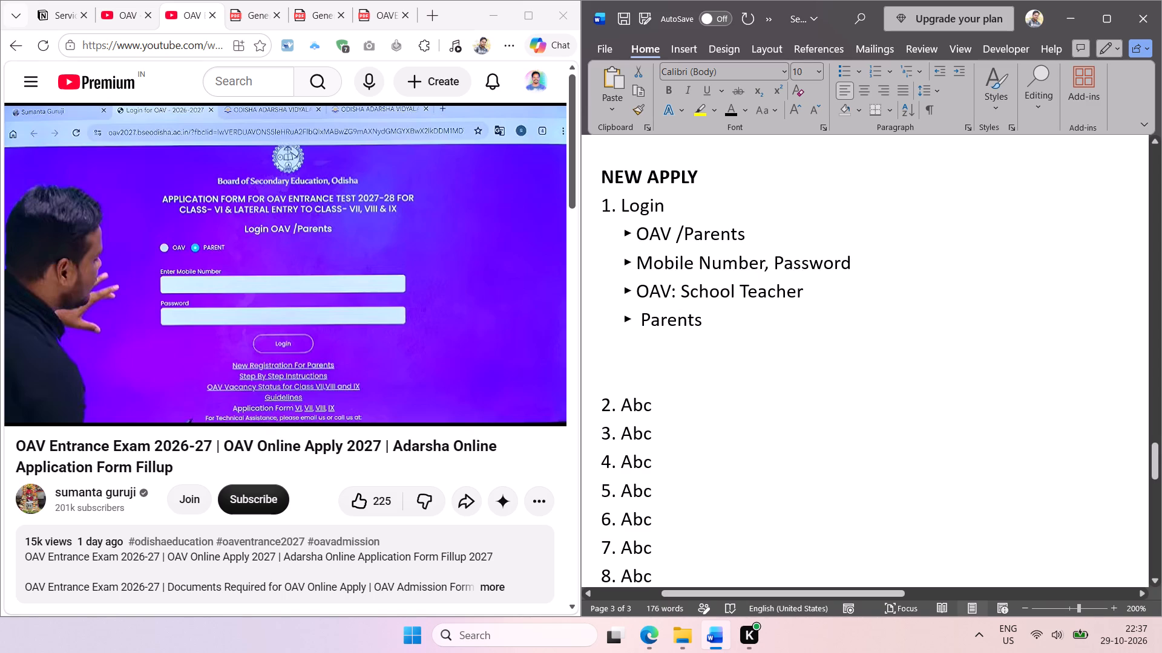
key("BackSpace")
left_click(719, 321)
left_click(642, 317)
key("BackSpace")
left_click(702, 316)
type(": School Student")
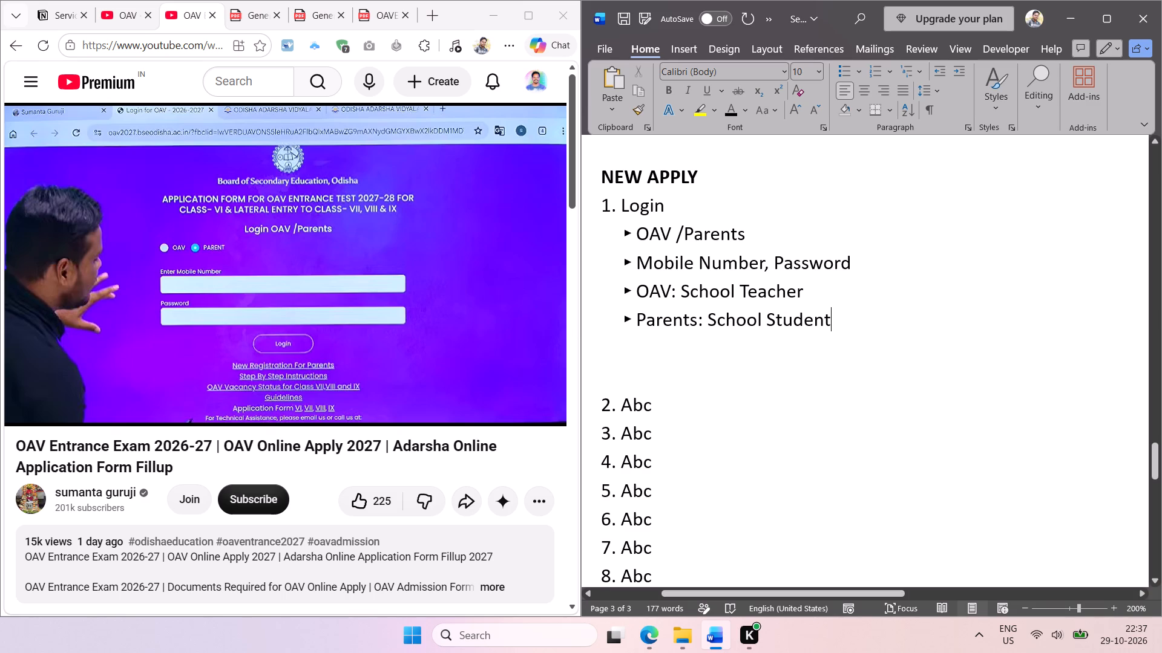
Replace the bullets before "OAV: School Teacher" and "Parents: School Student" with matching plain-space indents of five spaces.
left_click_drag(637, 291, 597, 291)
key("BackSpace")
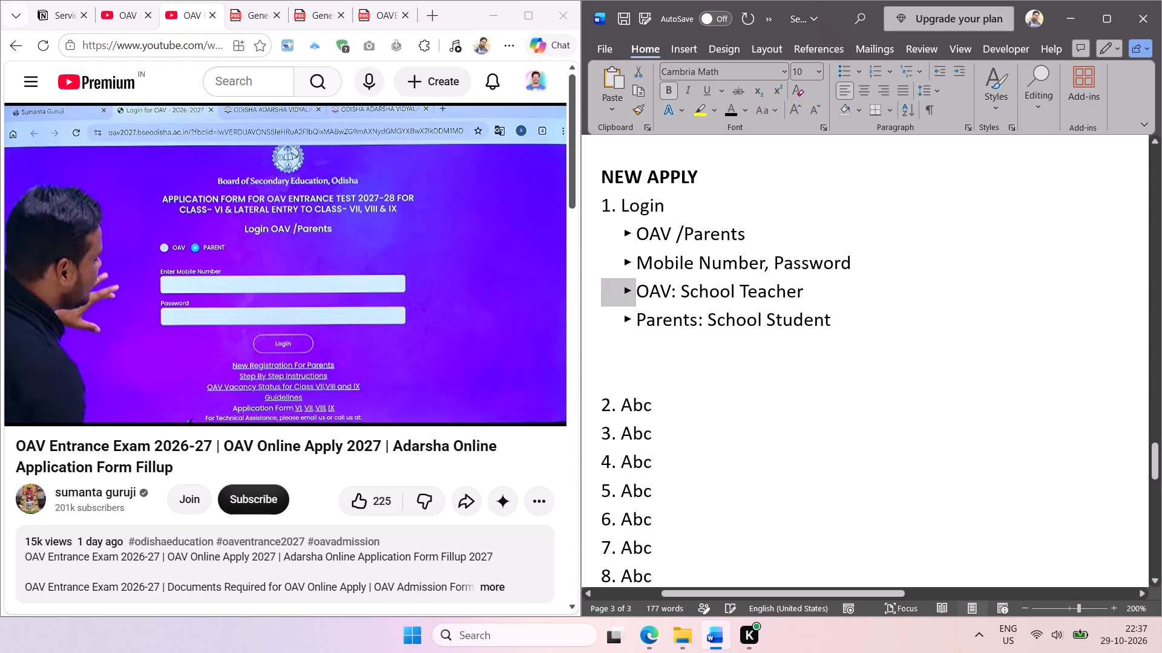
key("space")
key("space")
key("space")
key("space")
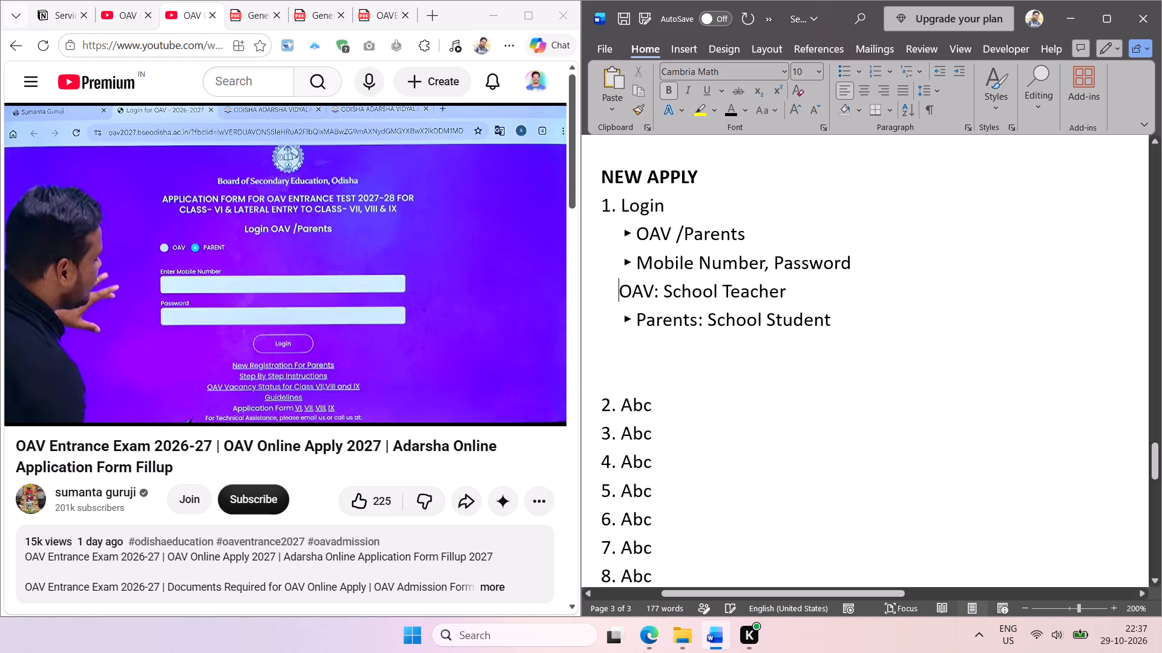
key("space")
double_click(614, 293)
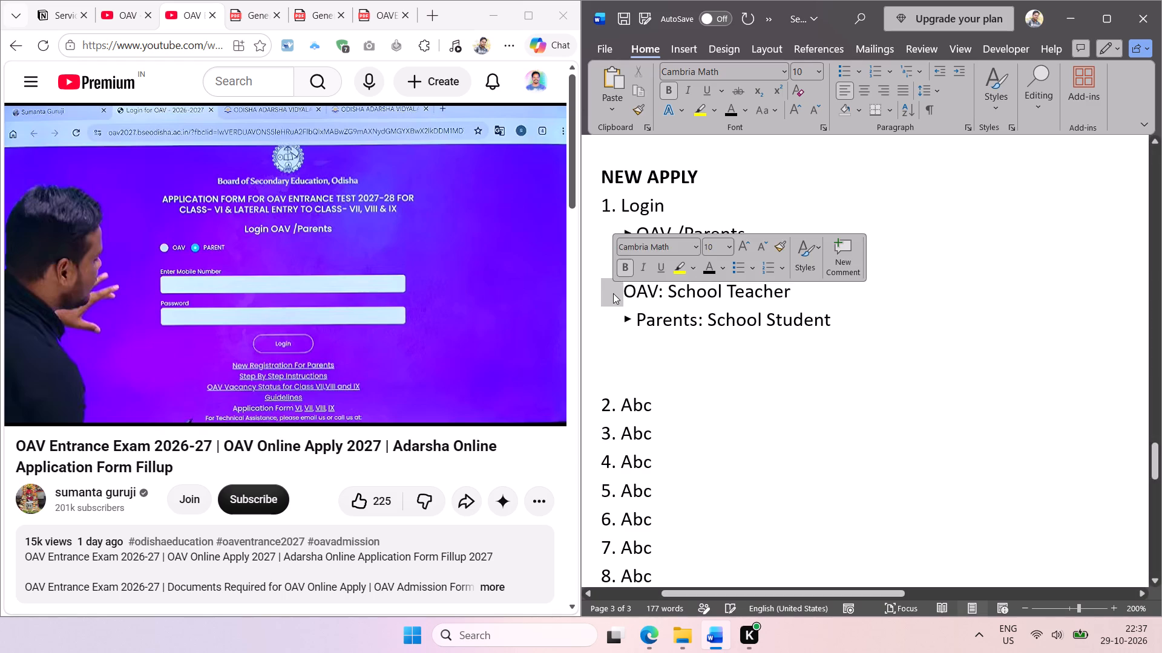
key("ctrl+c")
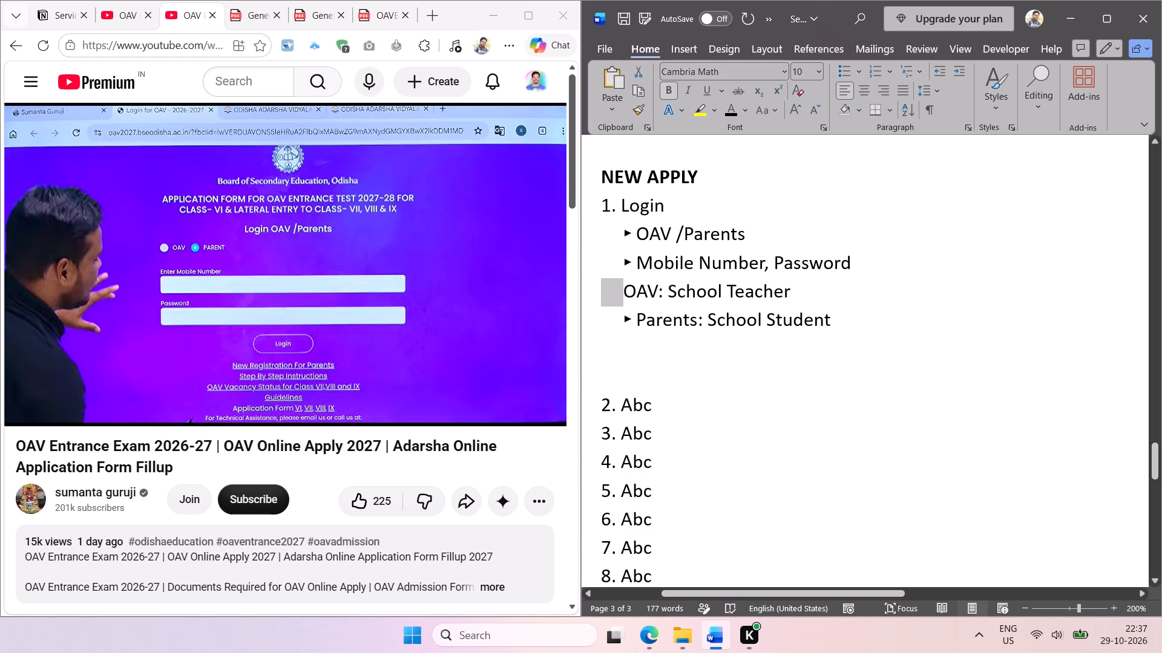
left_click_drag(635, 320, 547, 320)
key("ctrl+v")
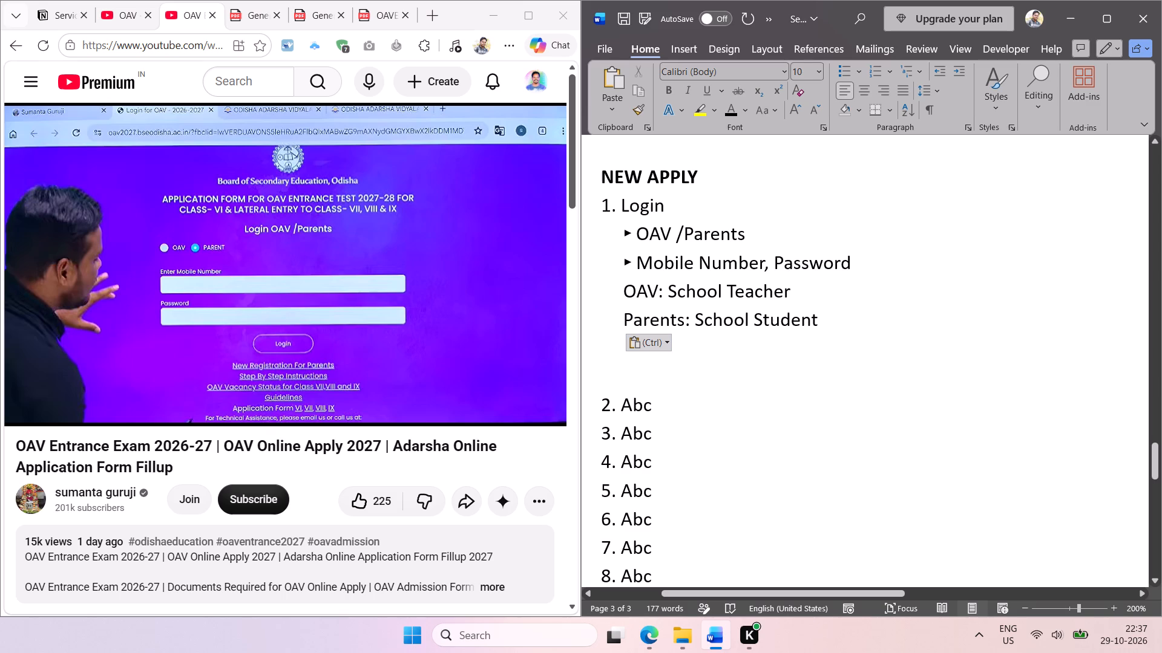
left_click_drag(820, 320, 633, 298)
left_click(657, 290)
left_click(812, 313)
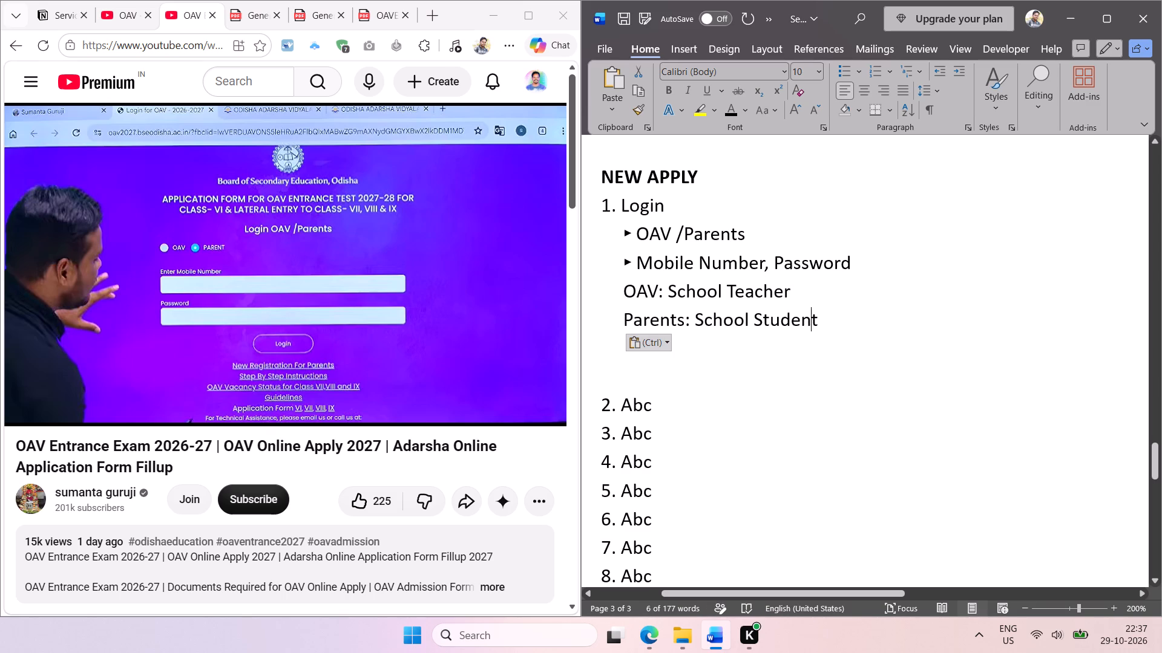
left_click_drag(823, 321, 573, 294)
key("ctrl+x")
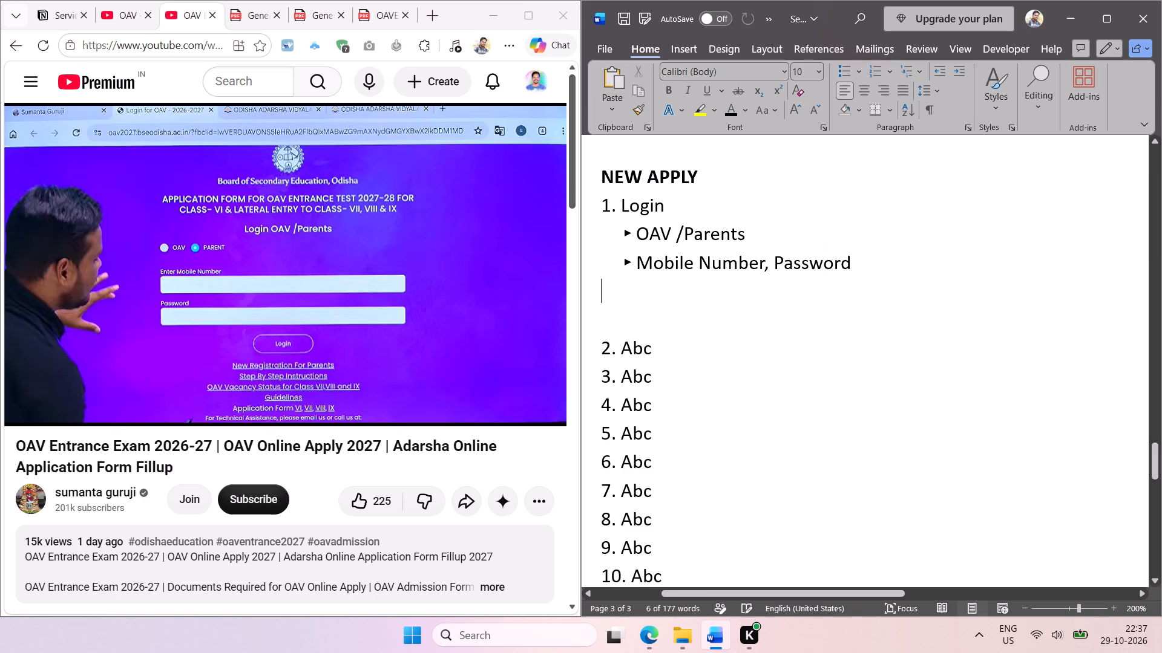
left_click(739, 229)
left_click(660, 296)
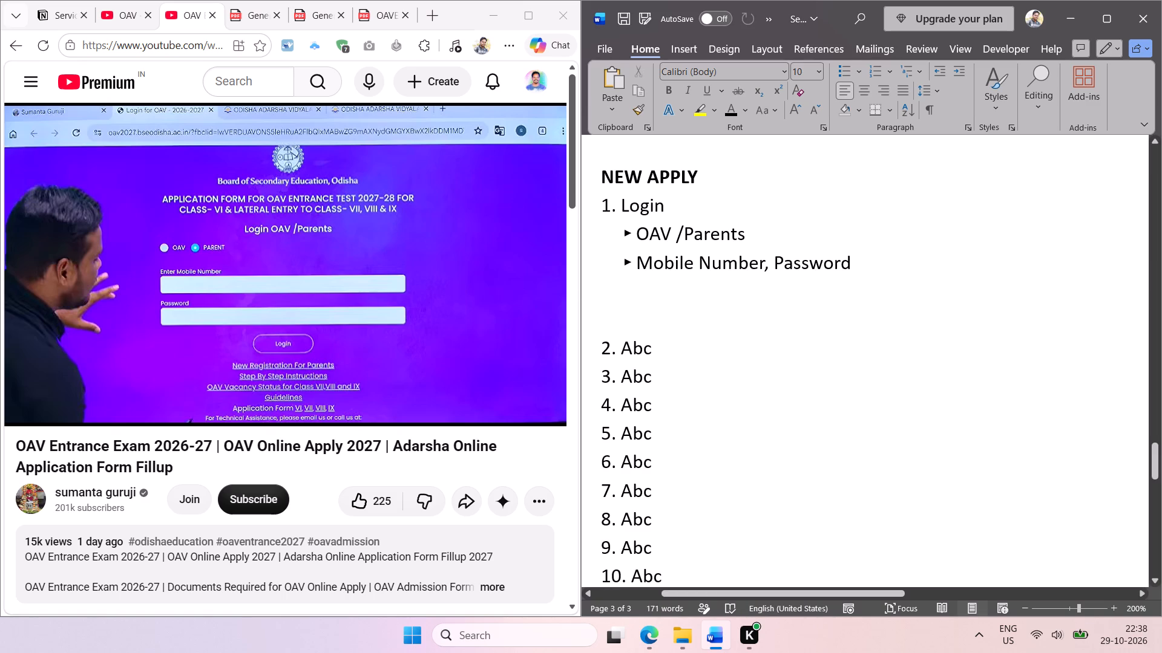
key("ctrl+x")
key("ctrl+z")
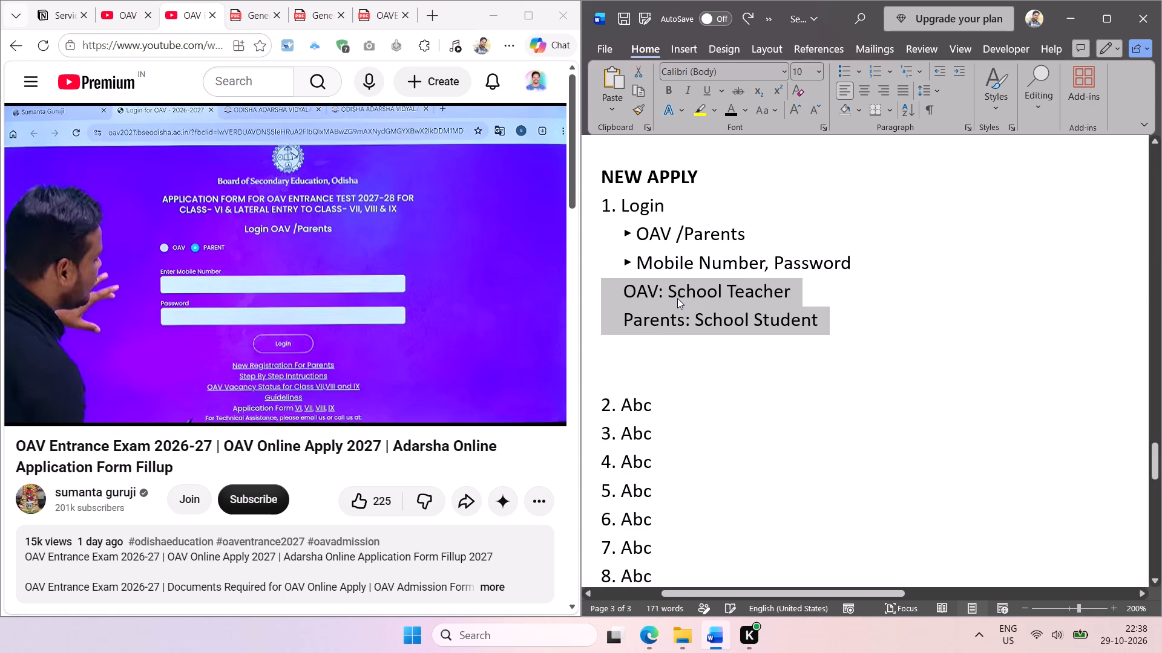
Indent the "OAV: School Teacher" and "Parents: School Student" lines by three more spaces each, aligning them with the bullet text above.
left_click(678, 307)
left_click_drag(826, 325, 596, 299)
left_click(639, 299)
left_click(628, 301)
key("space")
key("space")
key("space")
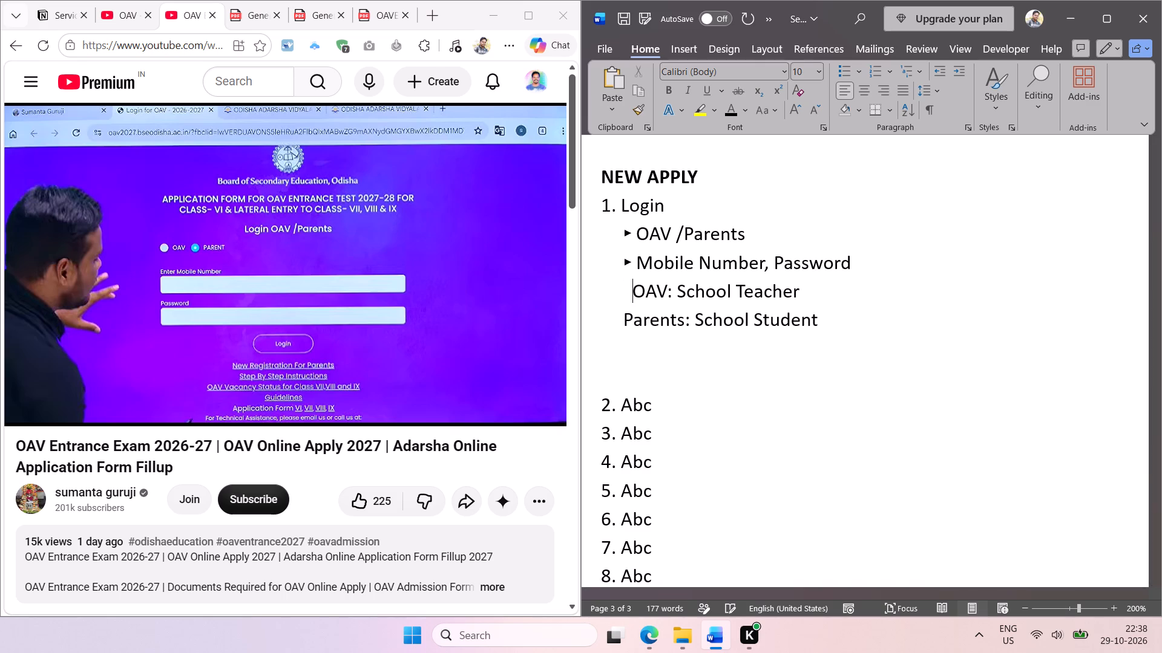
left_click(625, 309)
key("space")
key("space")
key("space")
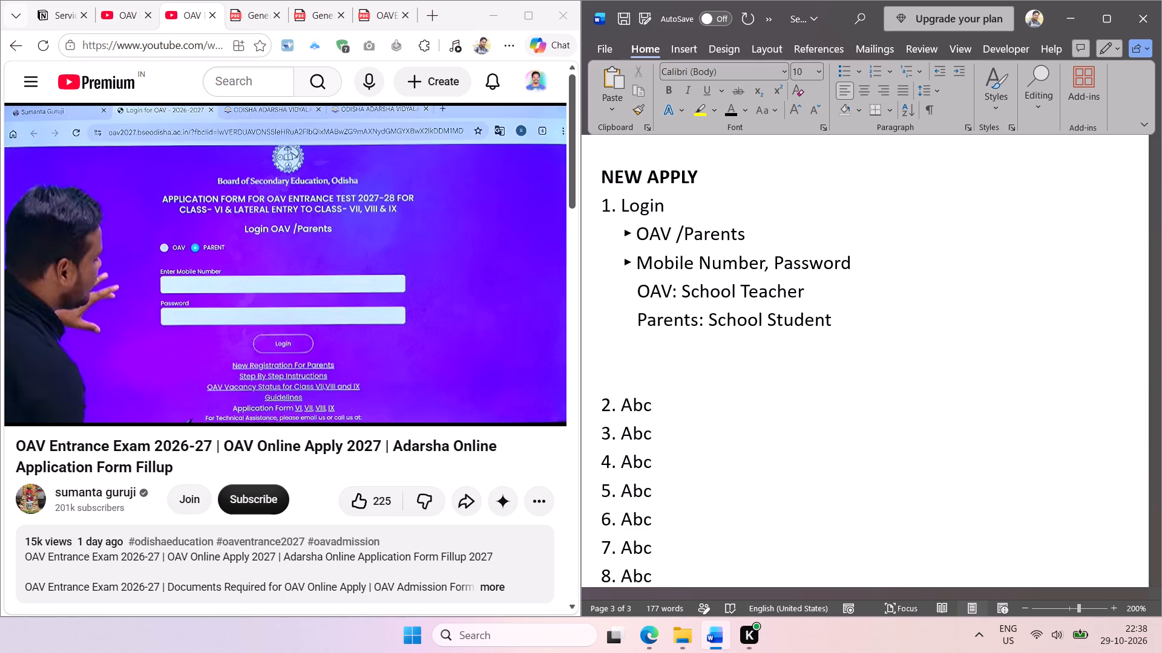
Move the "OAV: School Teacher" and "Parents: School Student" lines directly below the "OAV /Parents" bullet, leaving no blank line after them.
left_click_drag(839, 323, 599, 300)
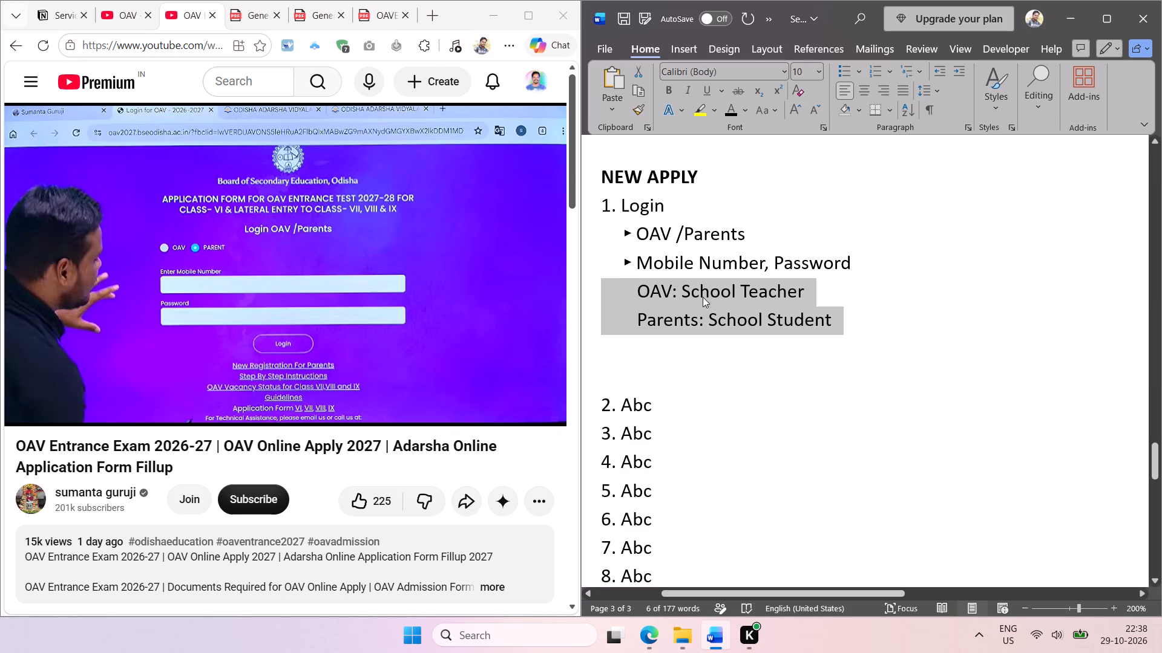
key("ctrl+x")
left_click(748, 238)
key("Return")
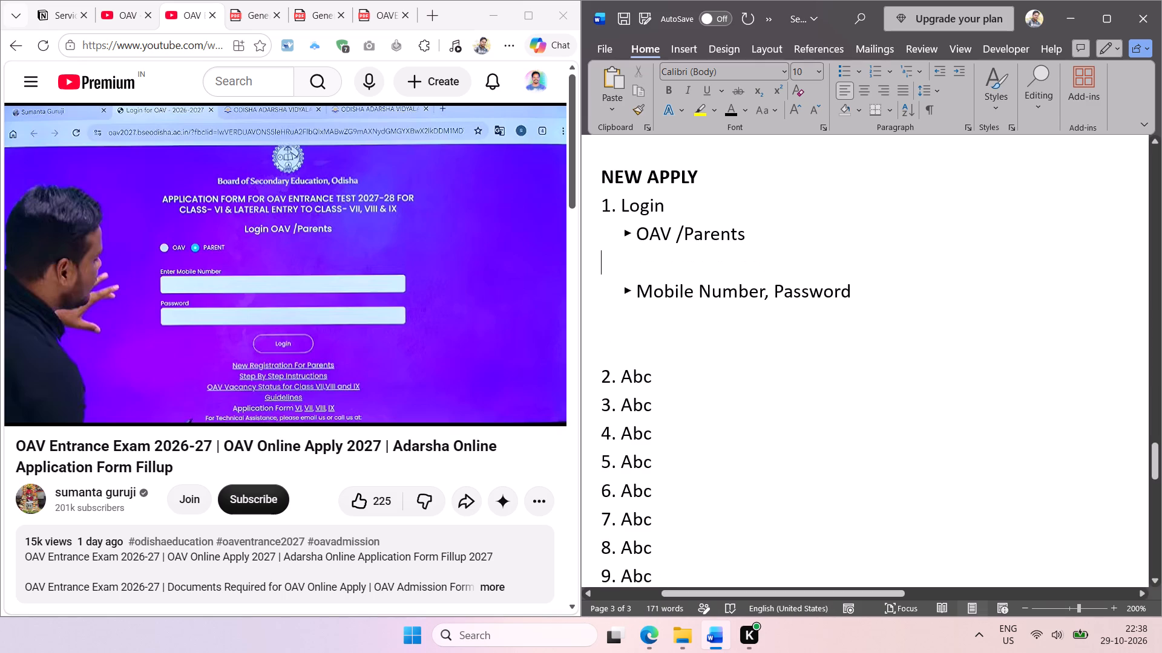
key("ctrl+v")
key("BackSpace")
Change the font colour of the "OAV: School Teacher" and "Parents: School Student" lines to grey.
left_click_drag(843, 291, 835, 291)
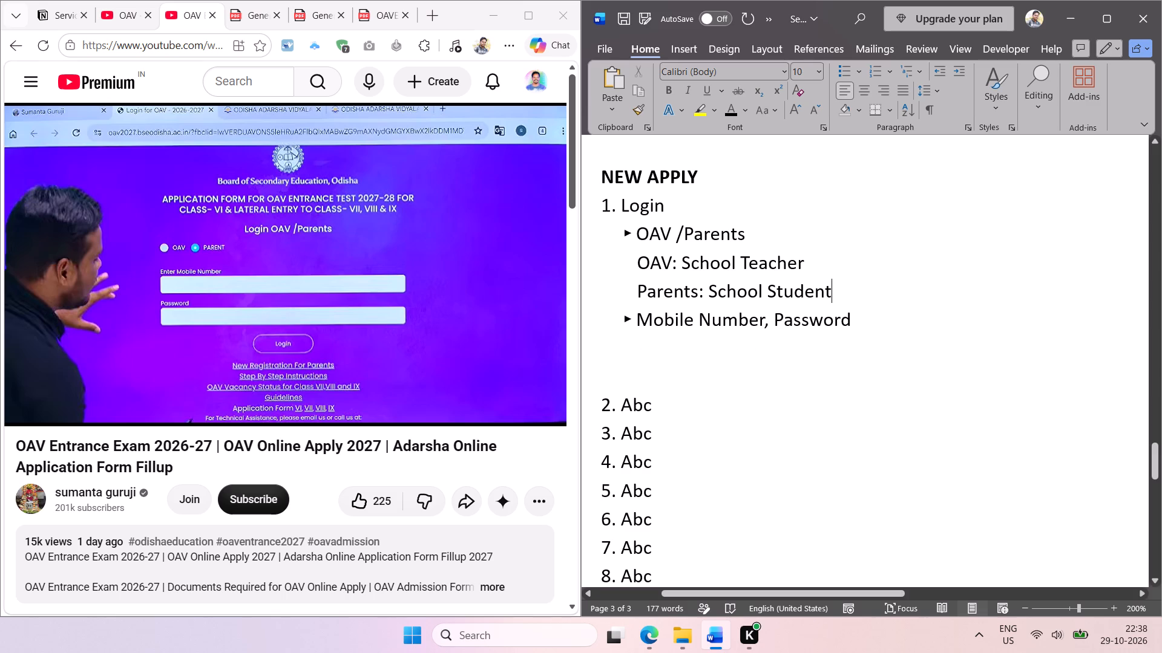
left_click_drag(835, 291, 611, 267)
left_click(748, 112)
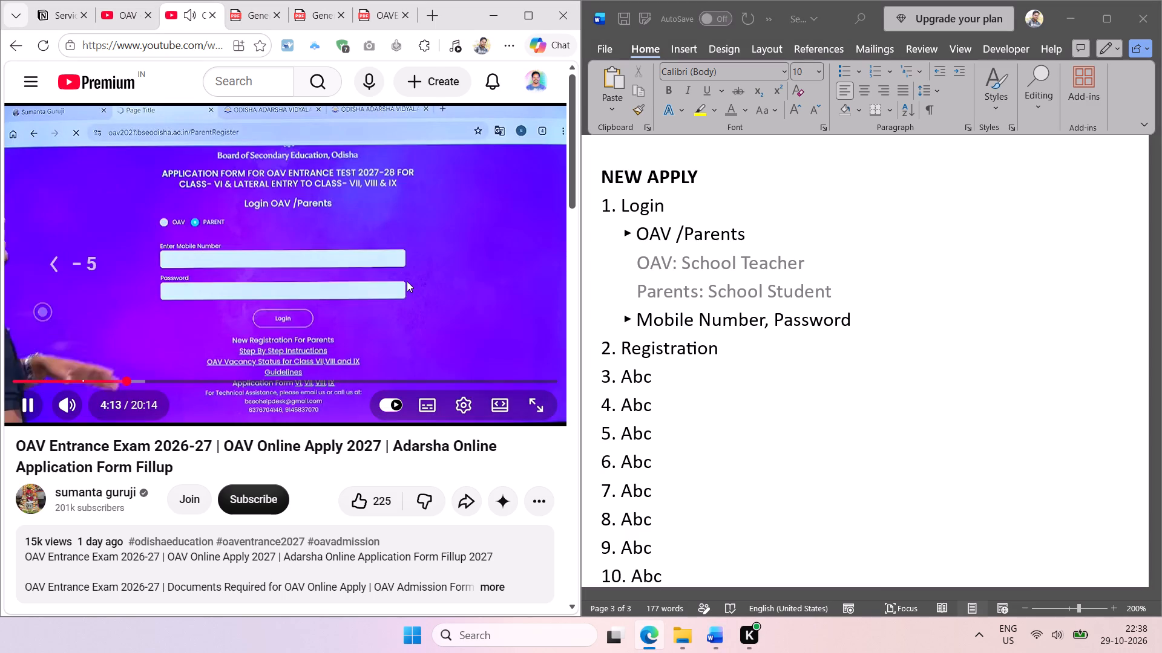
In the browser, replay the video's login-page part, pause it at 4:06 and extract the link text starting with "New Registration For Parents".
key("Left")
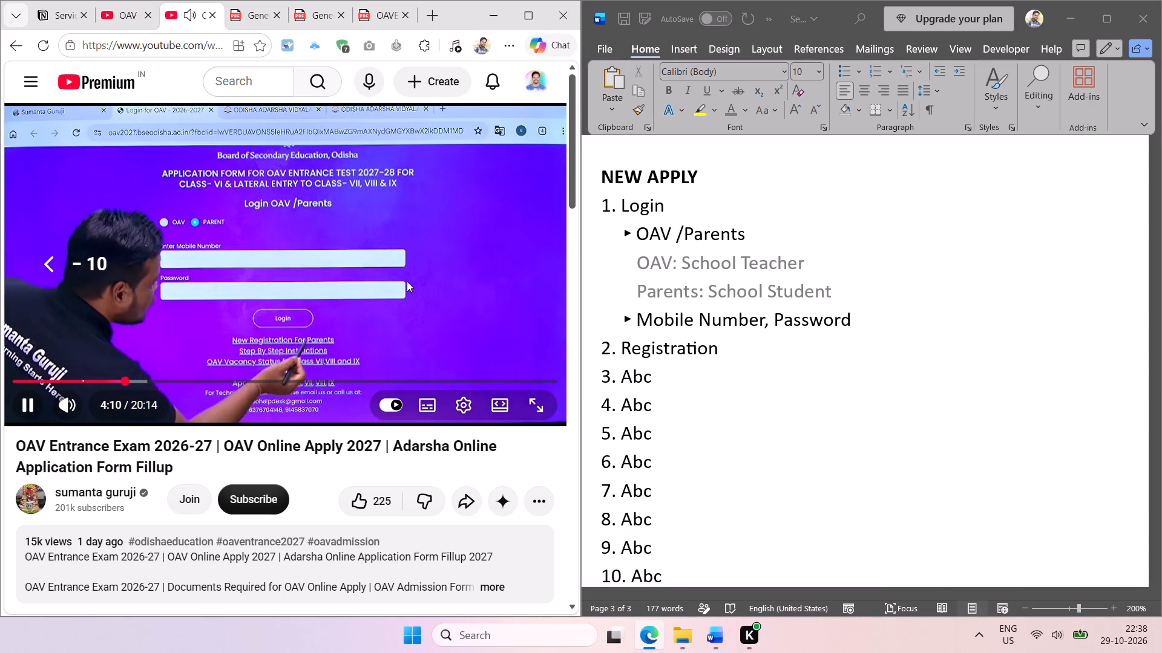
key("space")
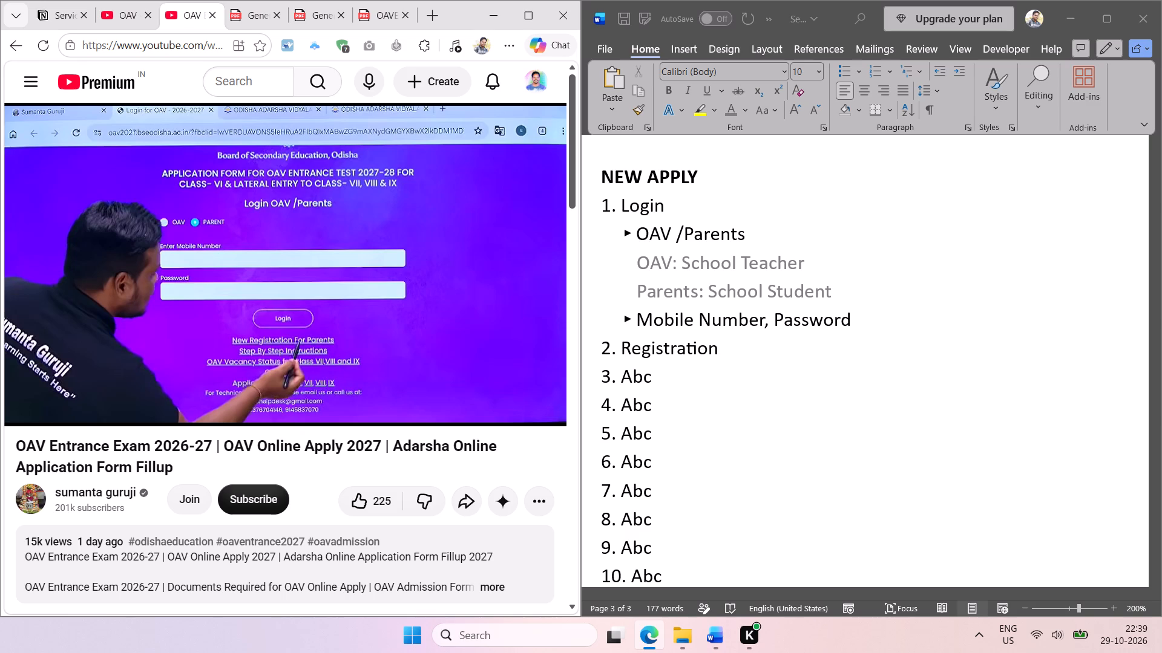
key("space")
key("Left")
key("Left")
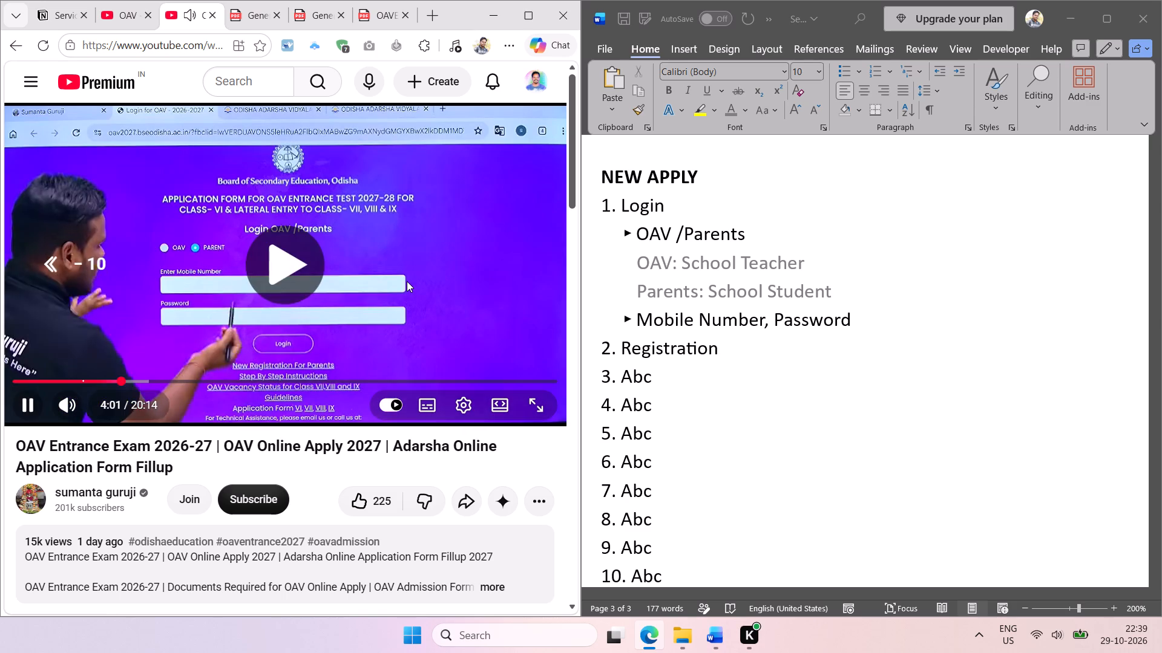
key("Left")
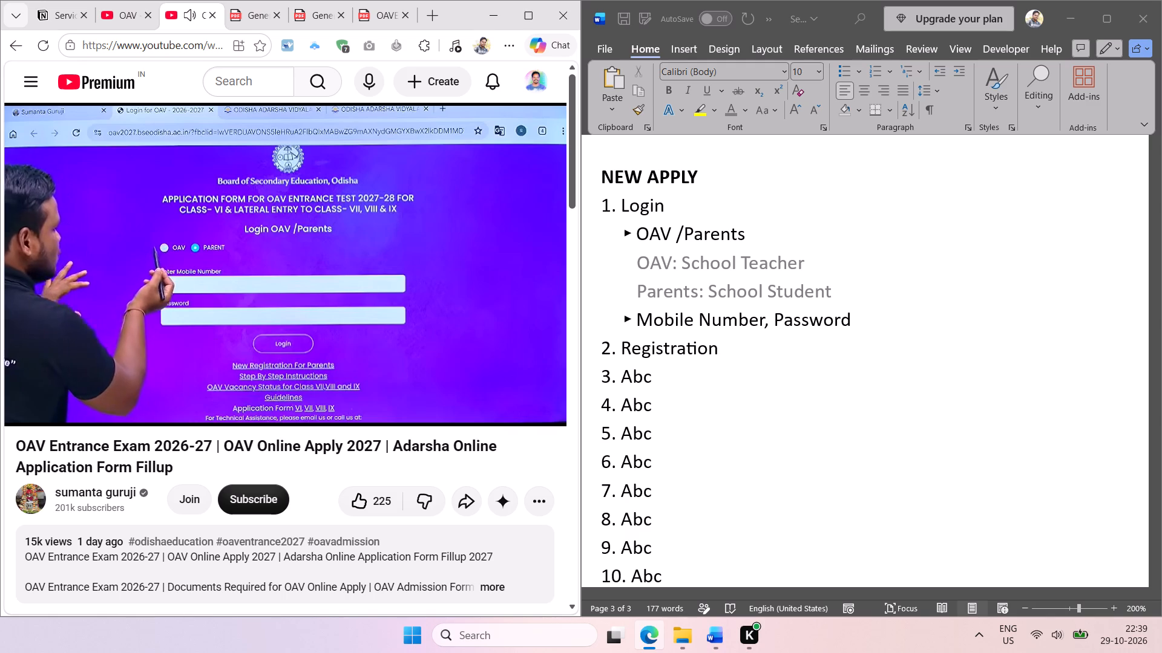
key("space")
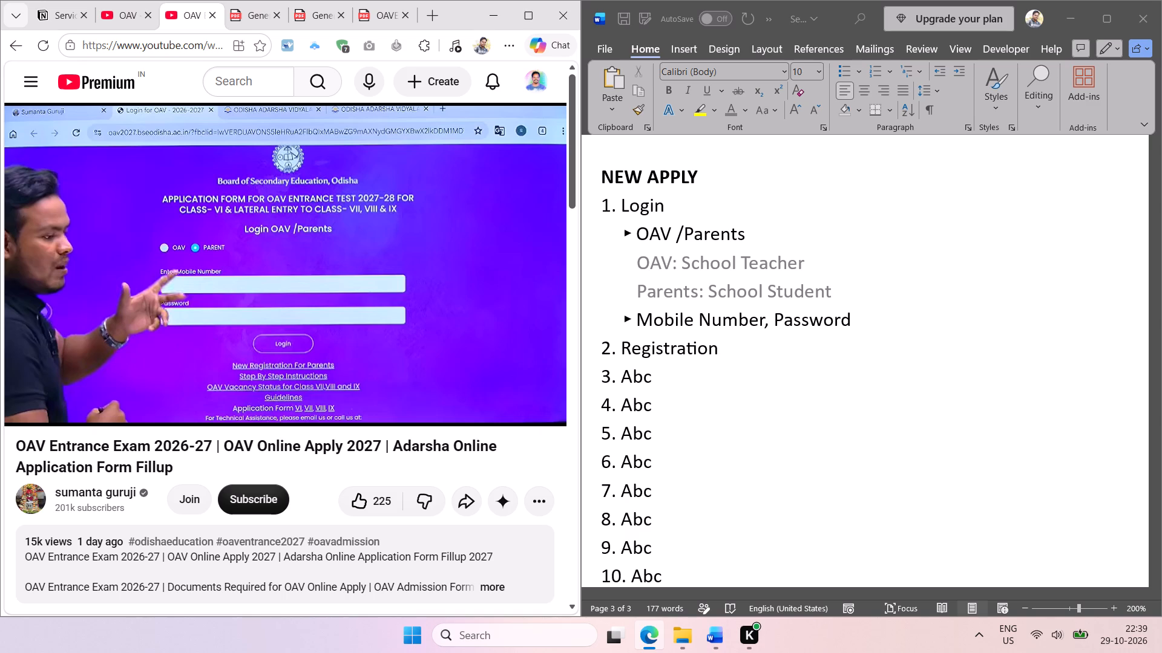
key("shift+super+t")
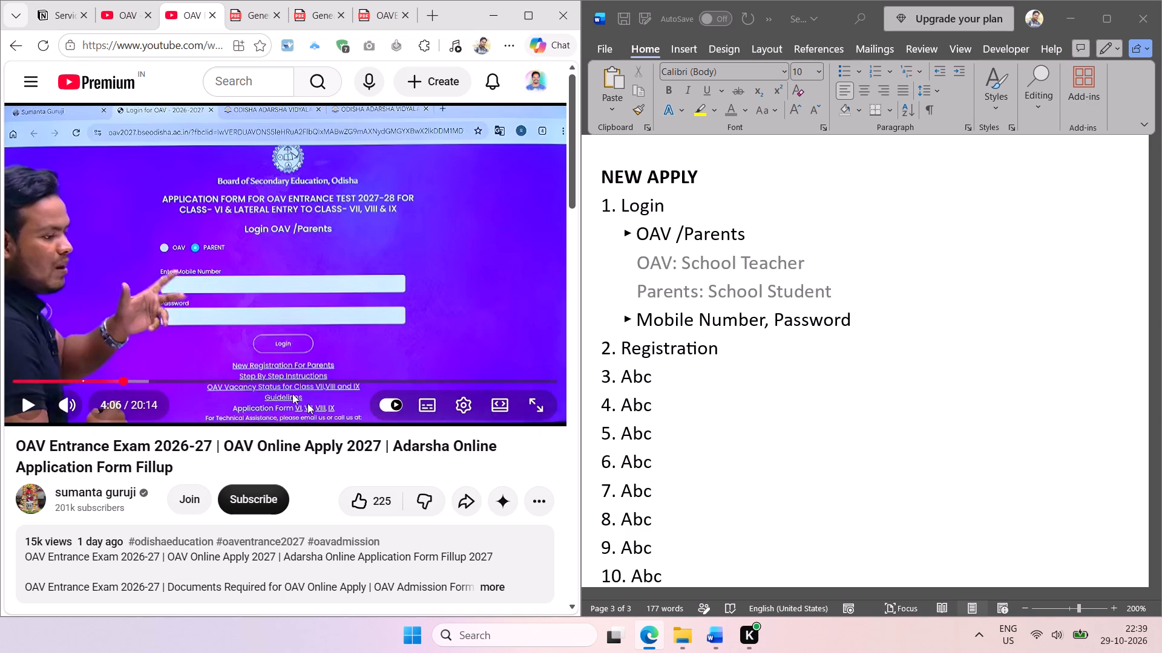
left_click_drag(219, 354, 373, 373)
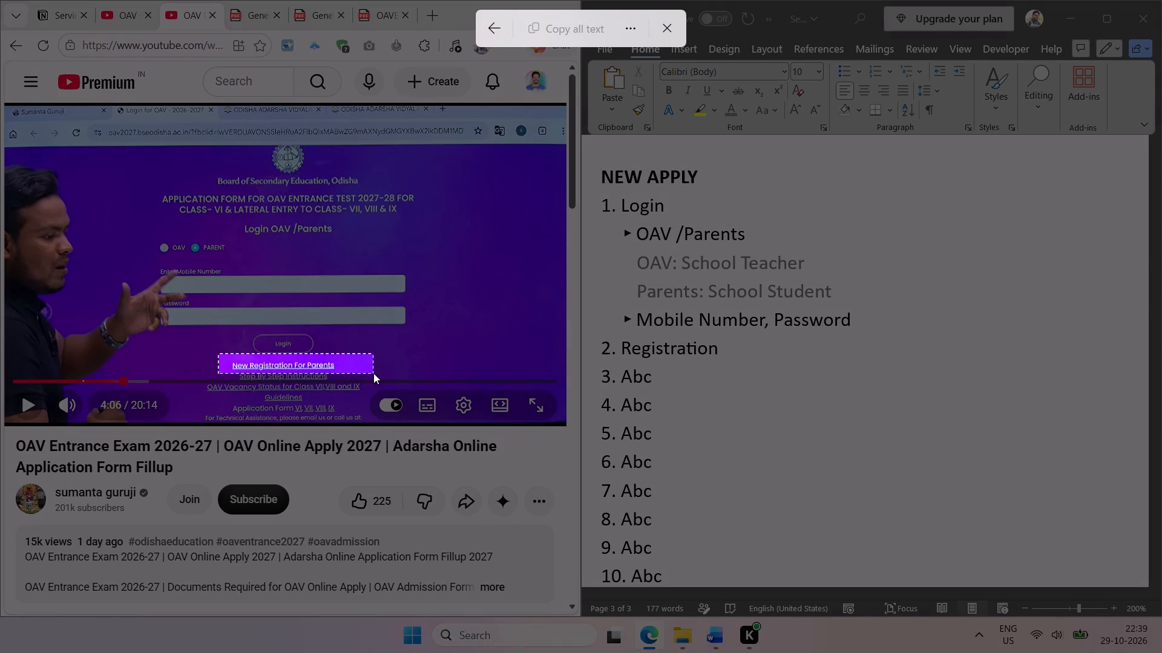
left_click_drag(373, 373, 374, 373)
left_click_drag(227, 355, 392, 389)
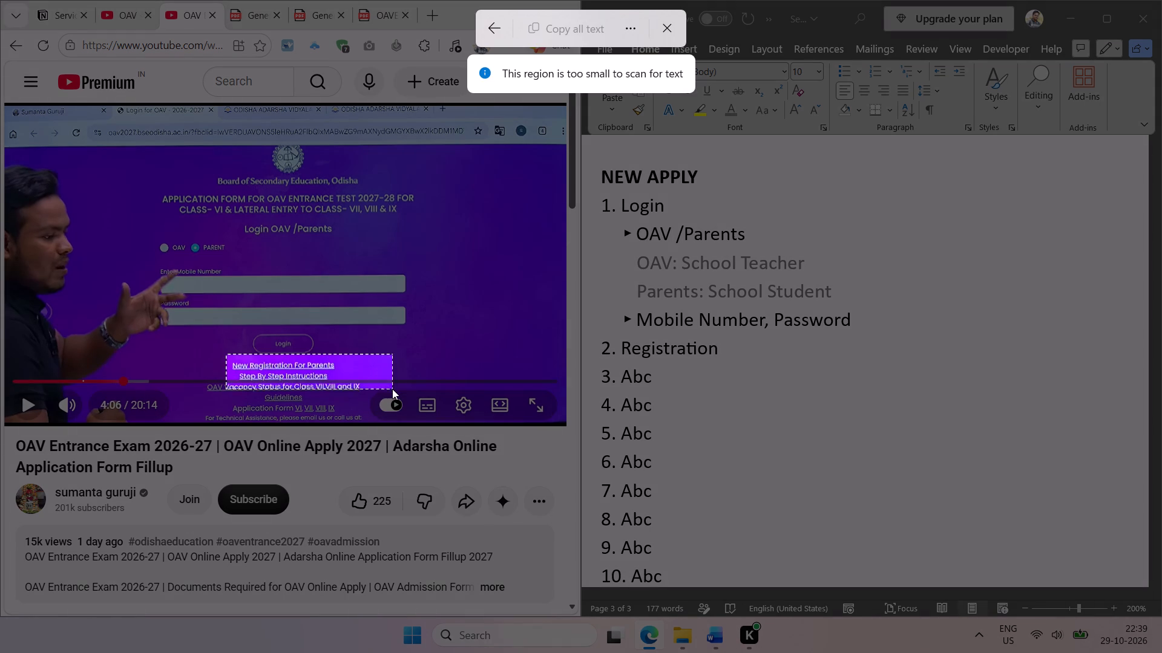
left_click_drag(392, 389, 393, 389)
left_click(566, 28)
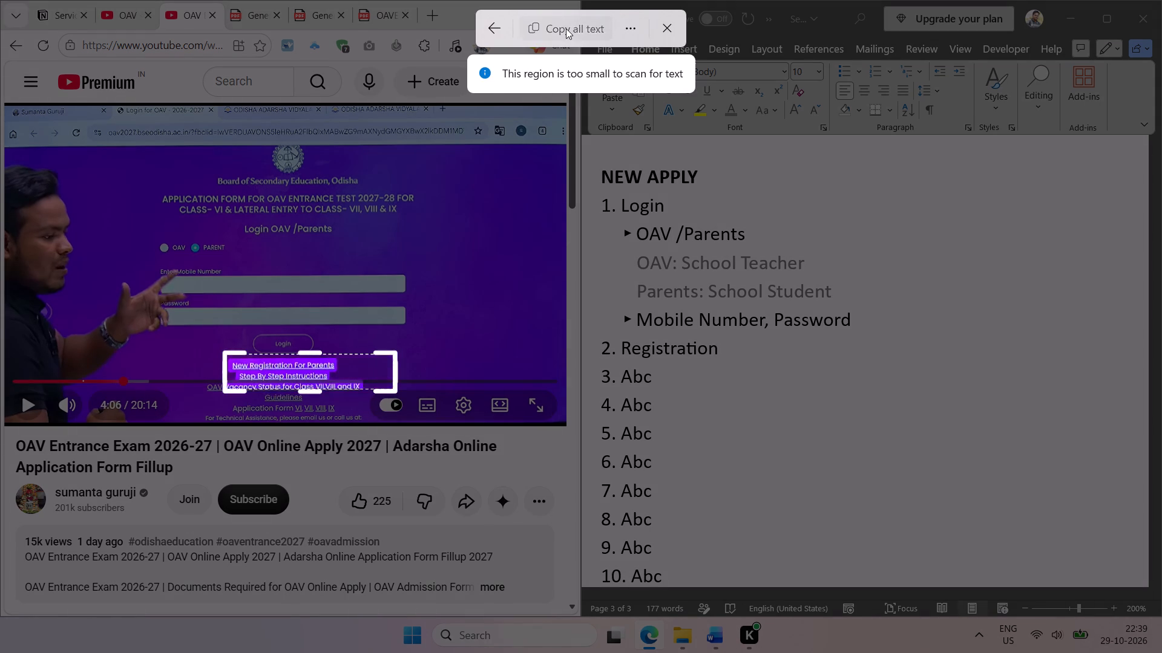
Back in Word, add a new line below "1. Login" under NEW APPLY and paste the extracted link text there.
left_click(684, 197)
left_click(704, 165)
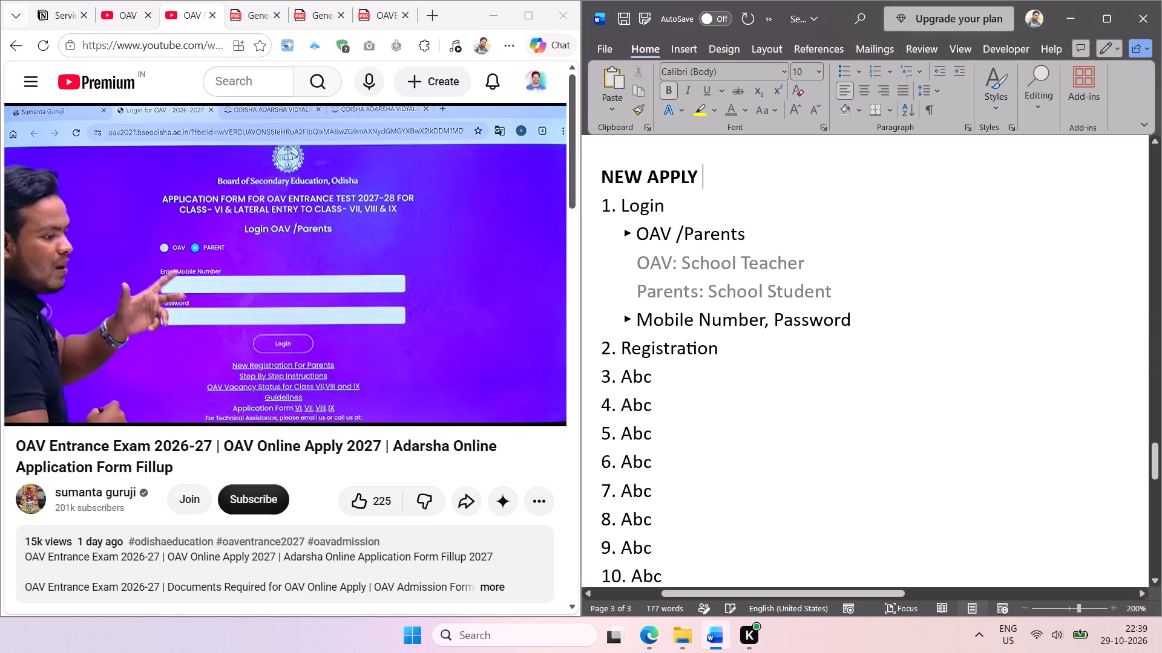
left_click(697, 197)
key("Return")
key("Return")
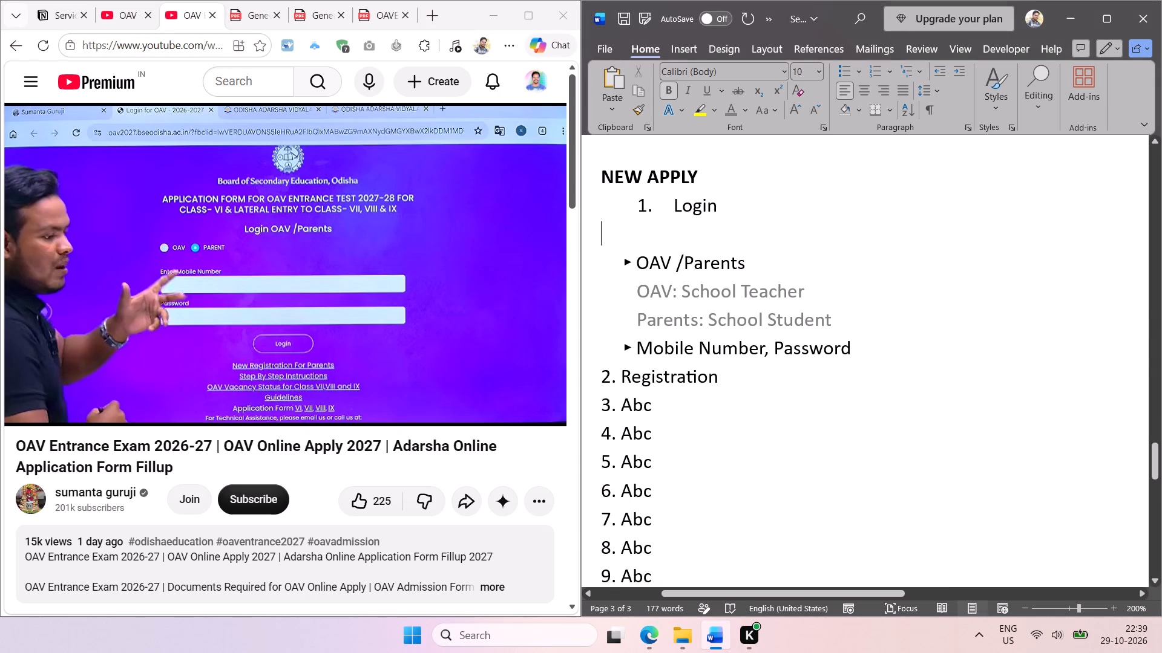
key("ctrl+z")
key("ctrl+z")
key("ctrl+v")
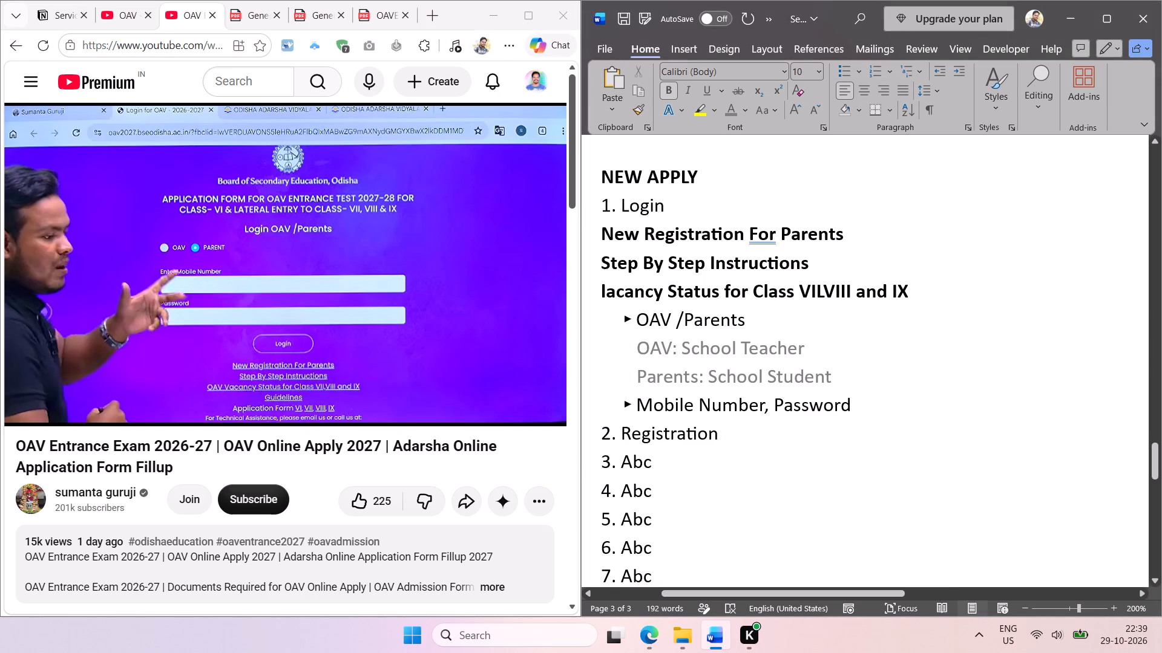
Copy "New Registration For Parents" from the pasted lines and replace "Login" in item 1 with it as plain text.
left_click_drag(847, 235, 652, 242)
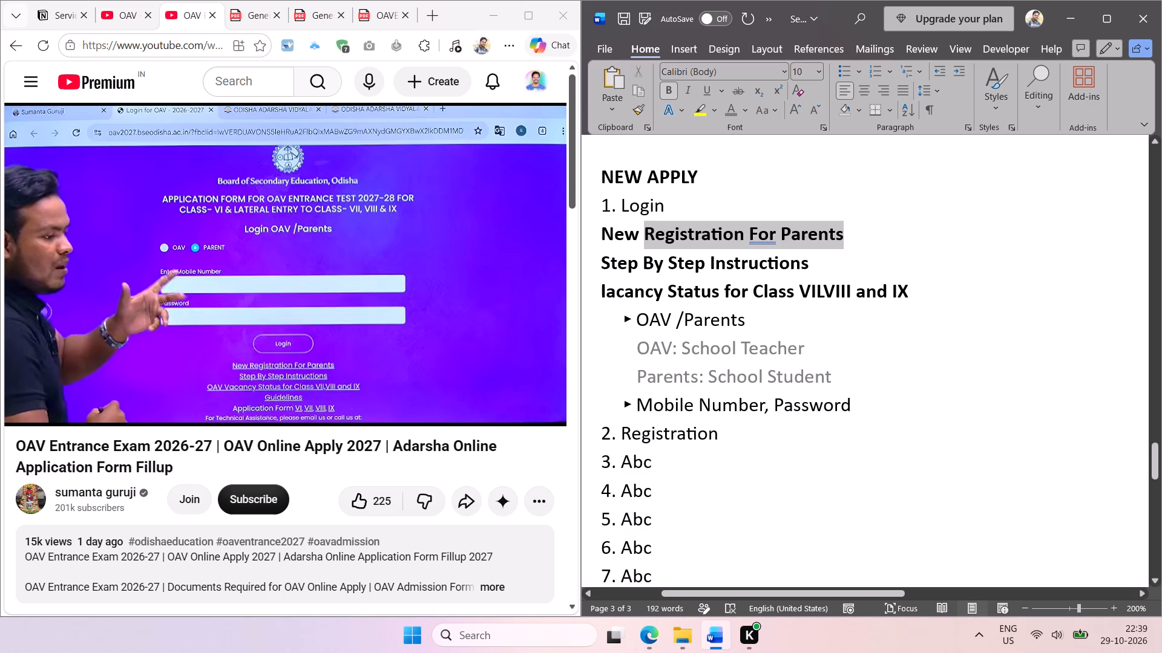
left_click_drag(652, 242, 626, 243)
key("ctrl+c")
double_click(653, 209)
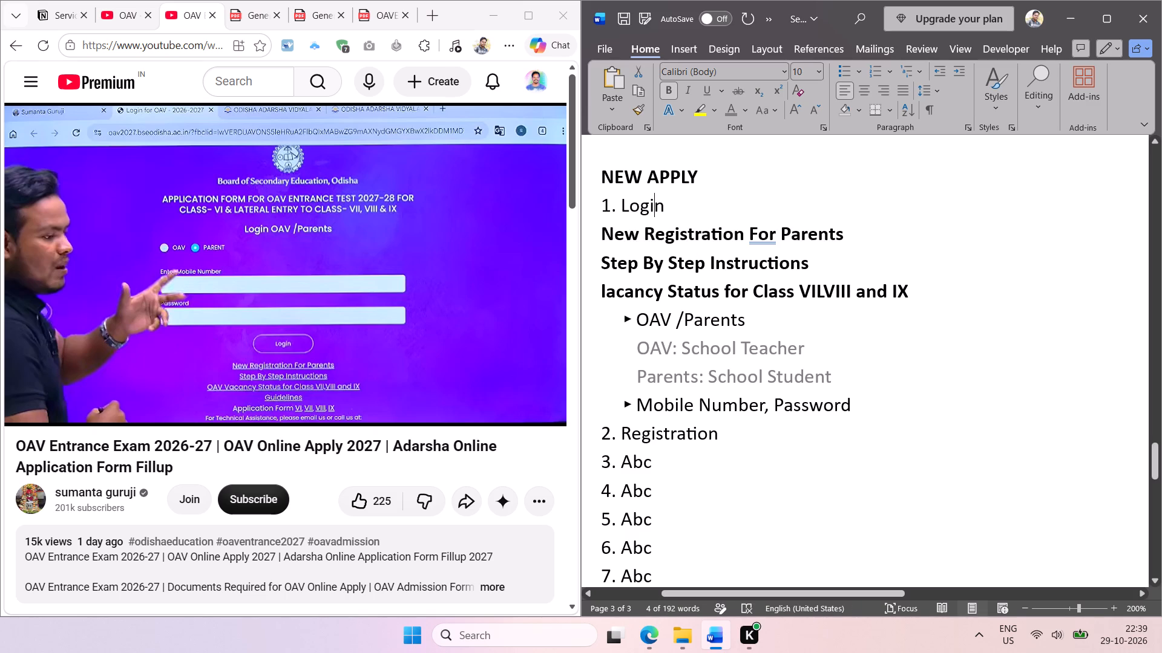
right_click(653, 209)
left_click(753, 308)
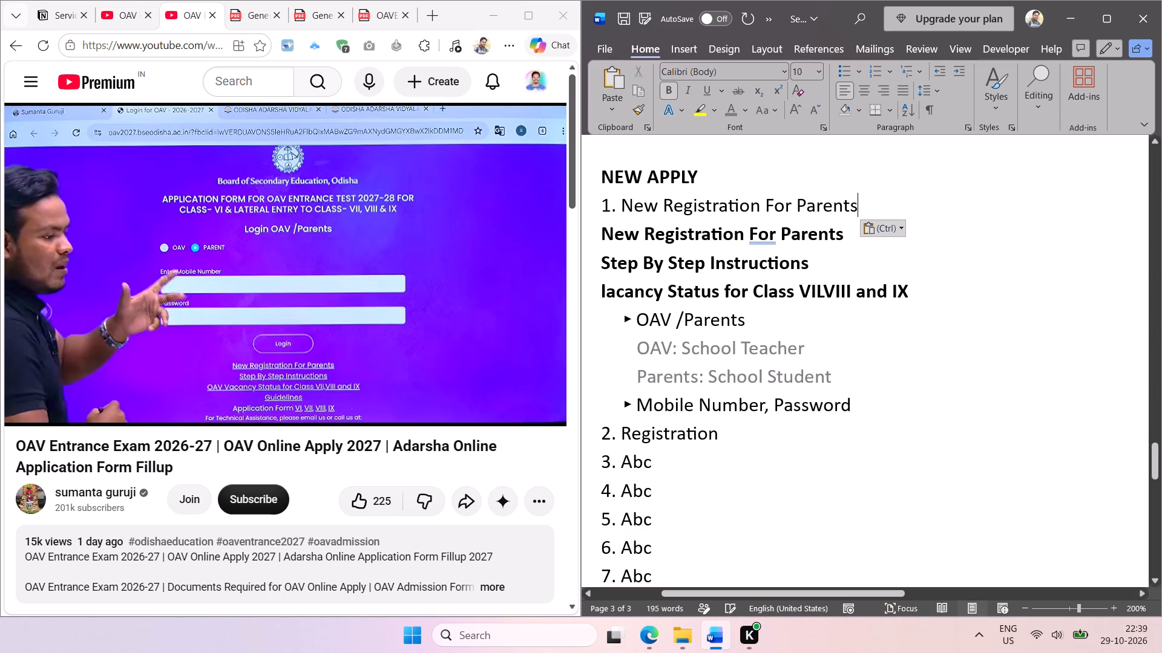
Change item 1 under NEW APPLY to "New Registration (Parents)", dropping the word "For".
left_click(797, 206)
key("BackSpace")
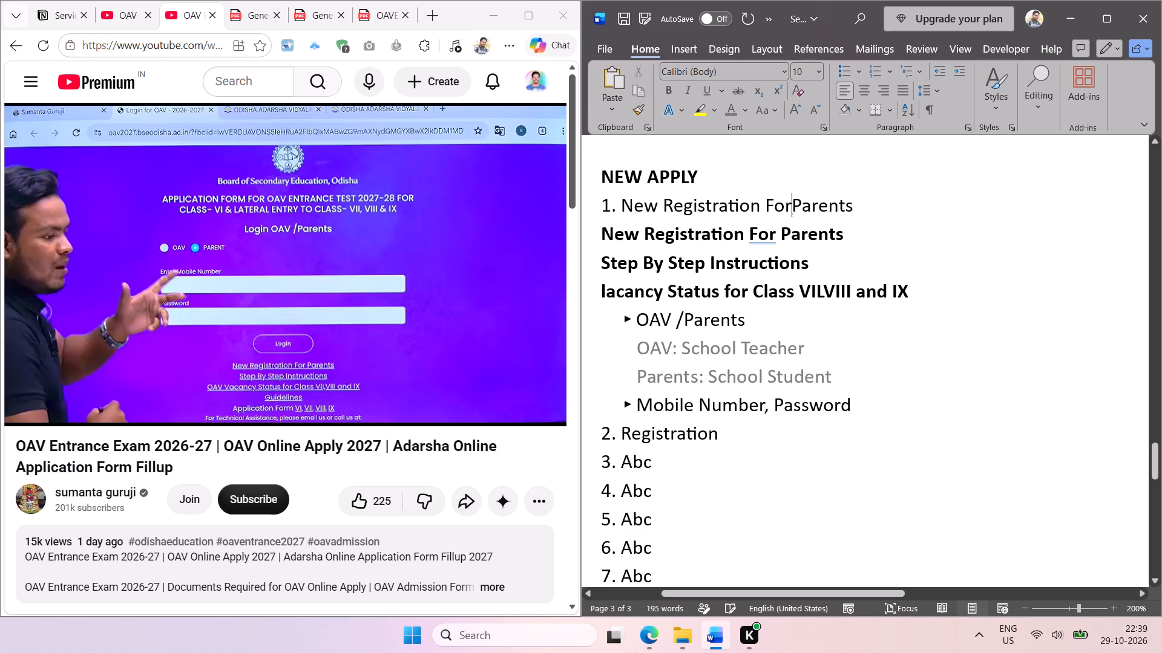
key("BackSpace")
key("BackSpace")
key("BackSpace")
key("BackSpace")
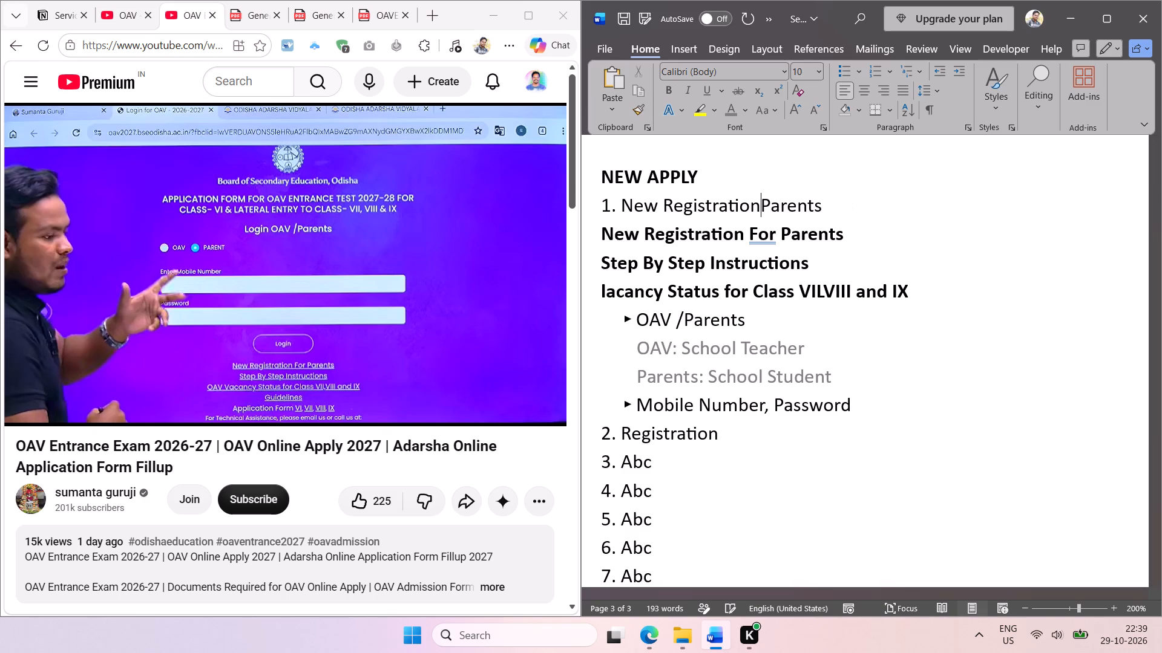
key("space")
type("(")
key("End")
key("shift+parenright")
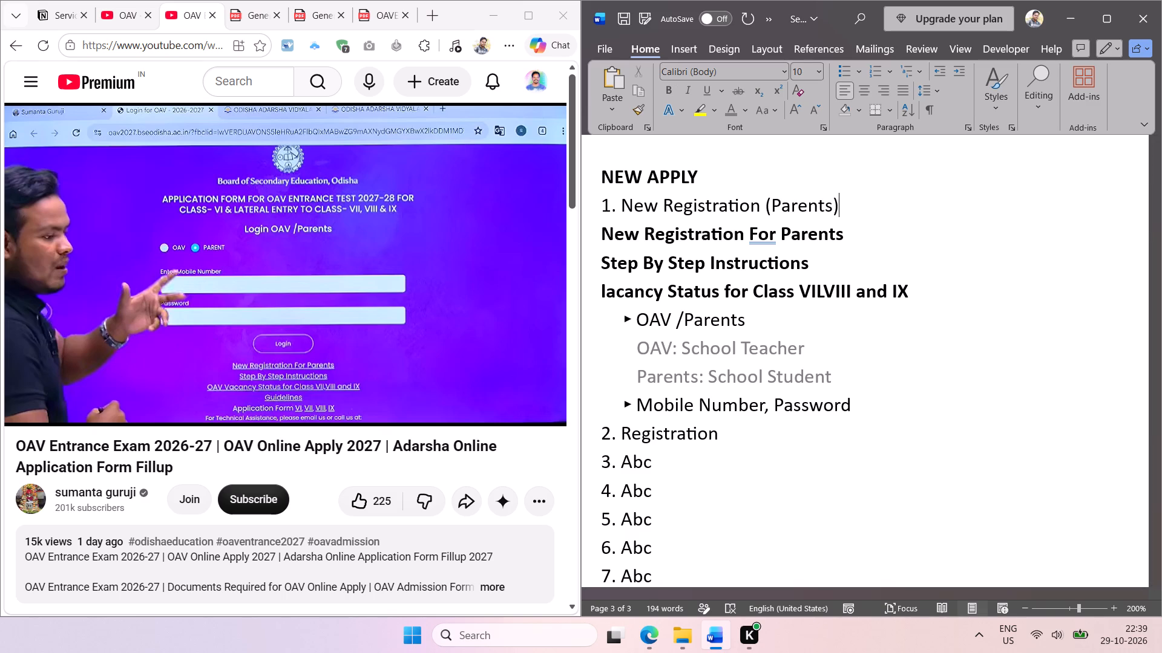
Delete the three bold pasted link lines below item 1 and the "OAV /Parents" bullet.
left_click_drag(927, 297, 608, 249)
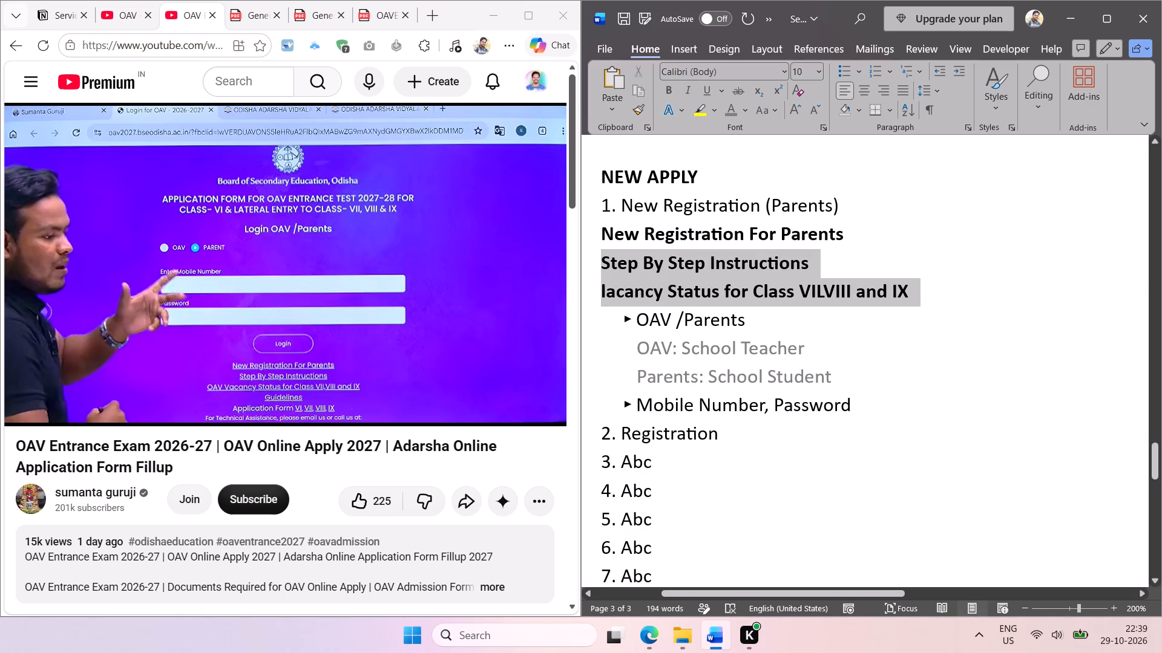
left_click_drag(608, 249, 601, 240)
key("BackSpace")
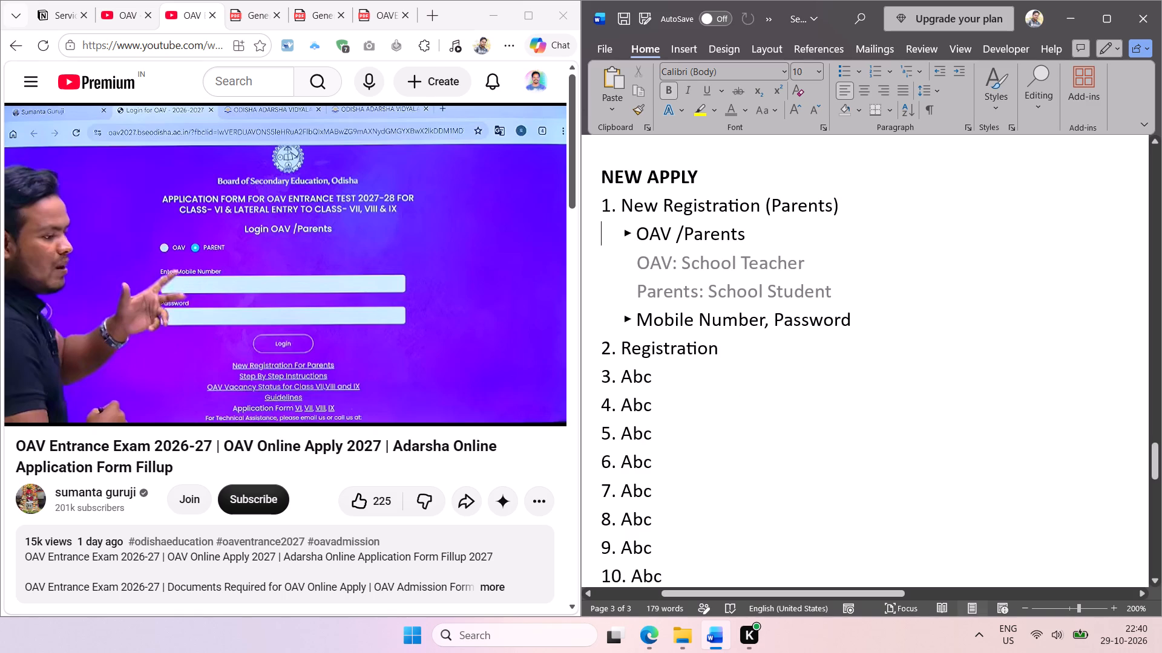
left_click_drag(752, 236, 604, 227)
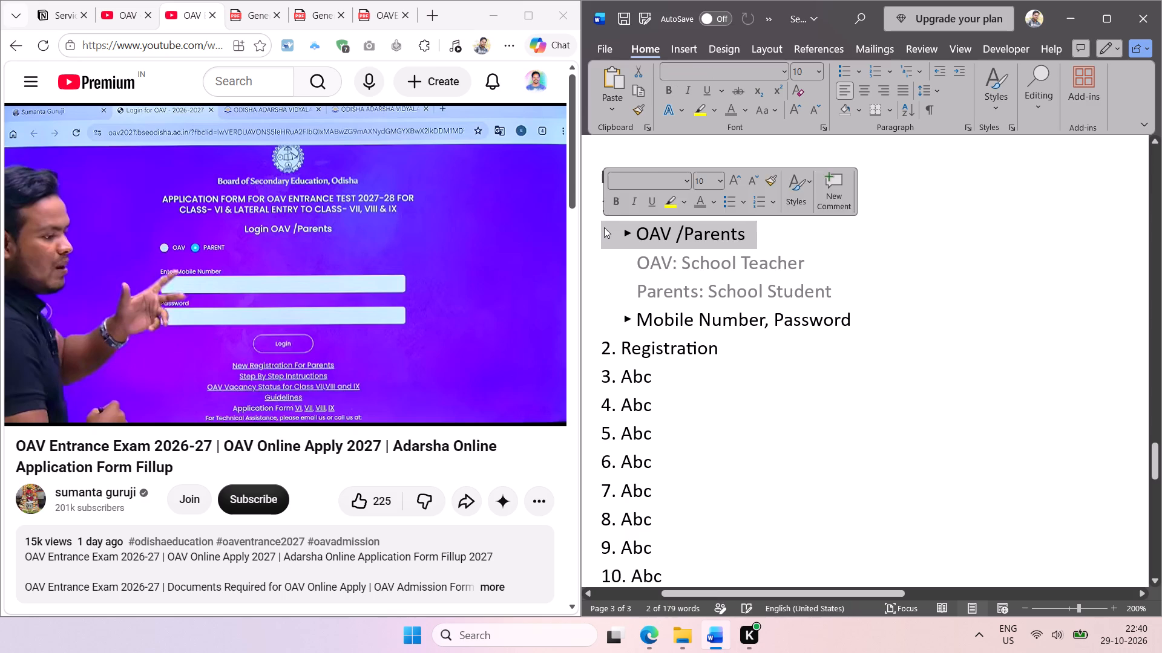
key("BackSpace")
Briefly play the video's login-page part, change item 1 in Word to "New Registration (OAV/Parents)", and save the document.
left_click(357, 236)
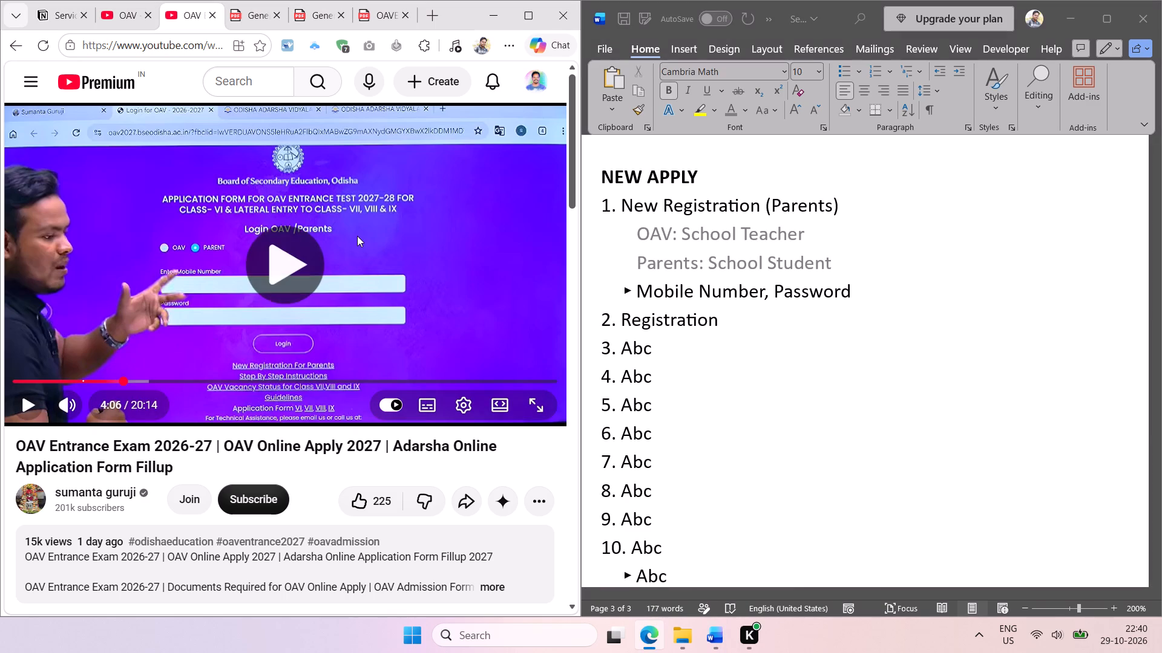
key("space")
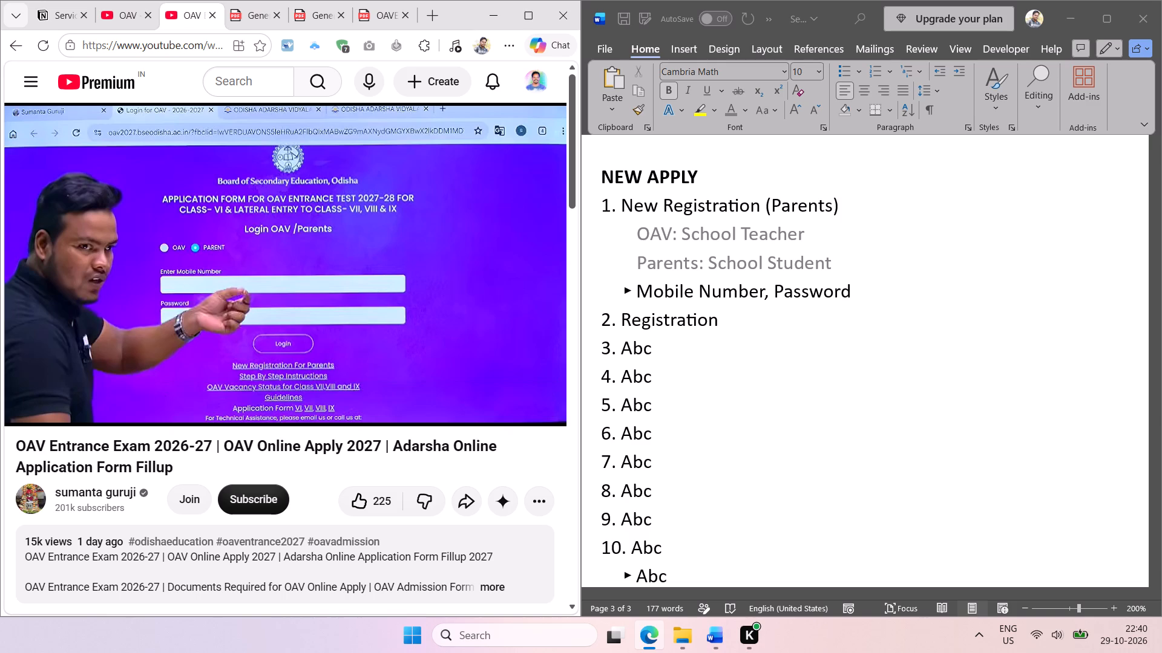
left_click(770, 203)
left_click(771, 205)
type("OAV")
key("shift+question")
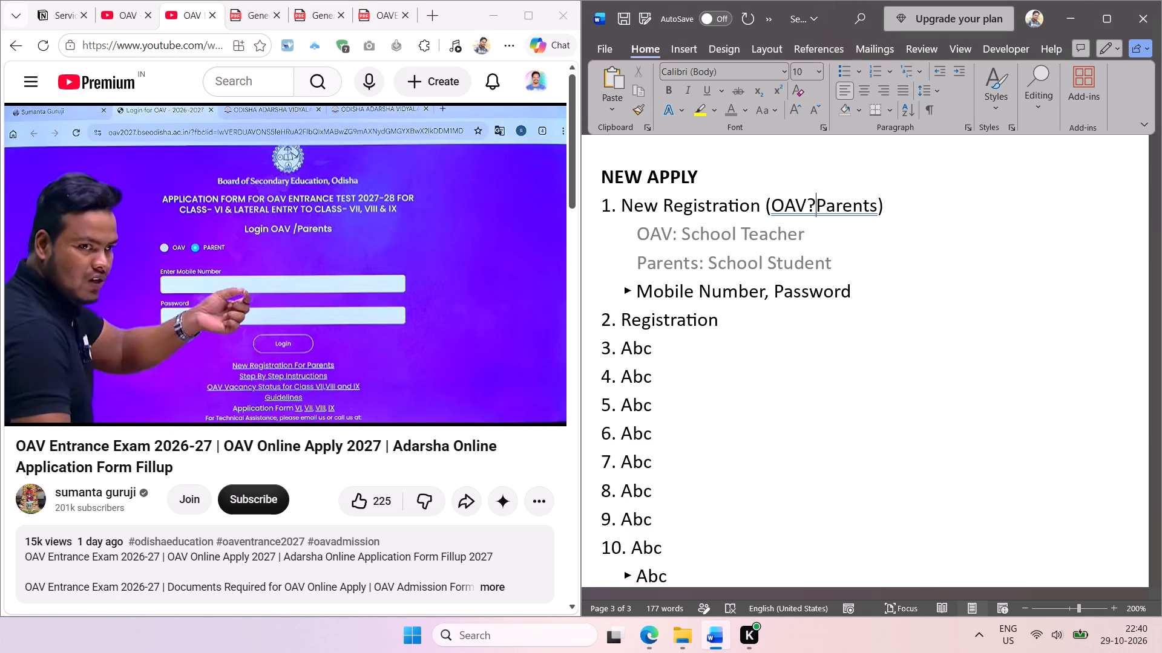
key("BackSpace")
key("slash")
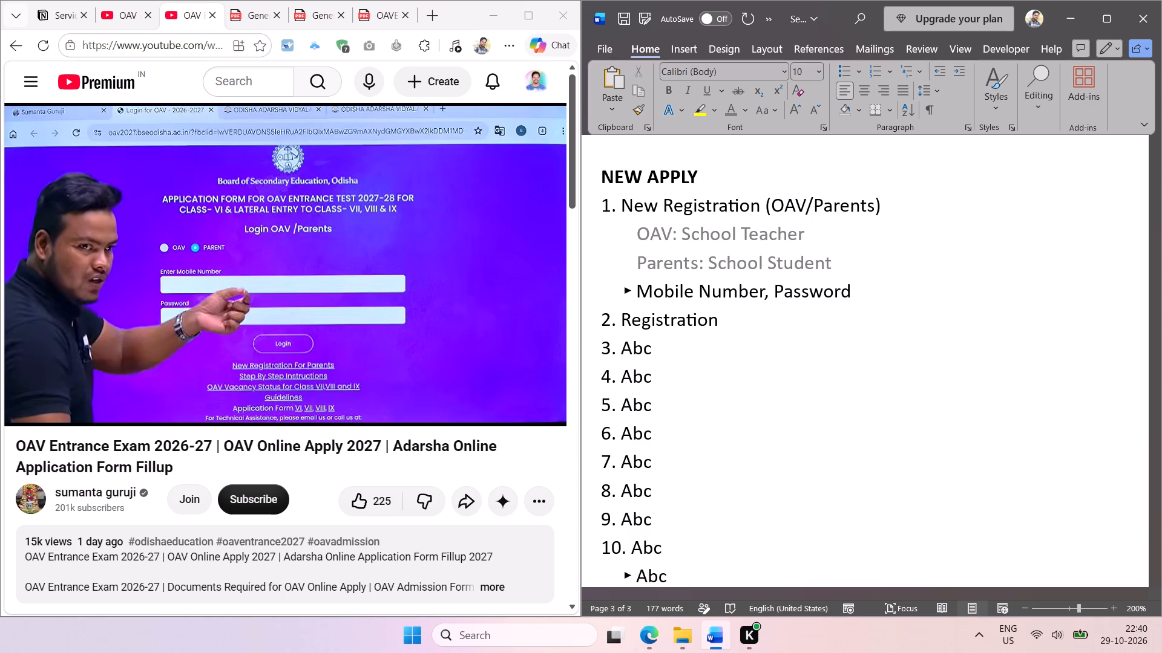
left_click(805, 208)
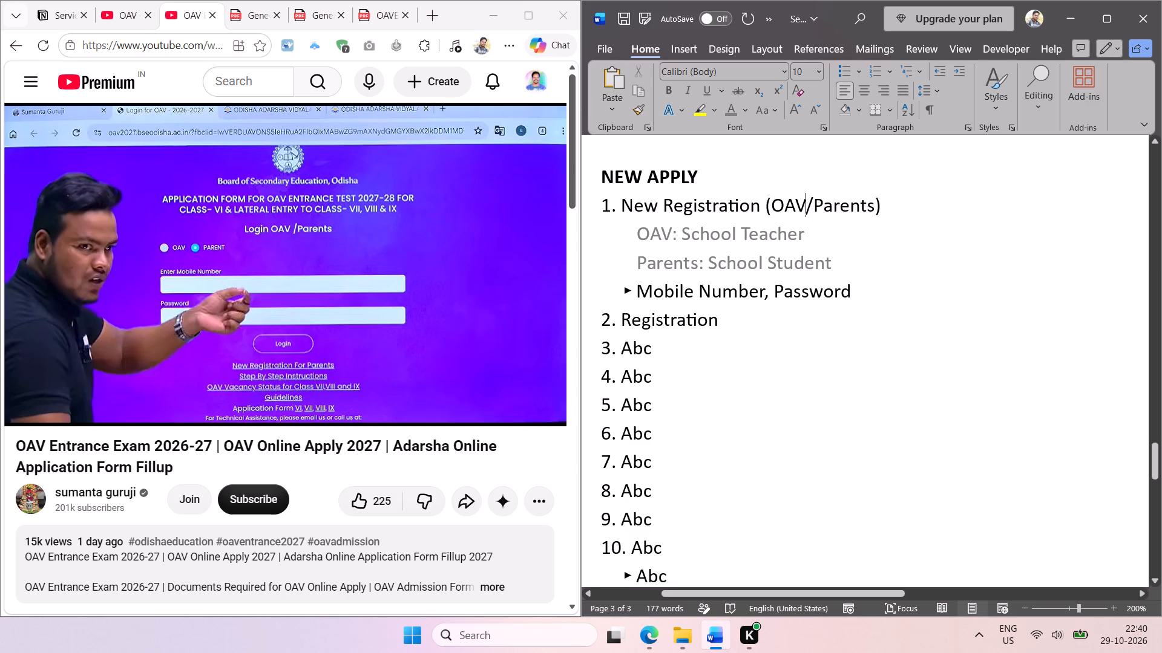
key("space")
left_click(838, 241)
key("ctrl+s")
left_click(813, 205)
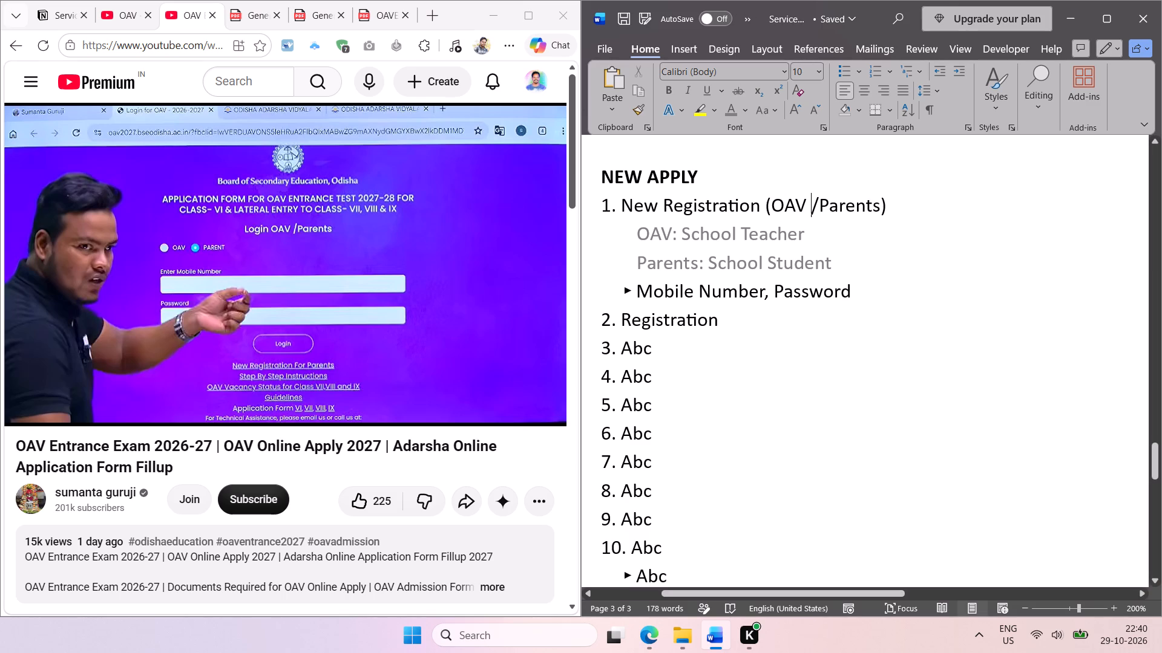
key("BackSpace")
left_click(841, 245)
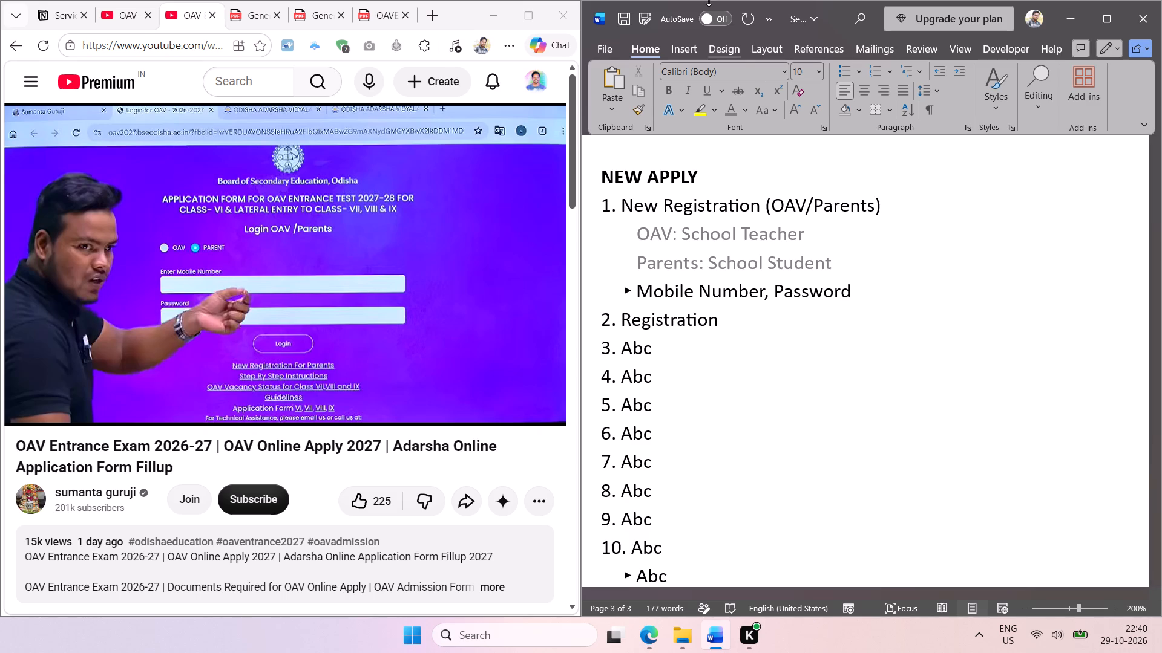
Join "OAV: School Teacher" and "Parents: School Student" onto the end of item 1, separated by a comma.
scroll(709, 0, "left", 3)
double_click(606, 232)
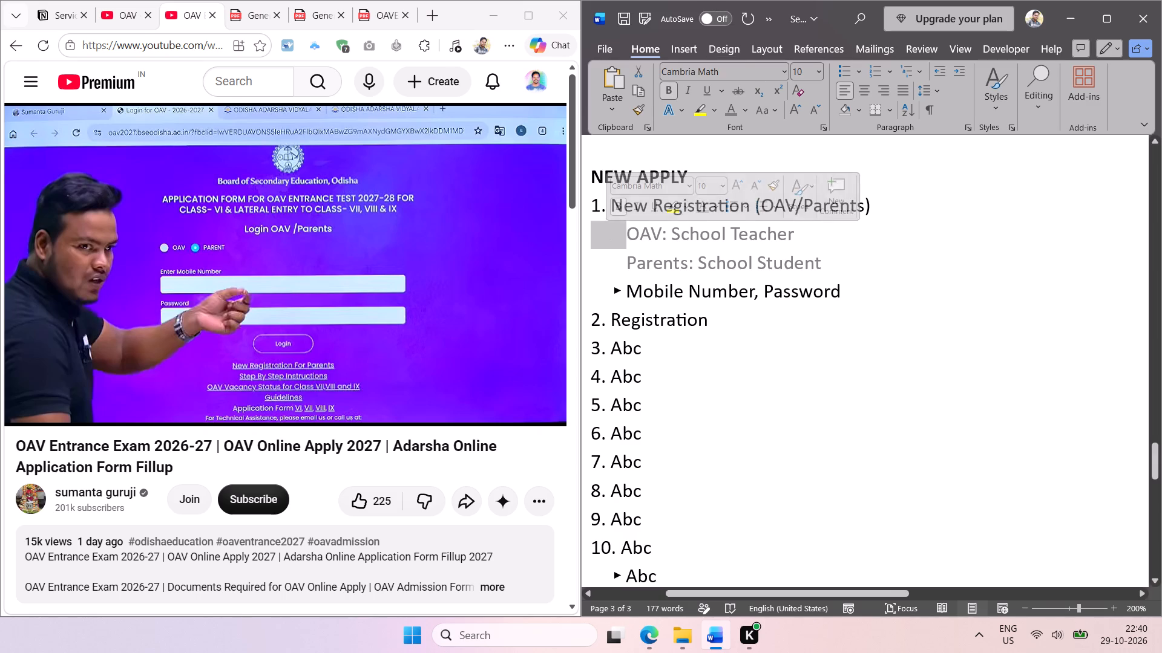
key("BackSpace")
key("BackSpace")
key("space")
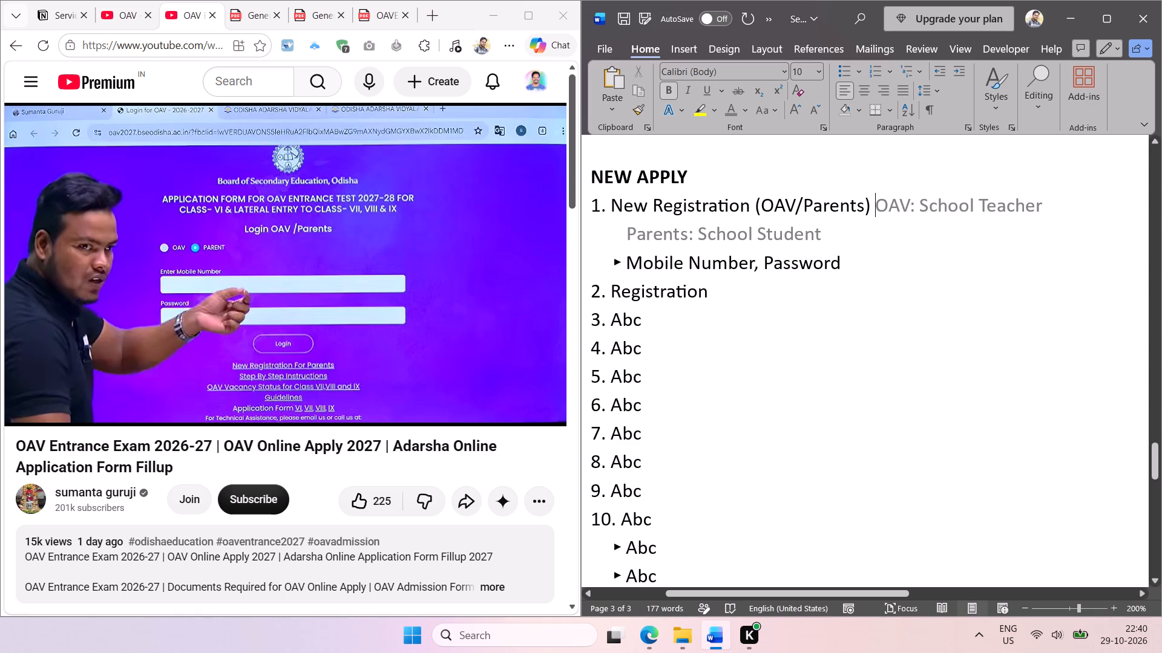
double_click(612, 232)
key("BackSpace")
key("BackSpace")
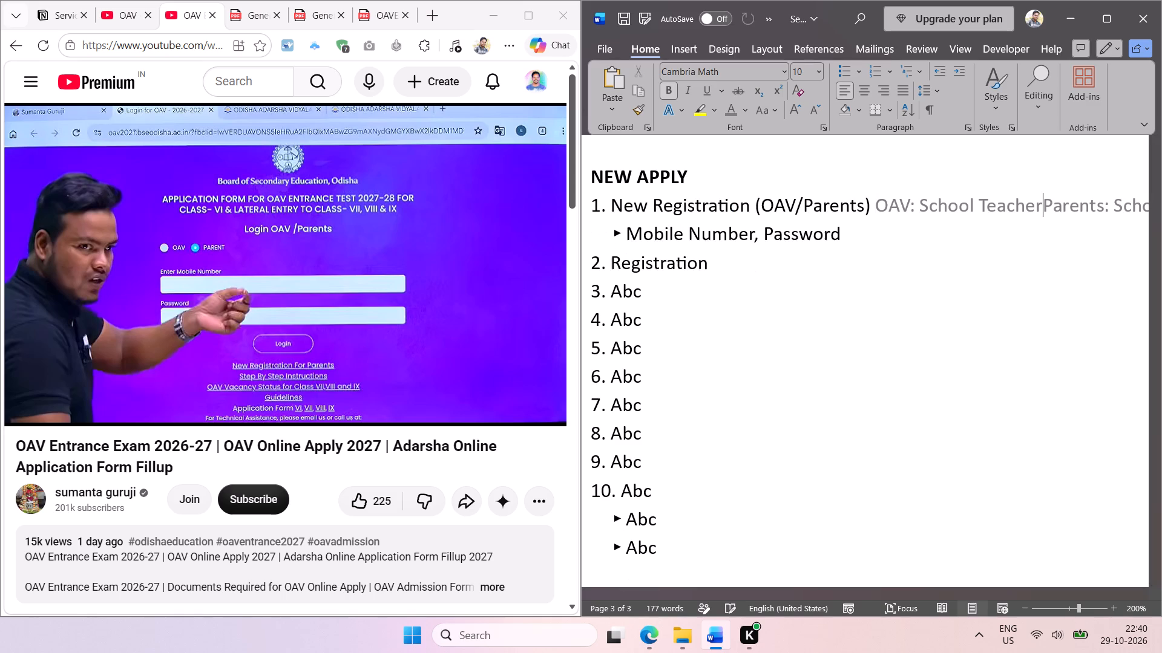
type(",")
key("space")
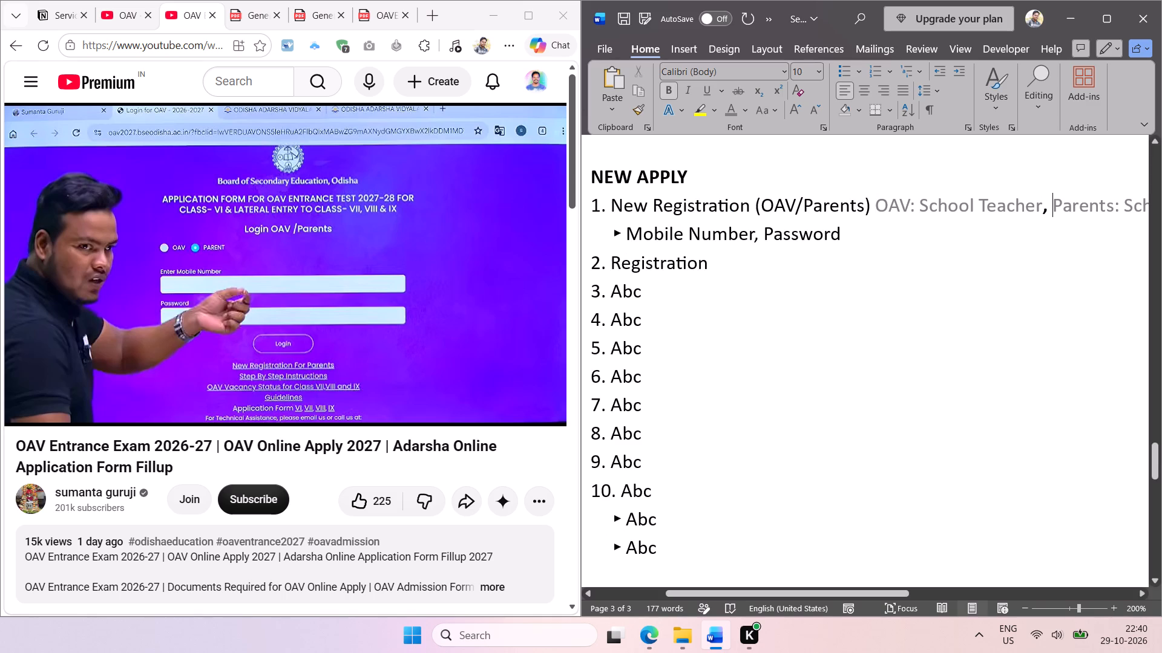
Apply the grey font colour to the text from "School Teacher" through "Parents: School Student" in item 1, including the comma.
left_click(422, 197)
key("space")
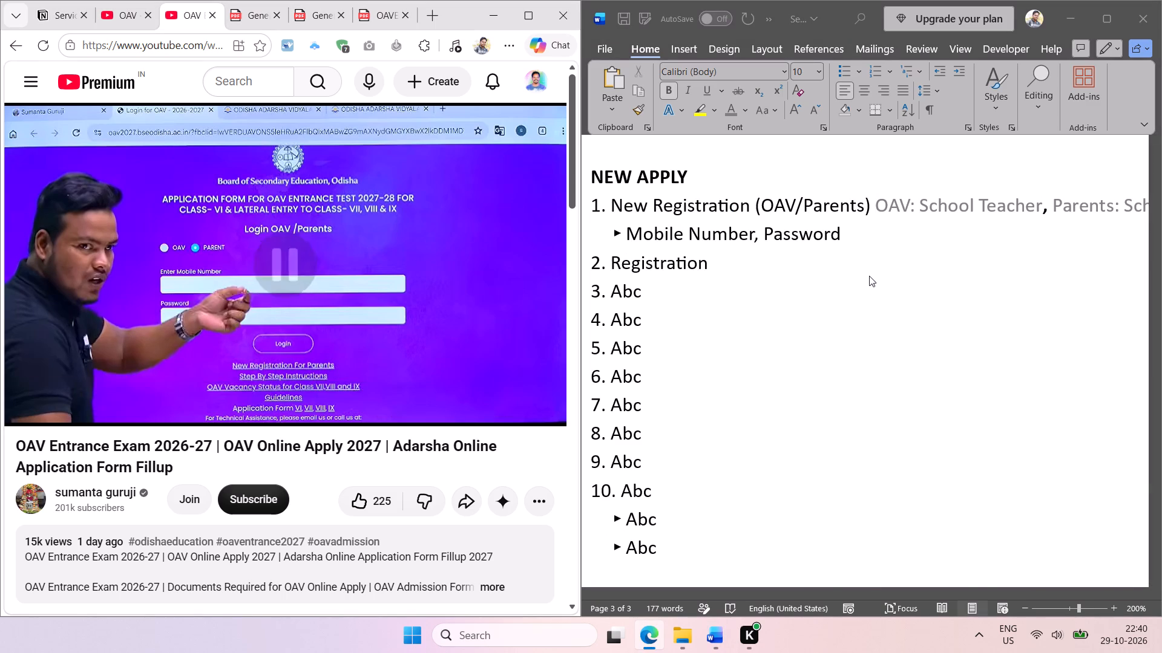
scroll(869, 276, "down", 3, "ctrl")
scroll(858, 284, "up", 1)
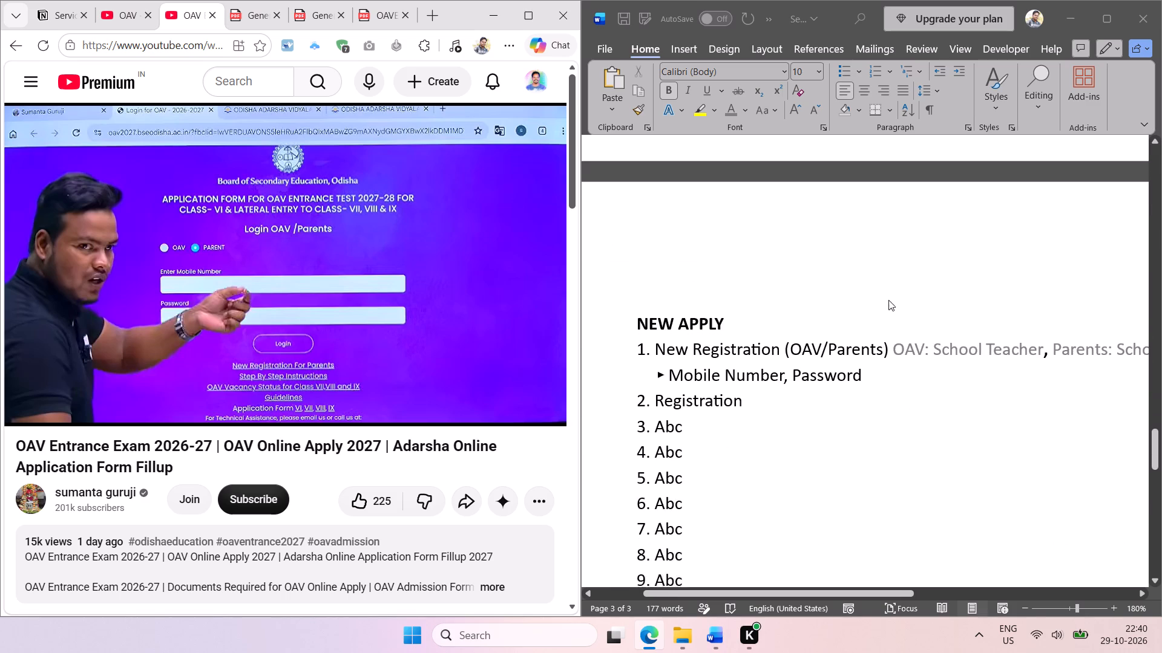
scroll(888, 300, "up", 1)
left_click(1025, 606)
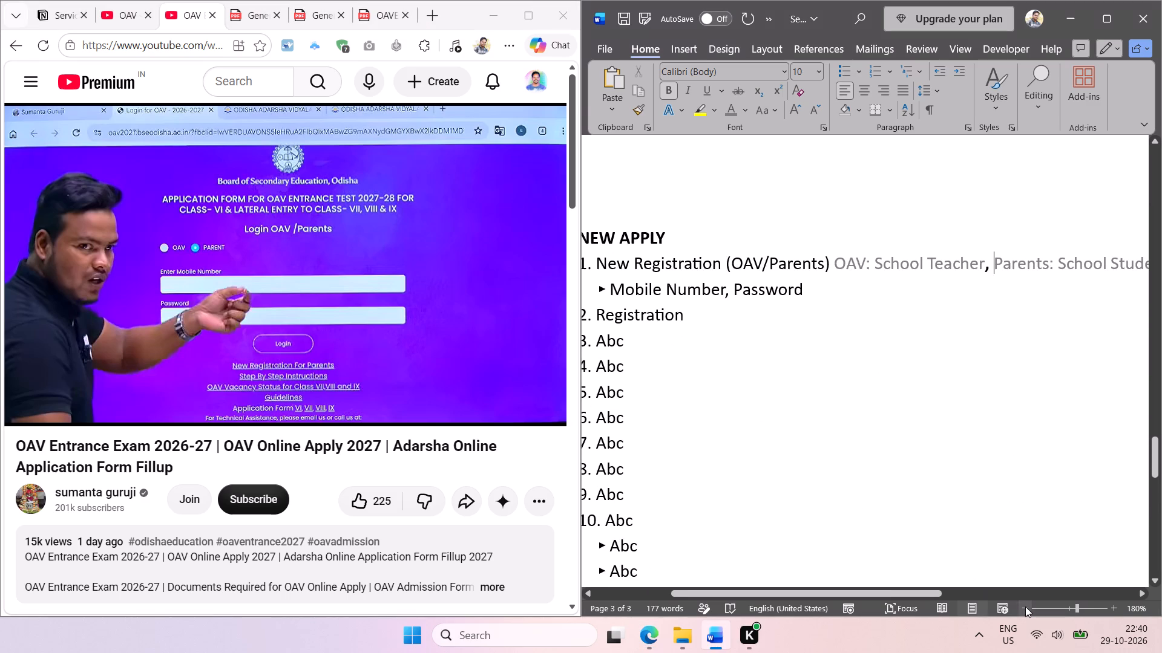
left_click(1025, 606)
scroll(1000, 470, "left", 1)
scroll(931, 287, "left", 1)
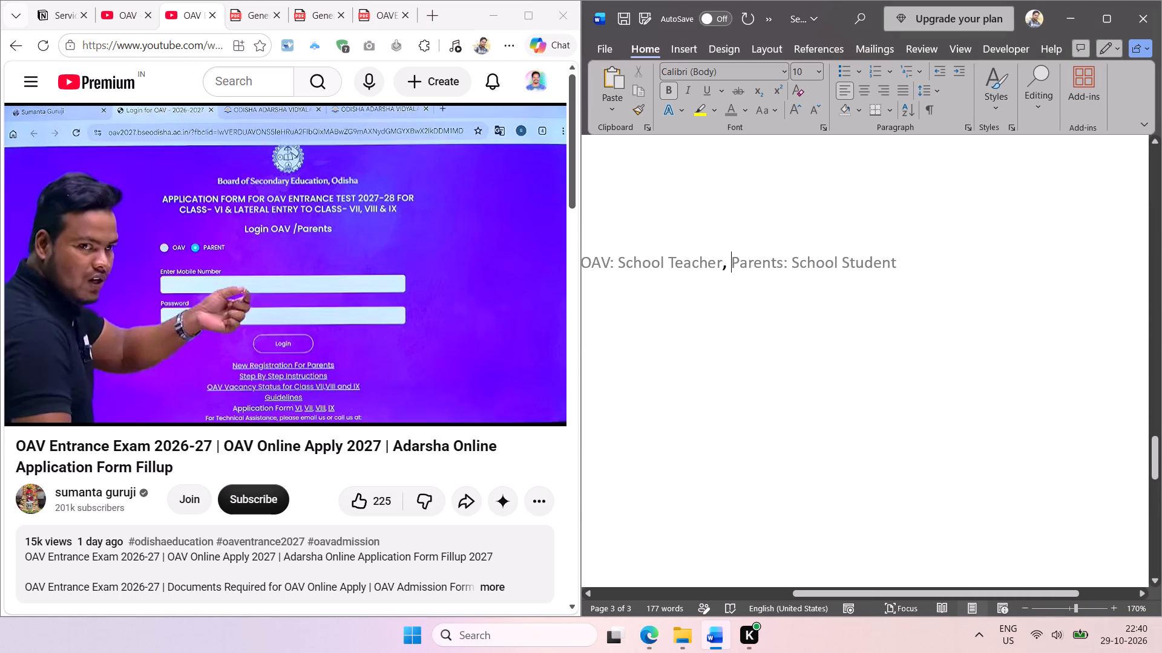
left_click_drag(923, 262, 614, 267)
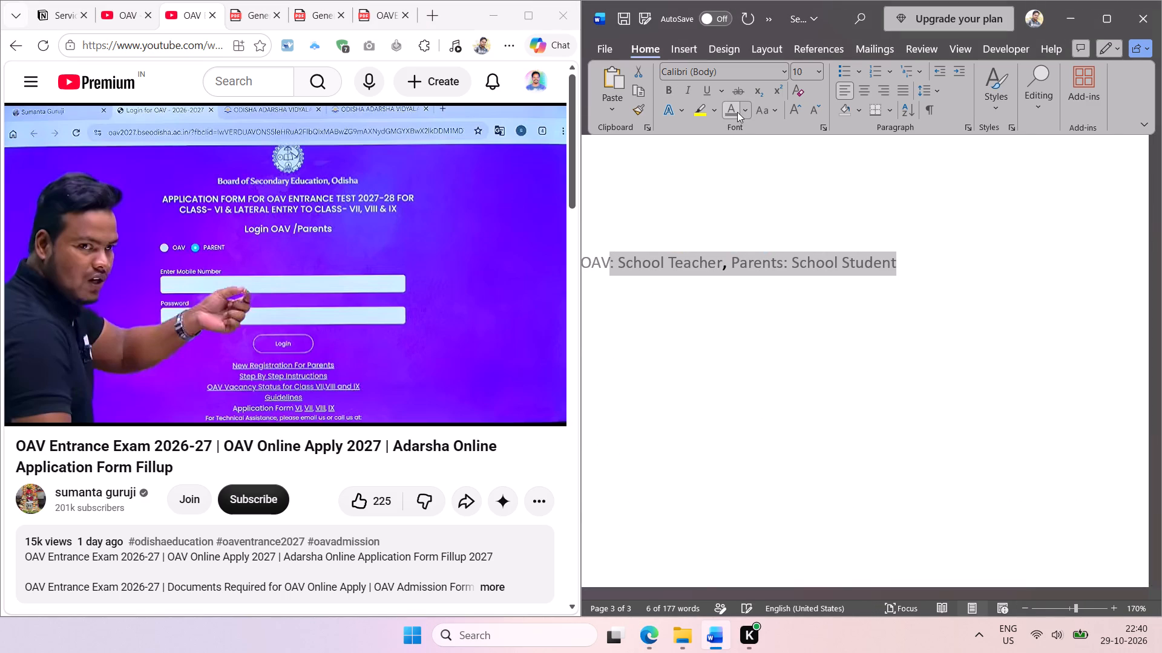
left_click(747, 110)
left_click(738, 307)
left_click(818, 320)
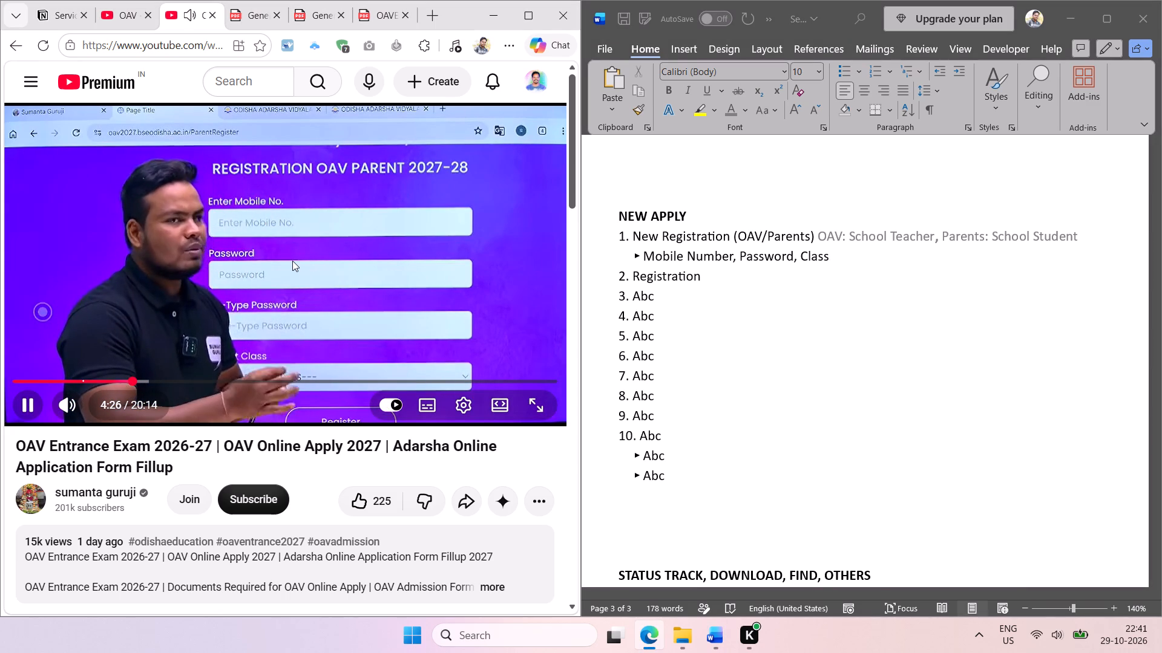
Skim the tutorial video's OAV parent registration part around 4:30, examining the fields the form asks for.
key("Right")
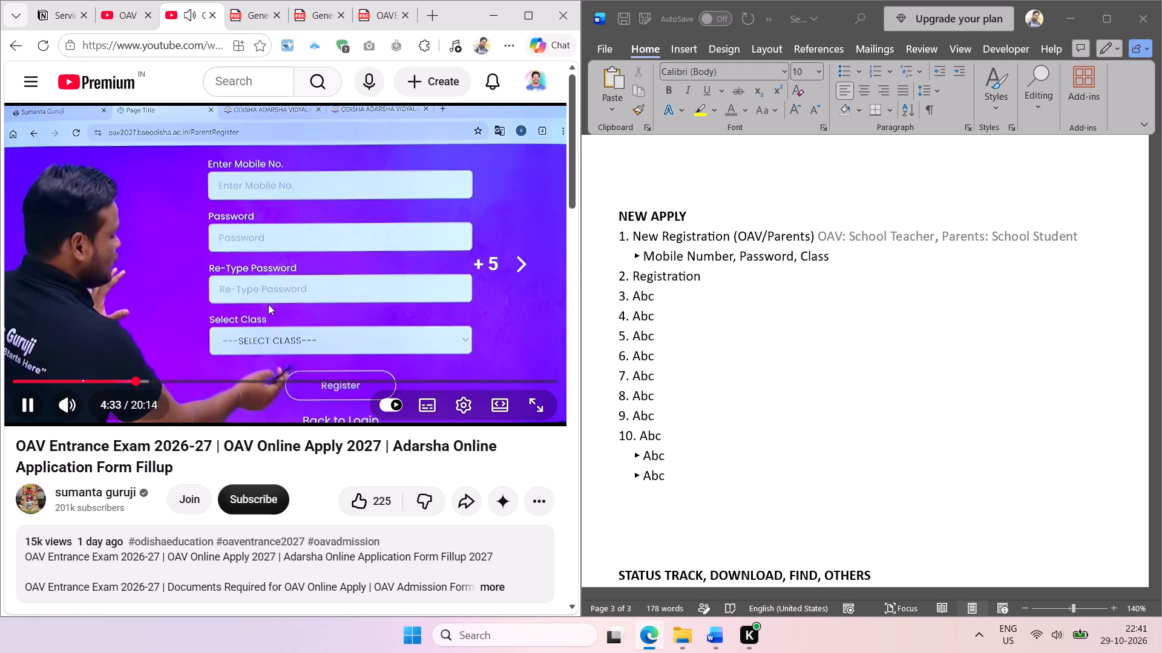
key("Left")
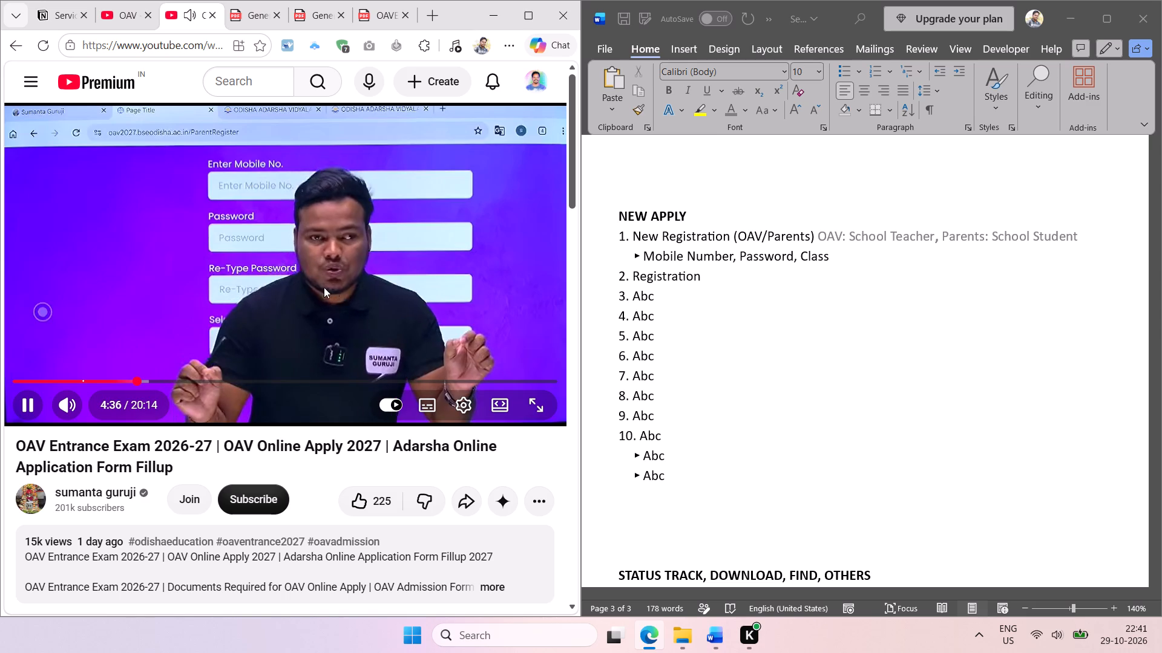
Play the video's parent registration explanation onward from about 4:38, and replace "Registration" in item 2 in Word with "Login".
key("space")
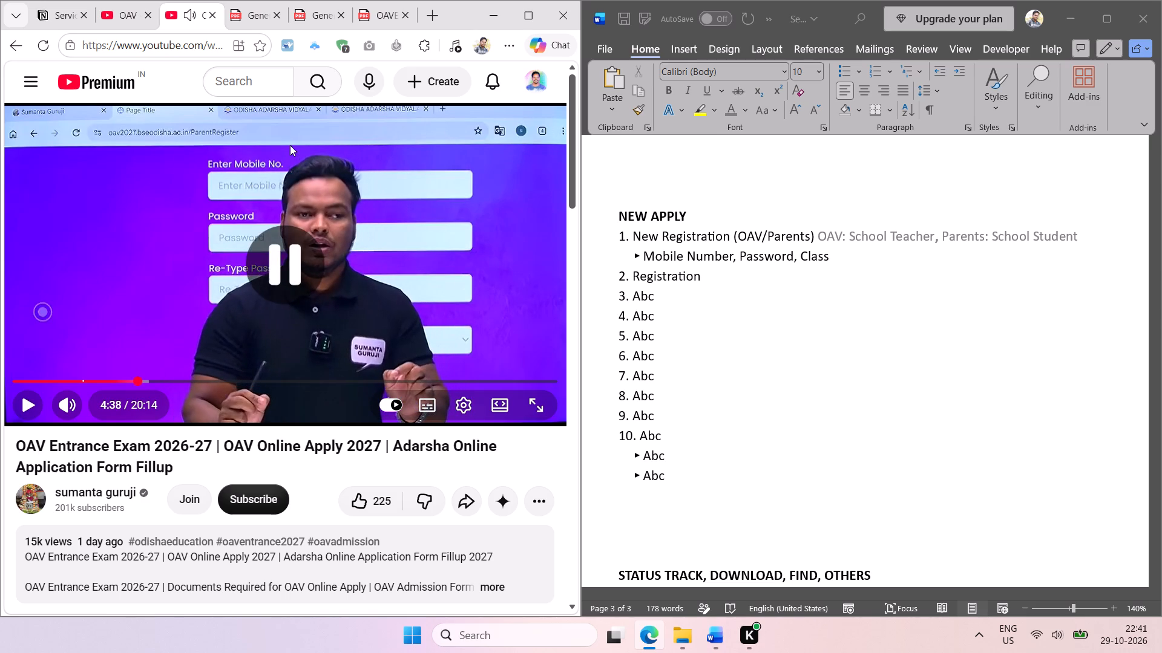
key("space")
key("space")
key("space")
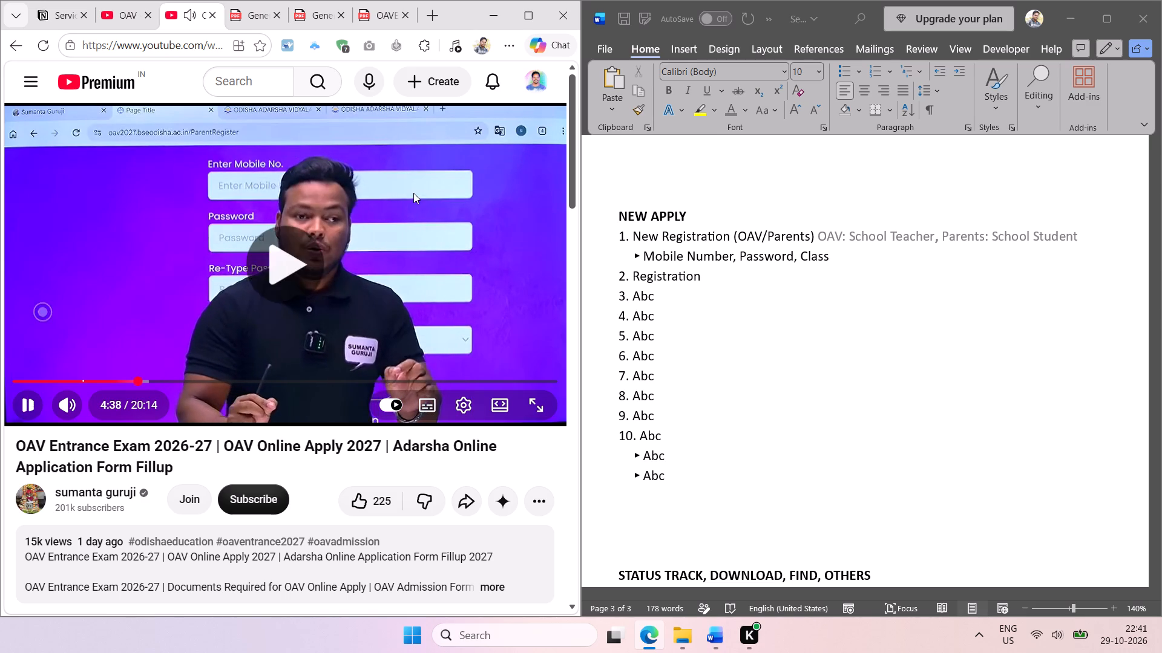
key("space")
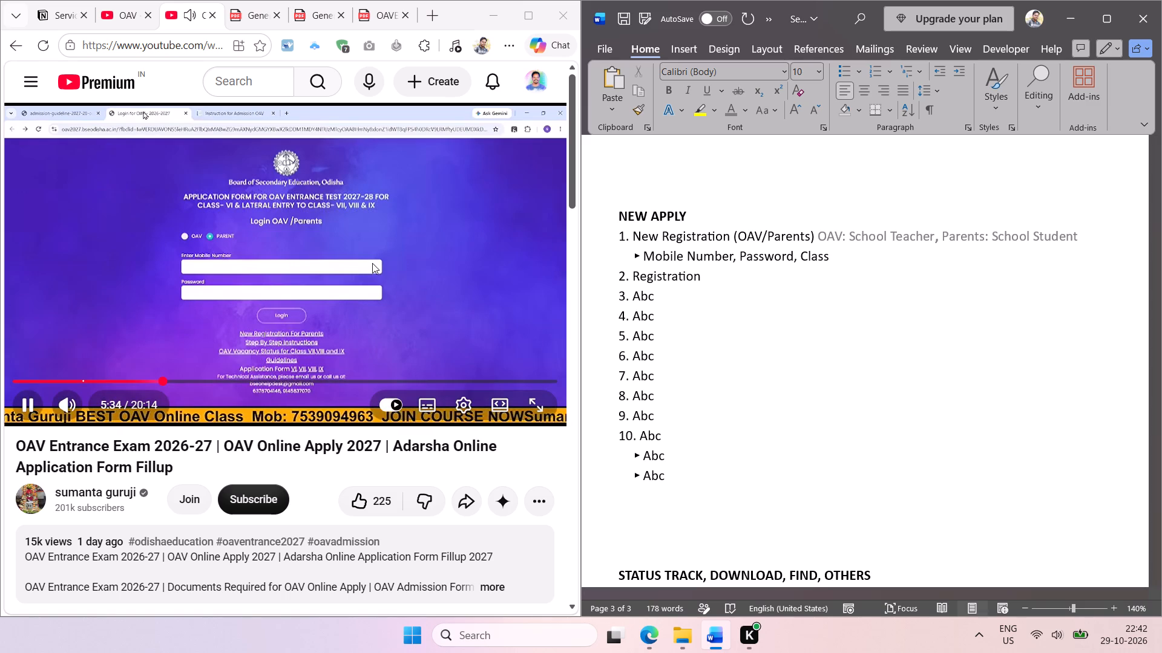
left_click(700, 285)
double_click(681, 277)
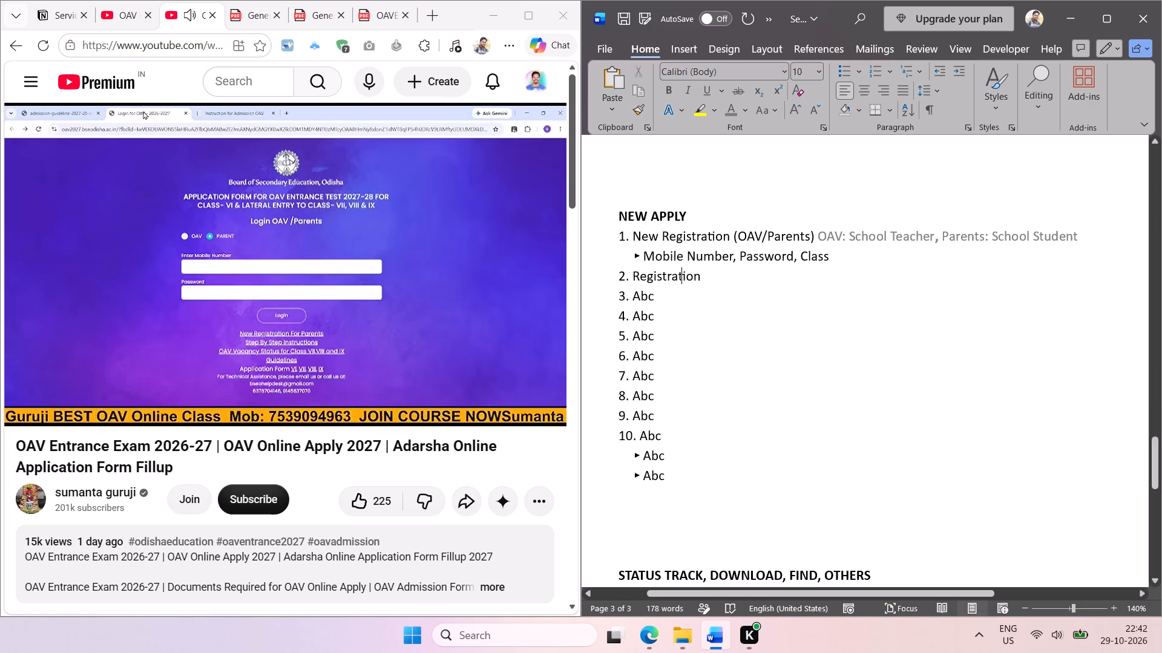
type("Login")
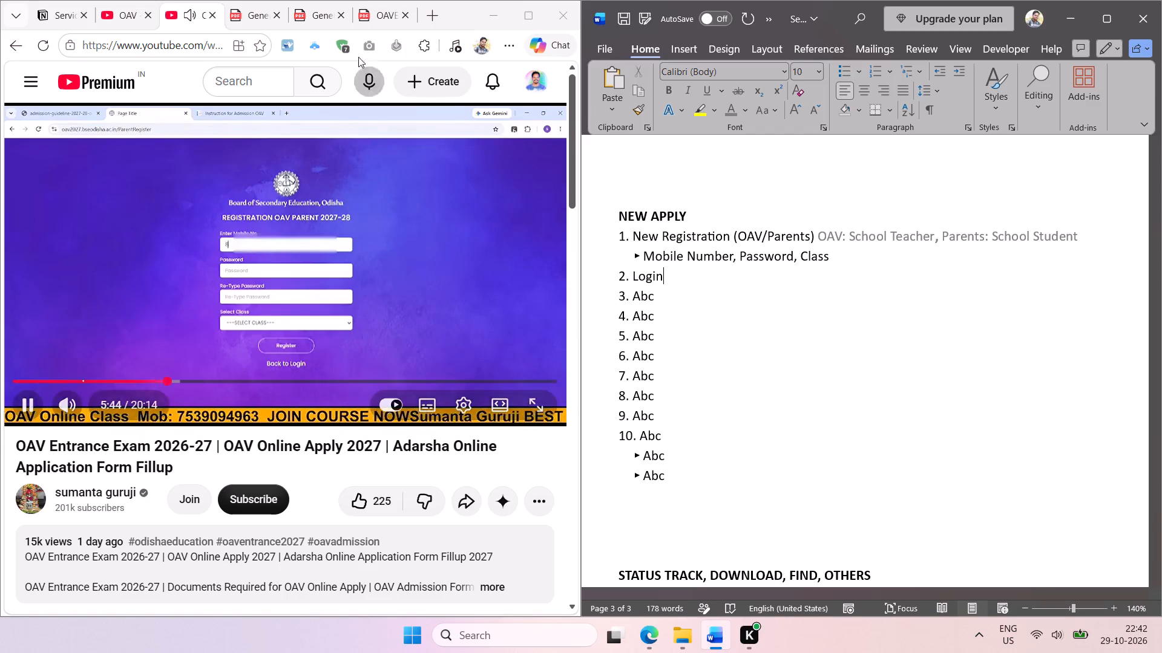
In the browser, skip ahead through the video's parent registration form demo and rewind 10 seconds to review the class selection.
key("Right")
key("Right")
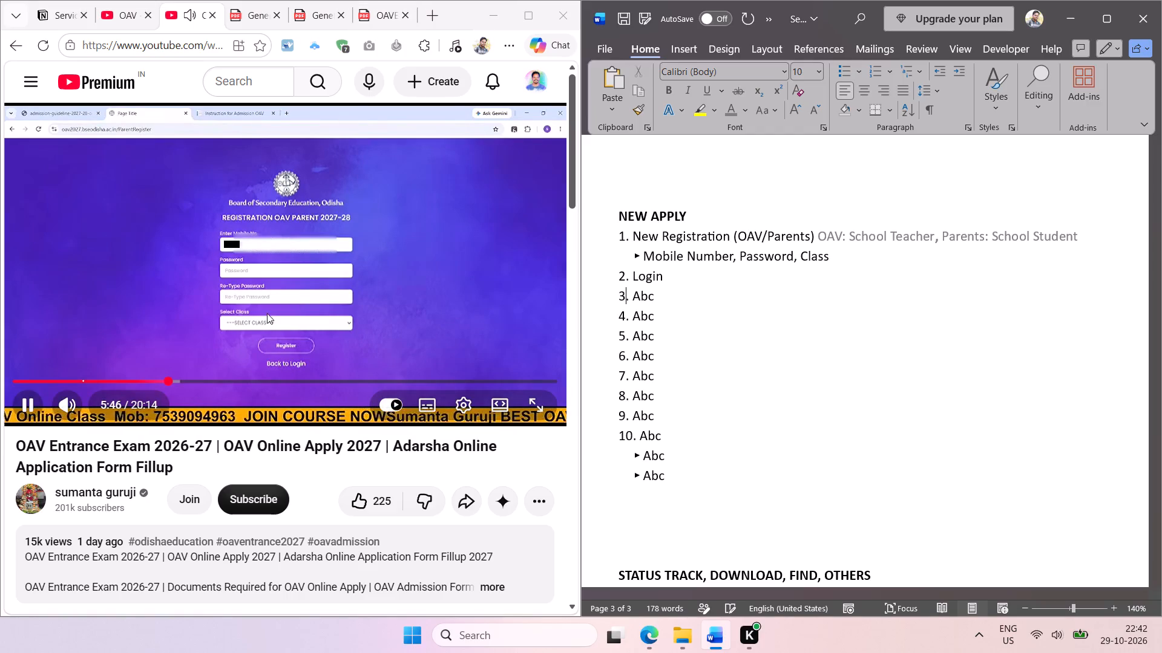
key("Right")
left_click(214, 309)
key("Right")
key("Right")
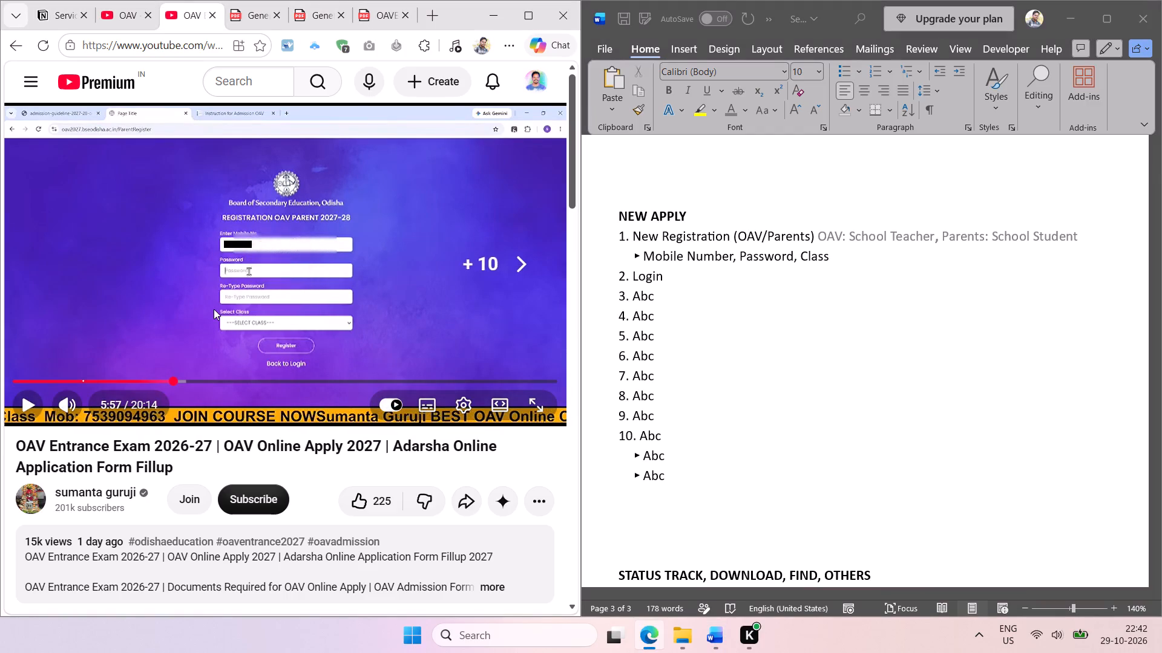
key("Right")
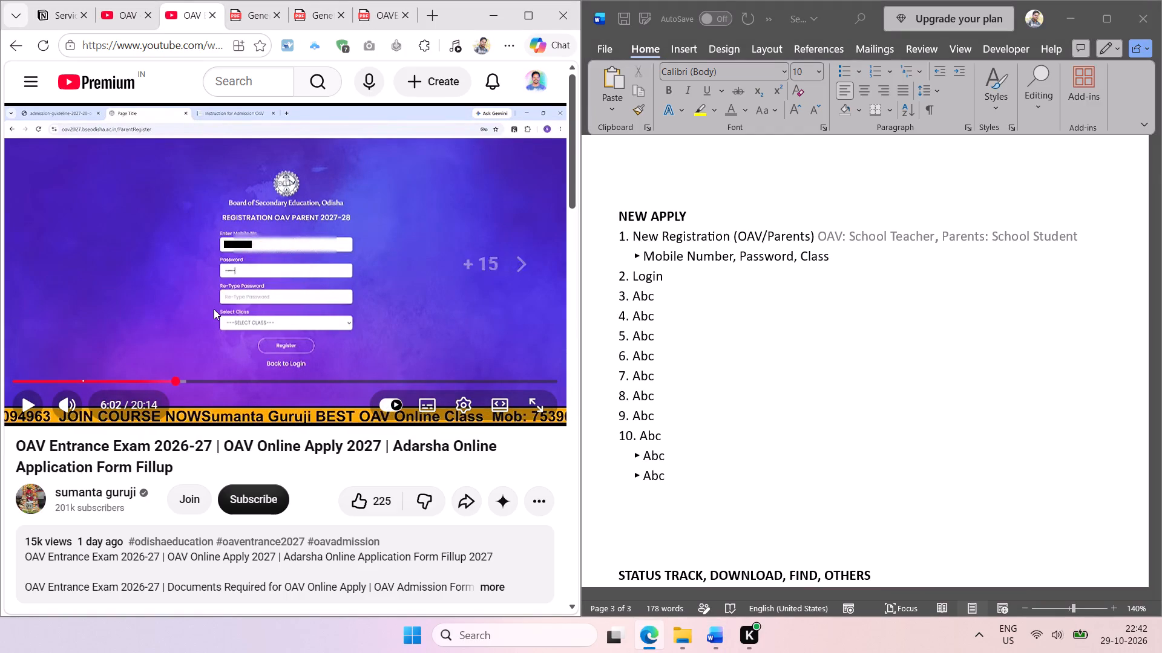
key("Right")
key("Right")
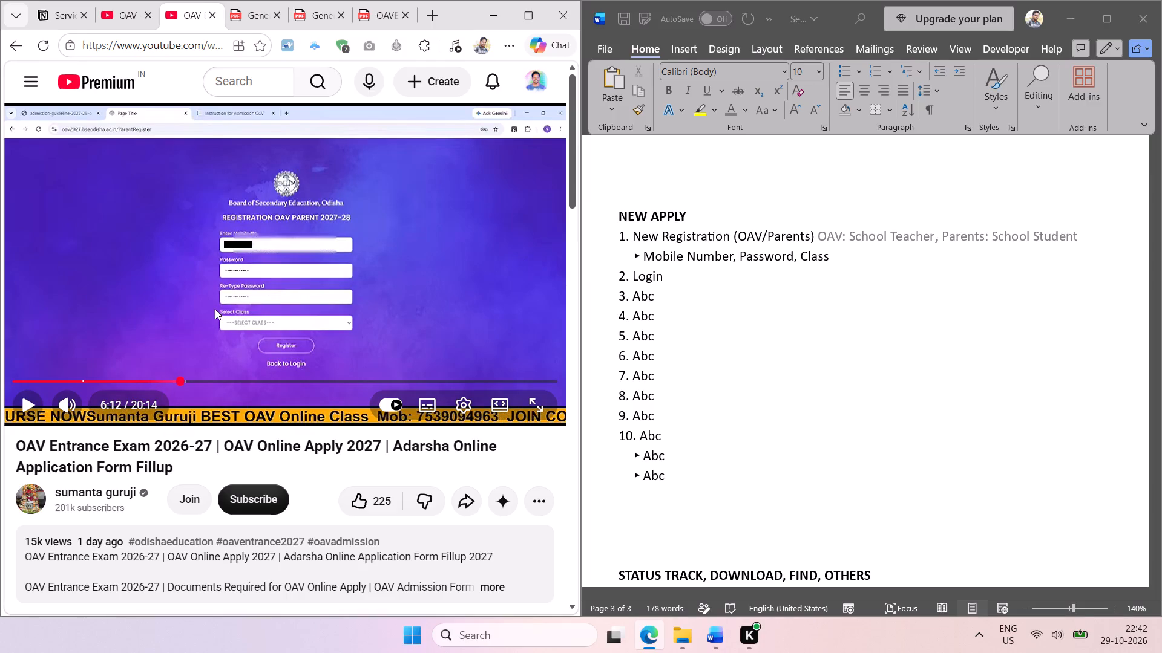
key("space")
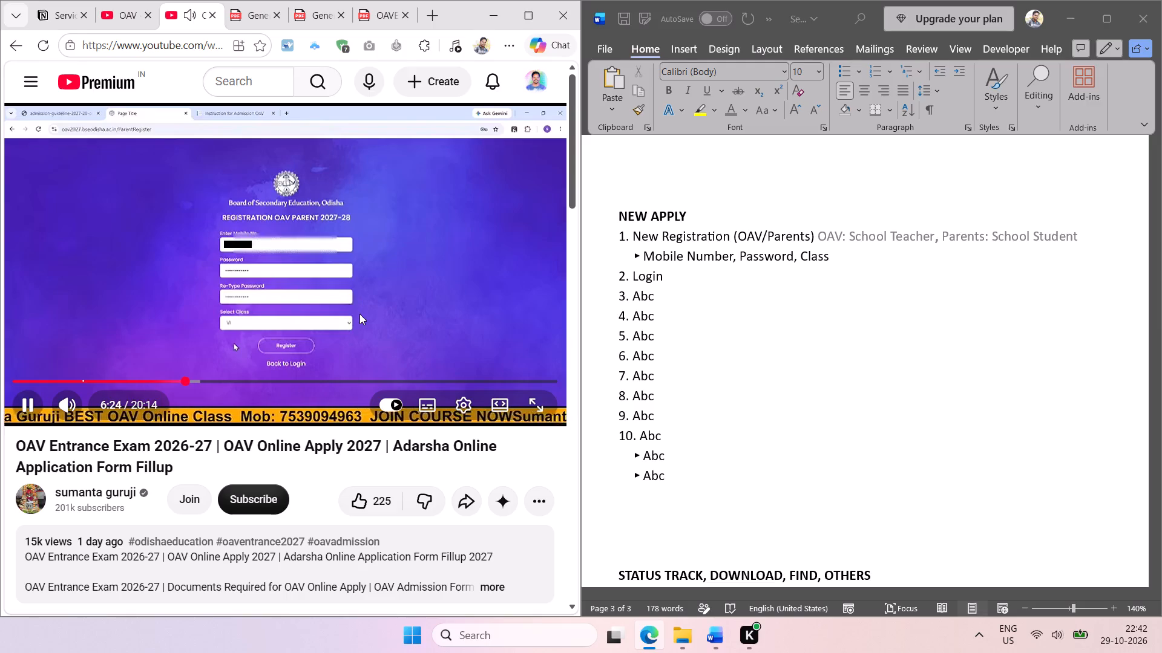
key("Left")
key("Left")
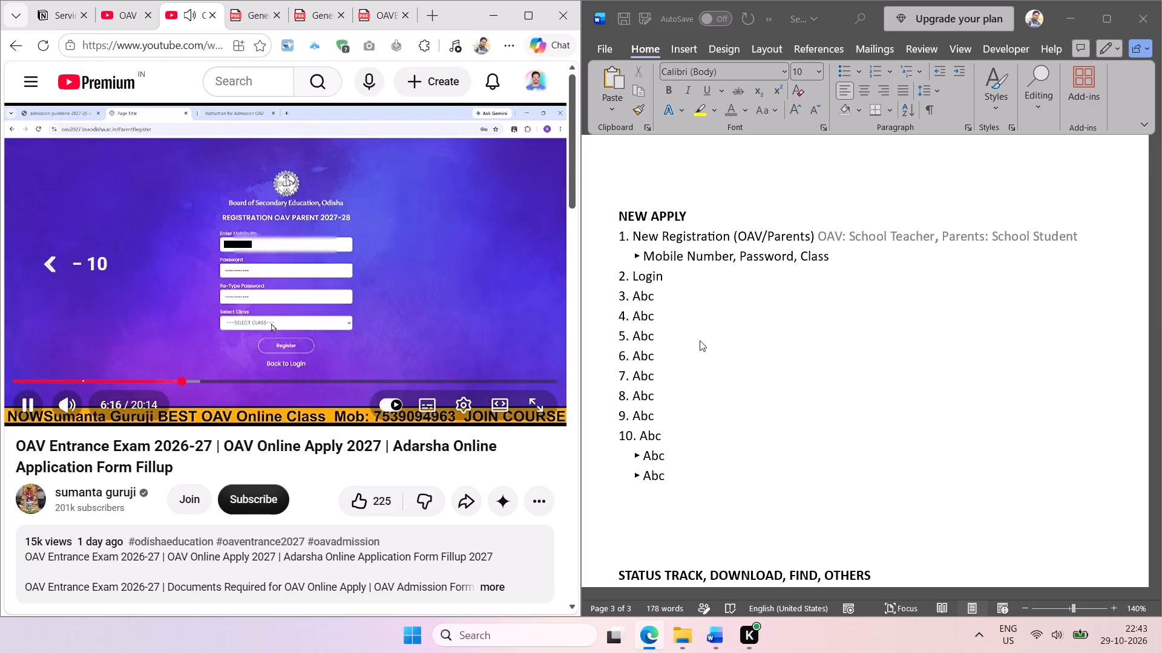
In Word, start a list of classes after "Class" in item 1's sub-bullet, entering "(VI, VII, IX".
left_click(836, 246)
left_click(836, 258)
key("space")
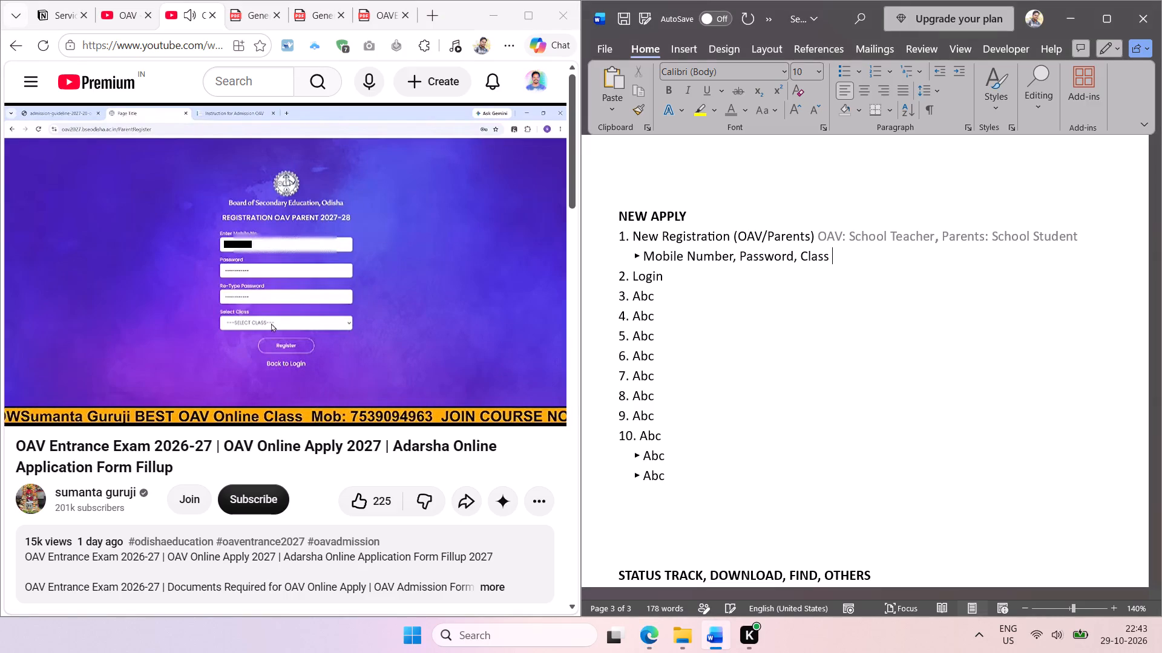
type("(")
type("VI,")
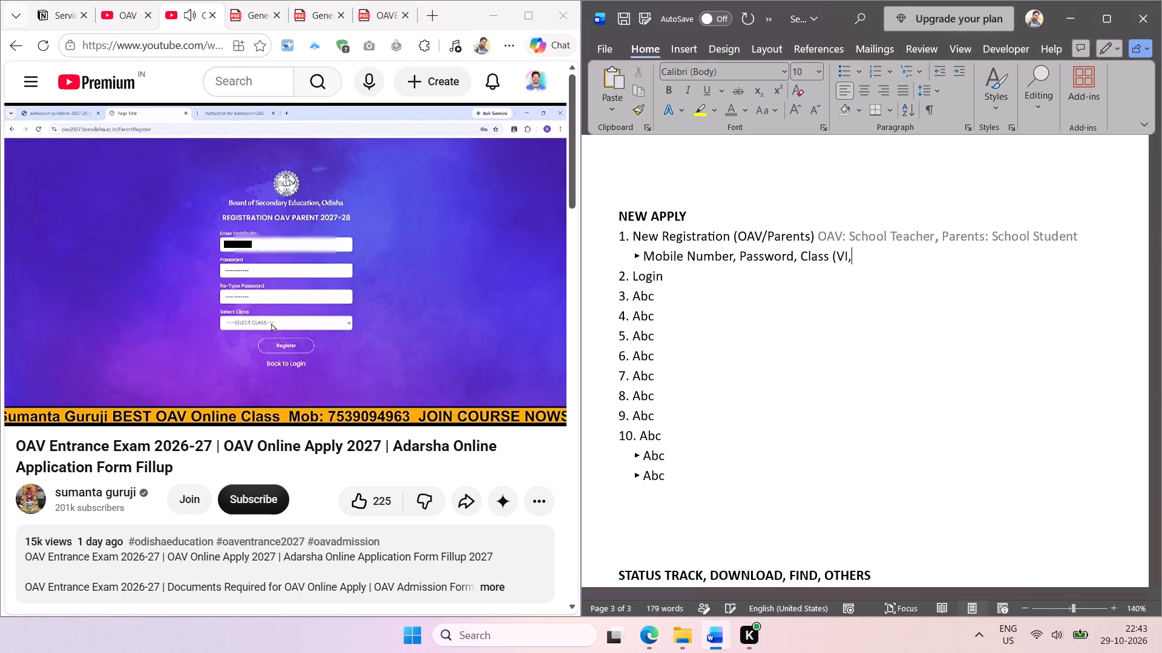
key("space")
type("VII")
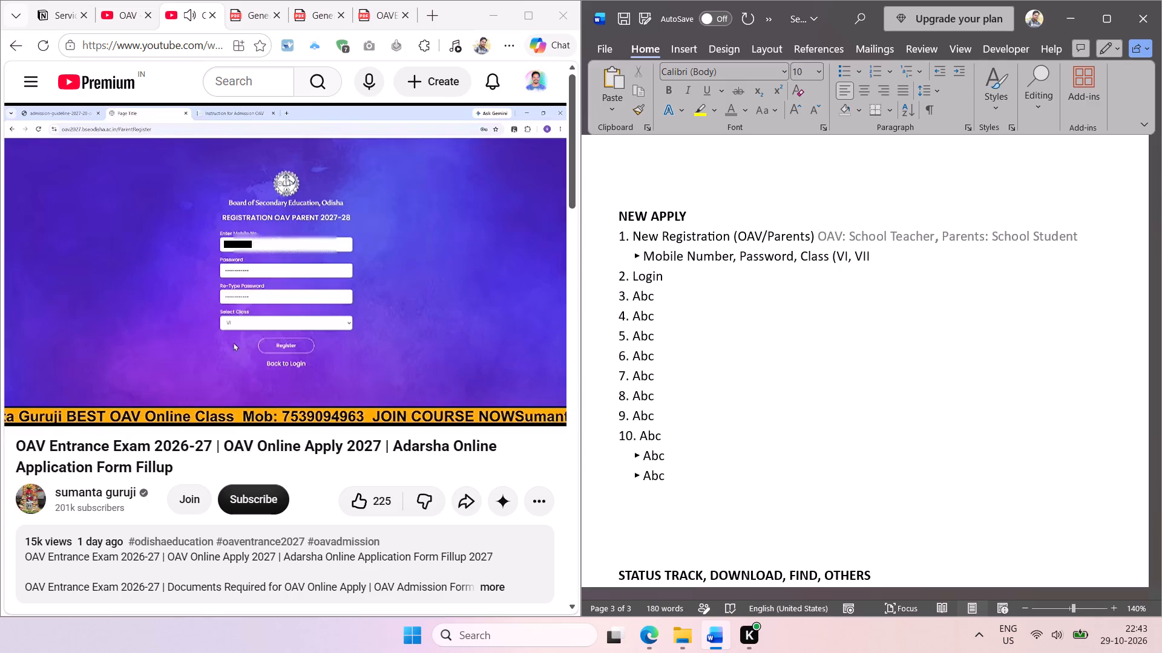
type(",")
key("space")
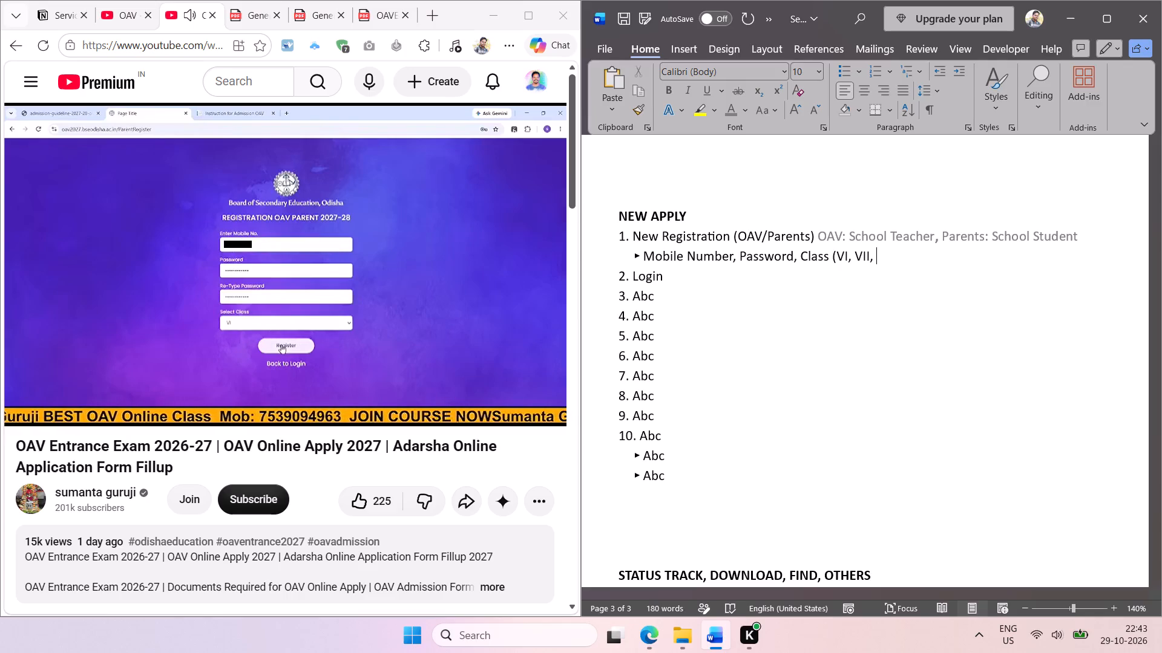
type("IX")
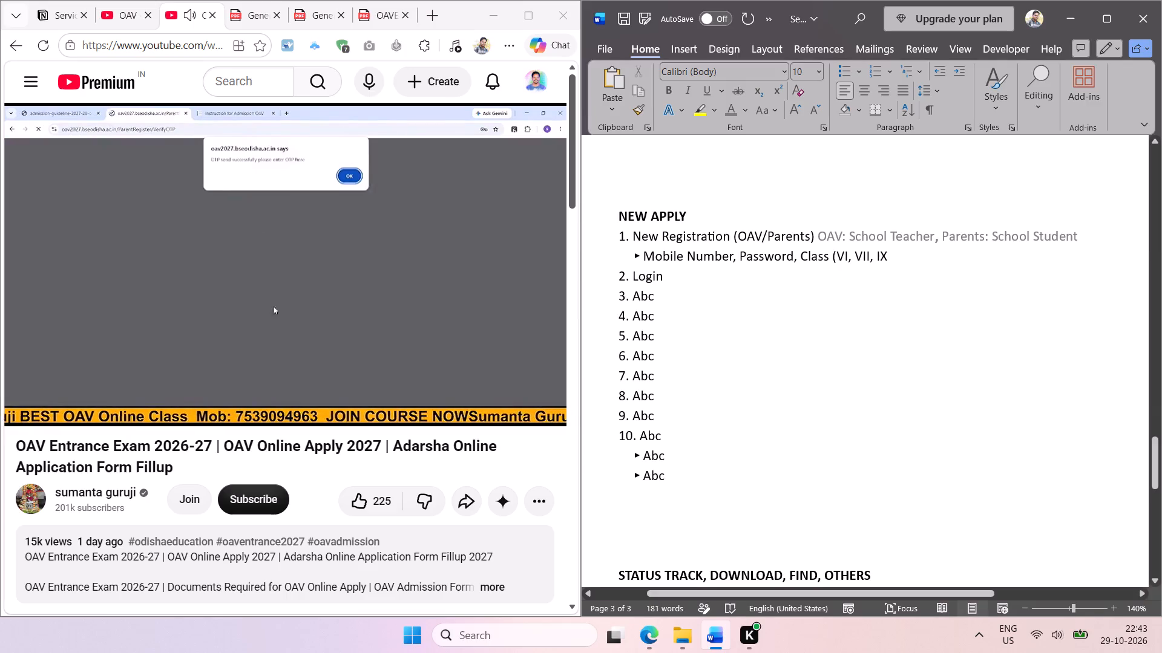
Pause the walkthrough video in the browser at about 6:30, at the OTP message.
left_click(602, 290)
key("space")
left_click(444, 264)
key("space")
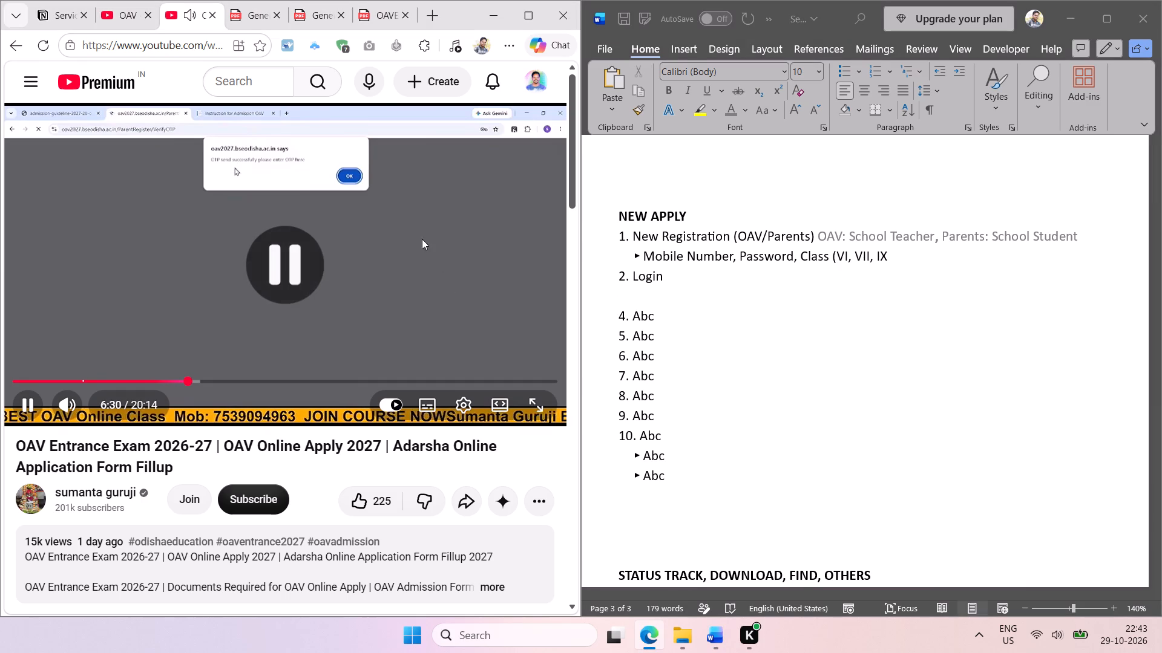
key("space")
Check the open OAV PDFs, and open the OAVET and OMAVET Notification PDF to read which classes are open for admission.
left_click(390, 13)
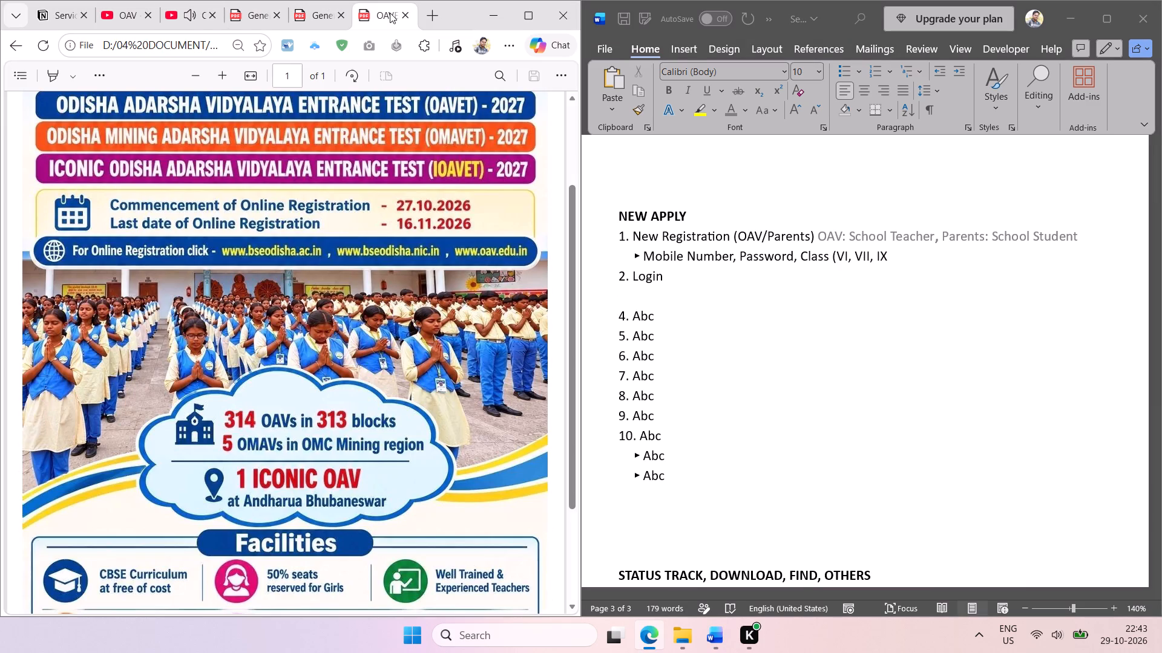
scroll(404, 348, "down", 4)
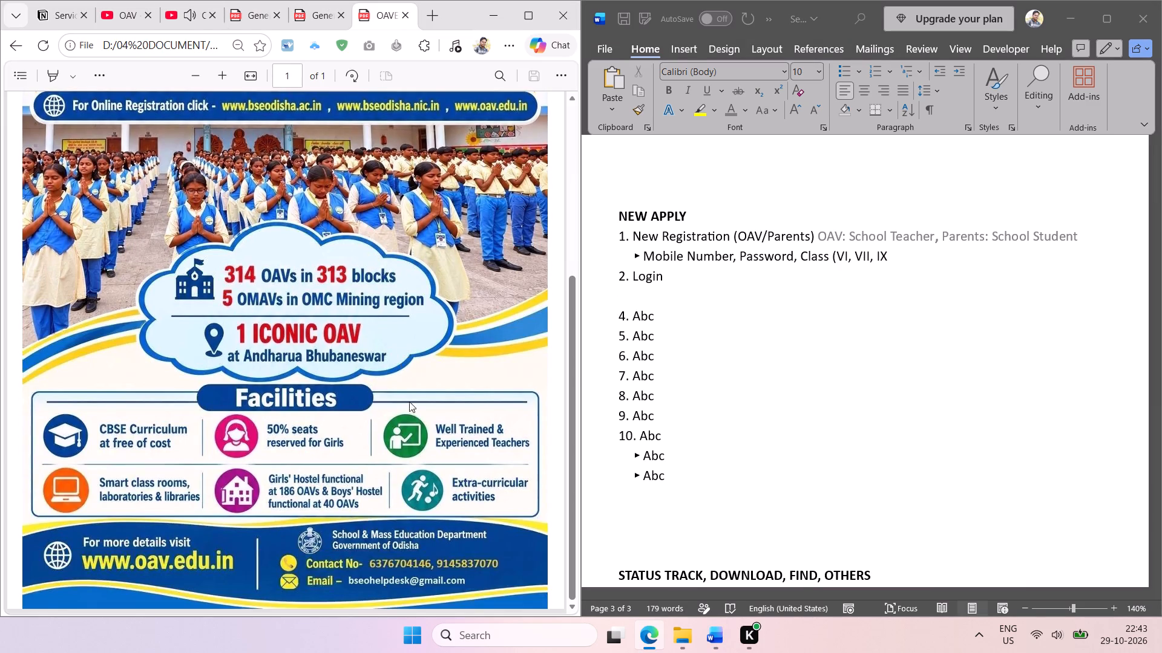
scroll(404, 364, "up", 4)
left_click(258, 5)
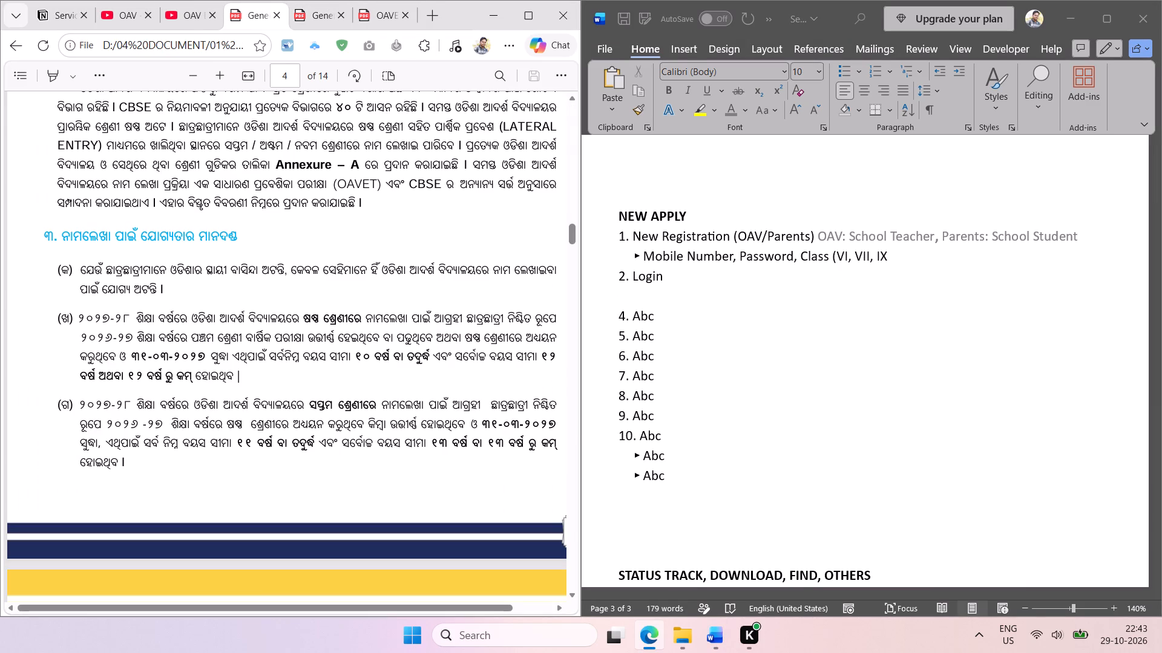
left_click(189, 4)
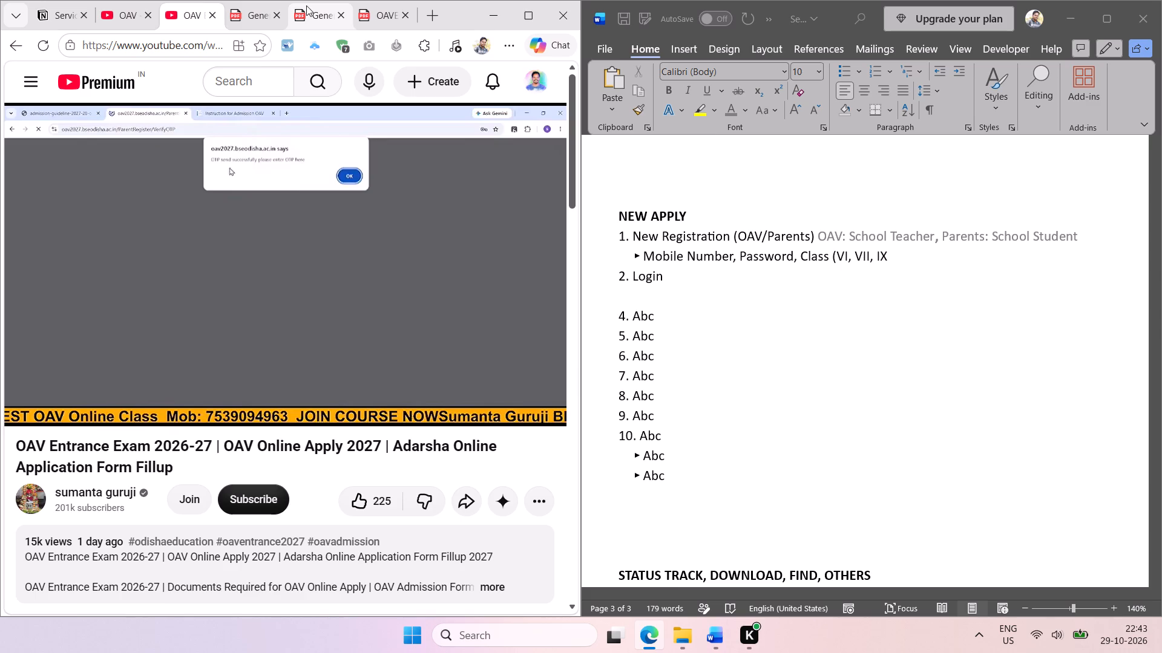
left_click(306, 5)
left_click(677, 637)
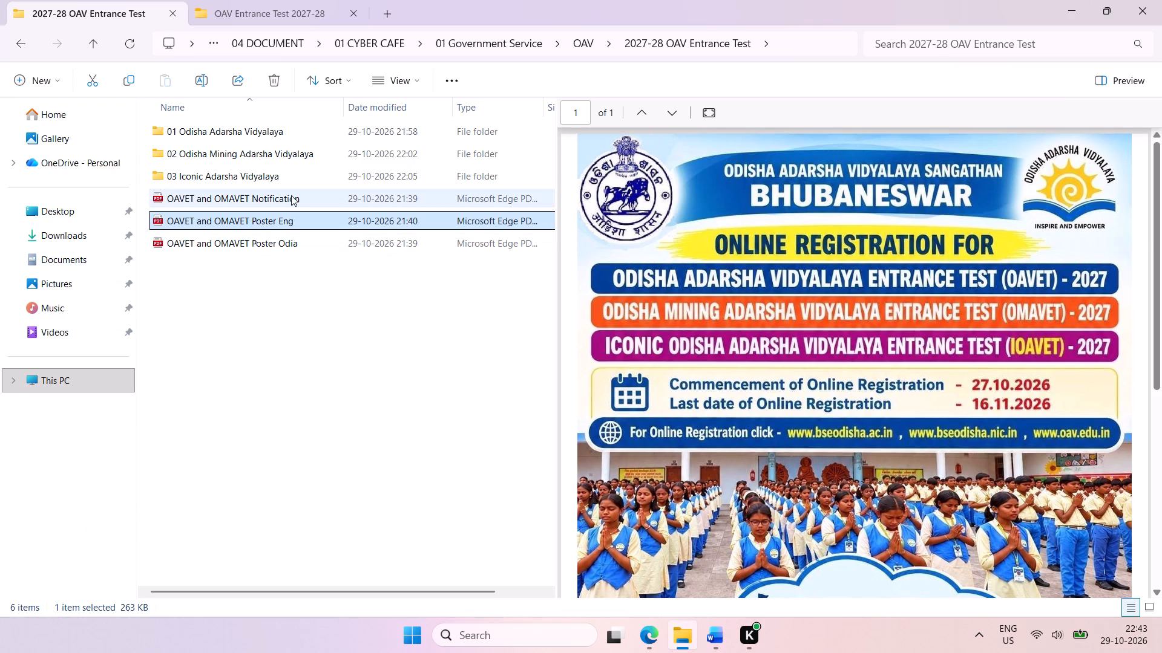
left_click(291, 195)
double_click(326, 200)
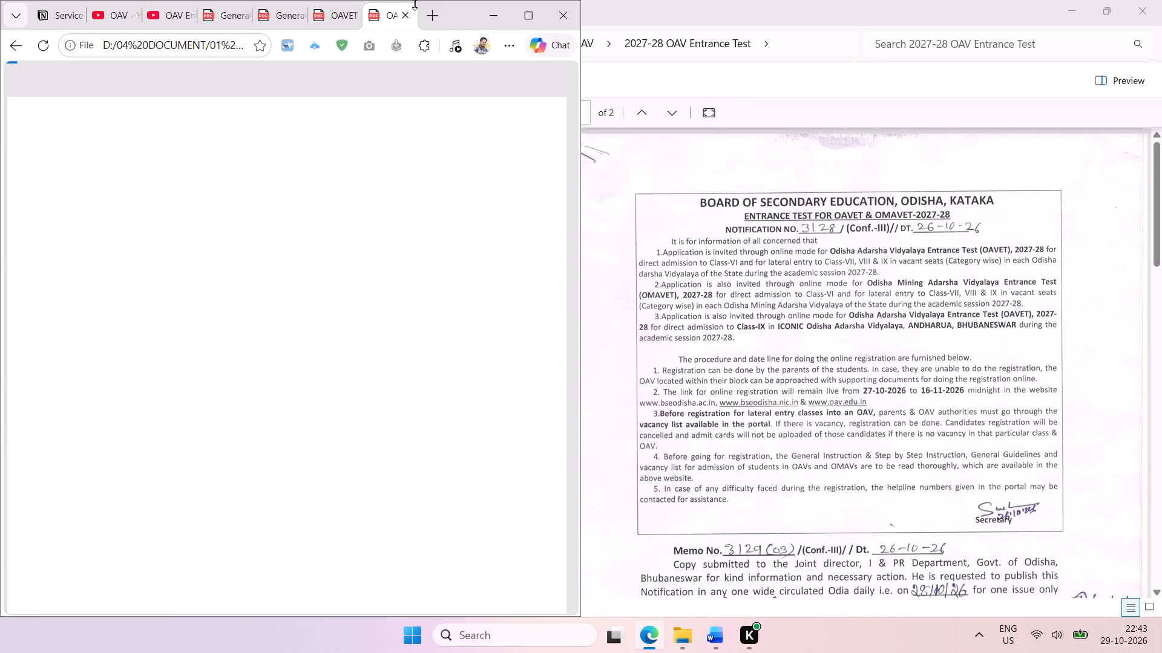
scroll(419, 364, "left", 2)
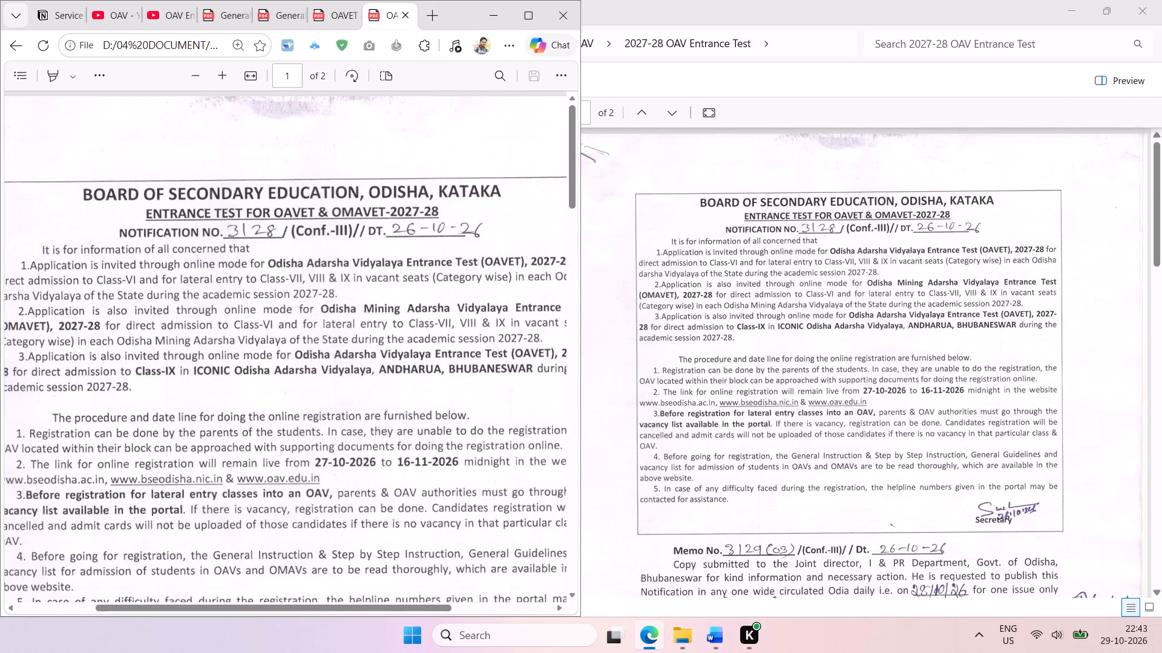
scroll(419, 362, "left", 2)
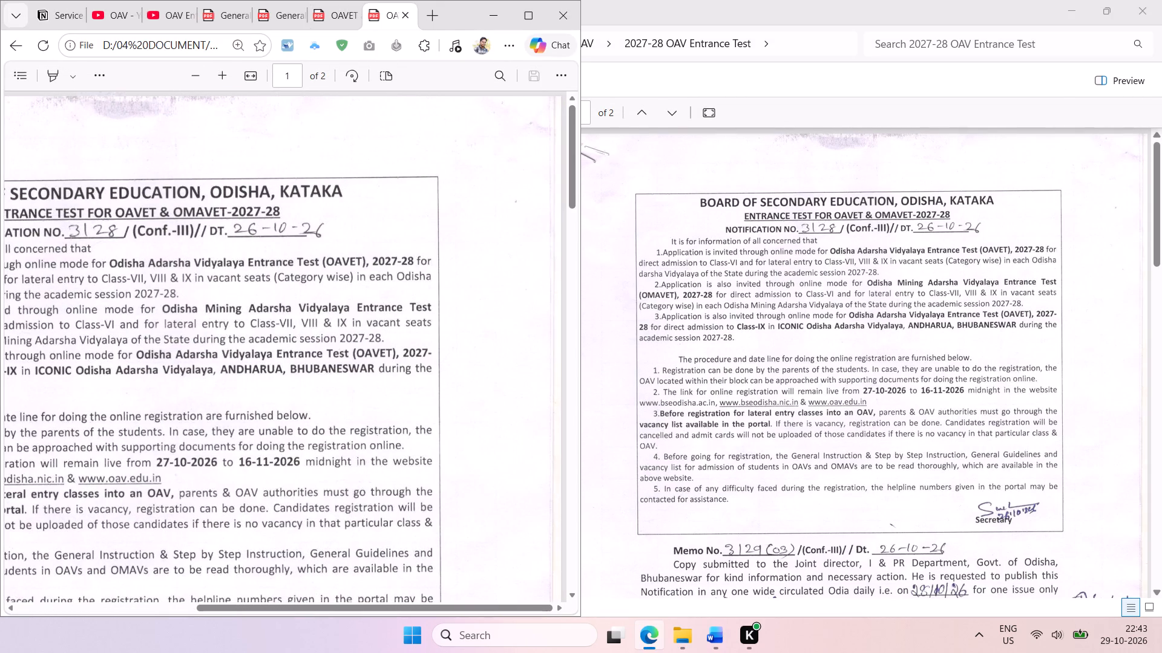
scroll(372, 338, "right", 1)
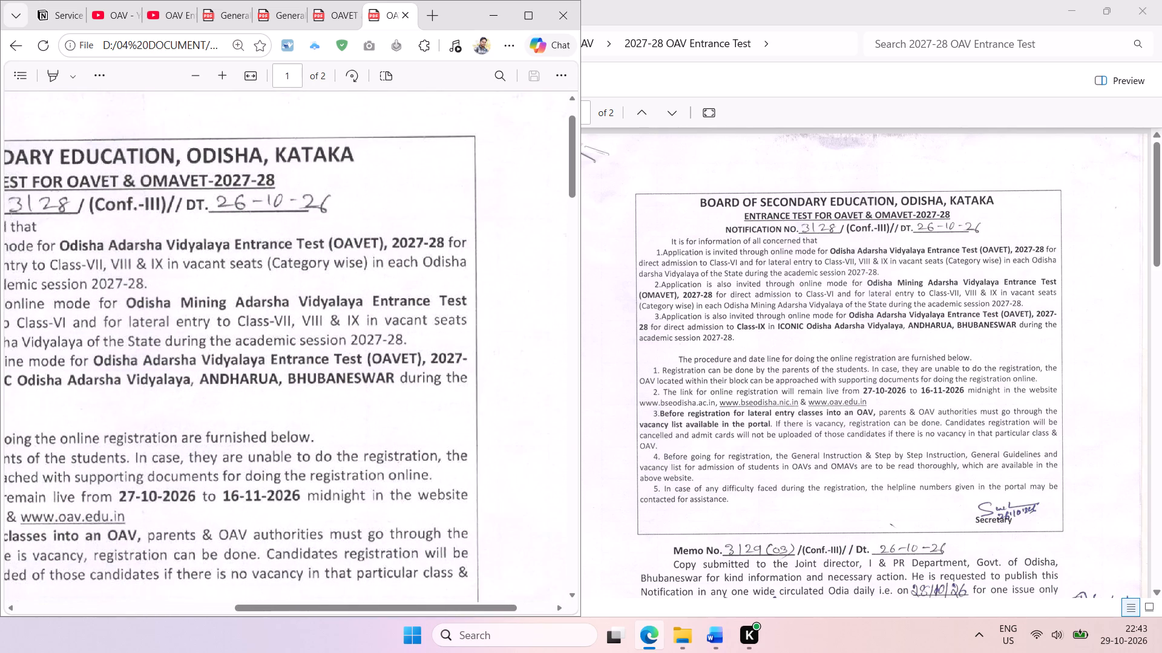
scroll(275, 333, "right", 1)
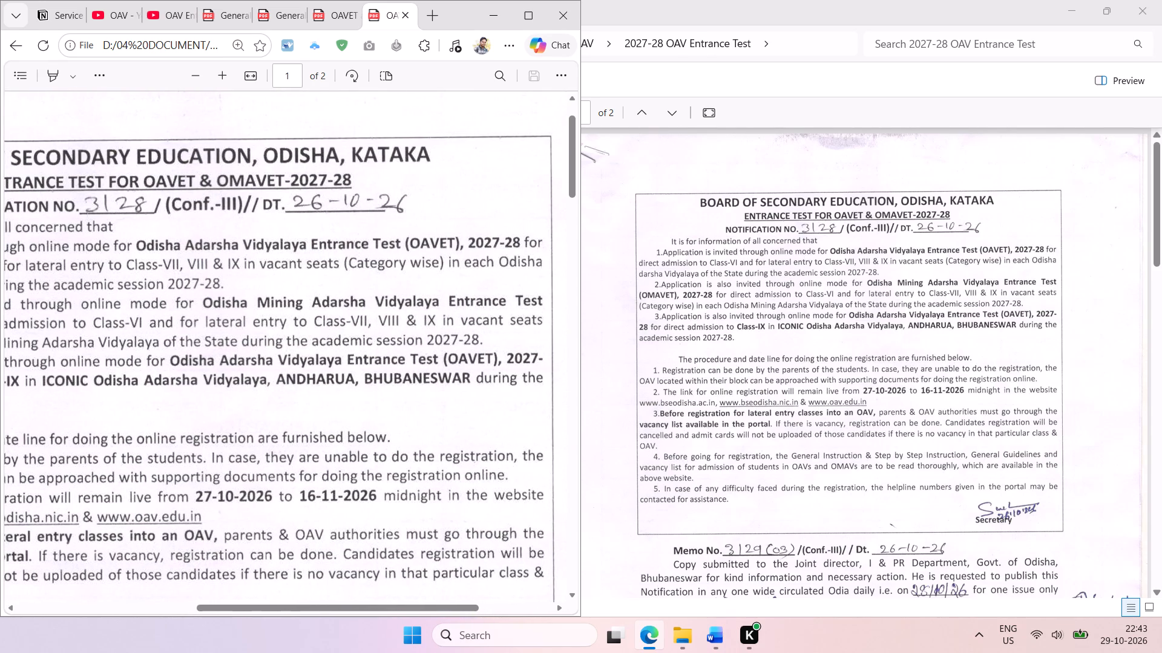
scroll(275, 333, "right", 2)
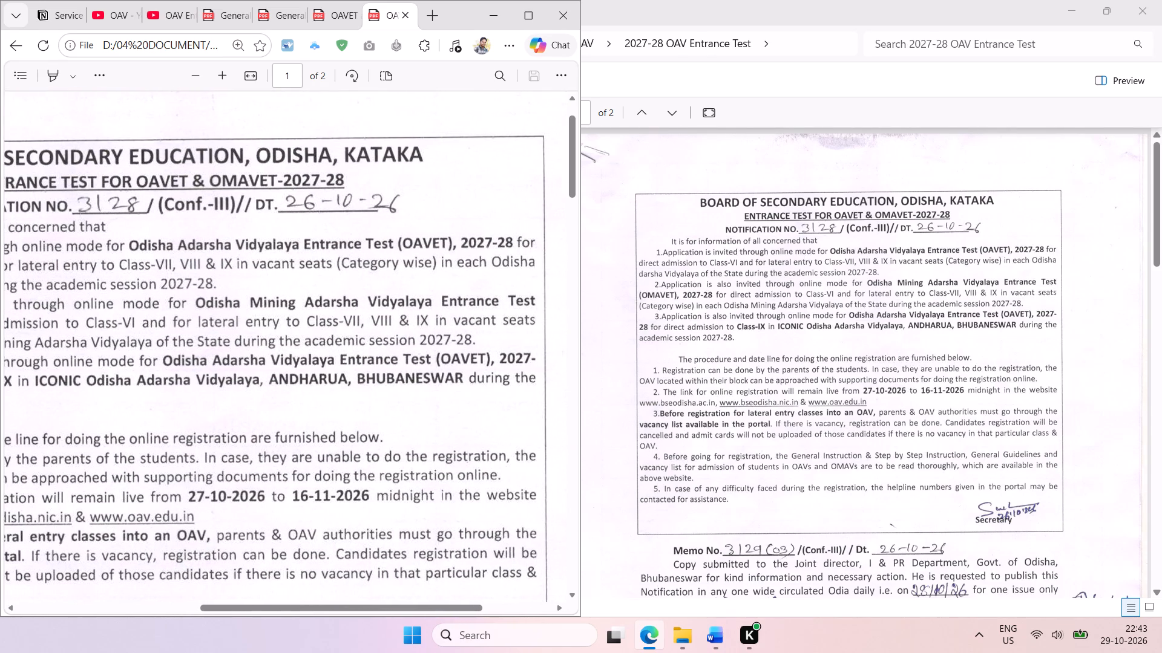
scroll(275, 333, "right", 3)
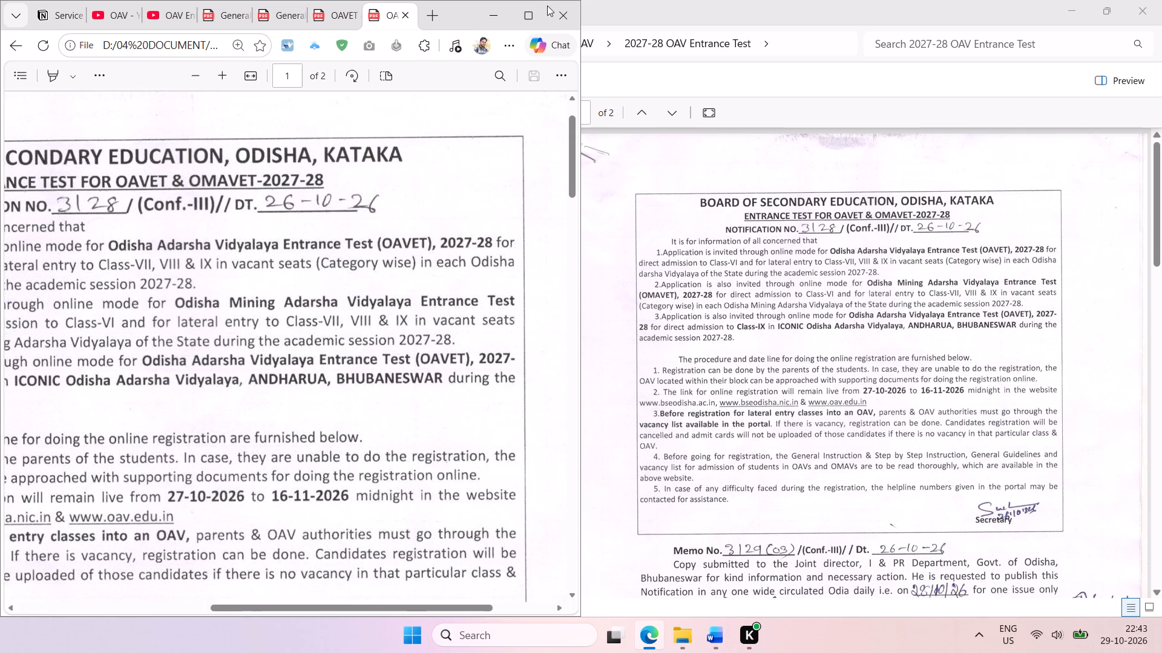
In Word, correct the class list in item 1's sub-bullet to "(VI, VII, VIII, IX)" and save the document.
left_click(713, 637)
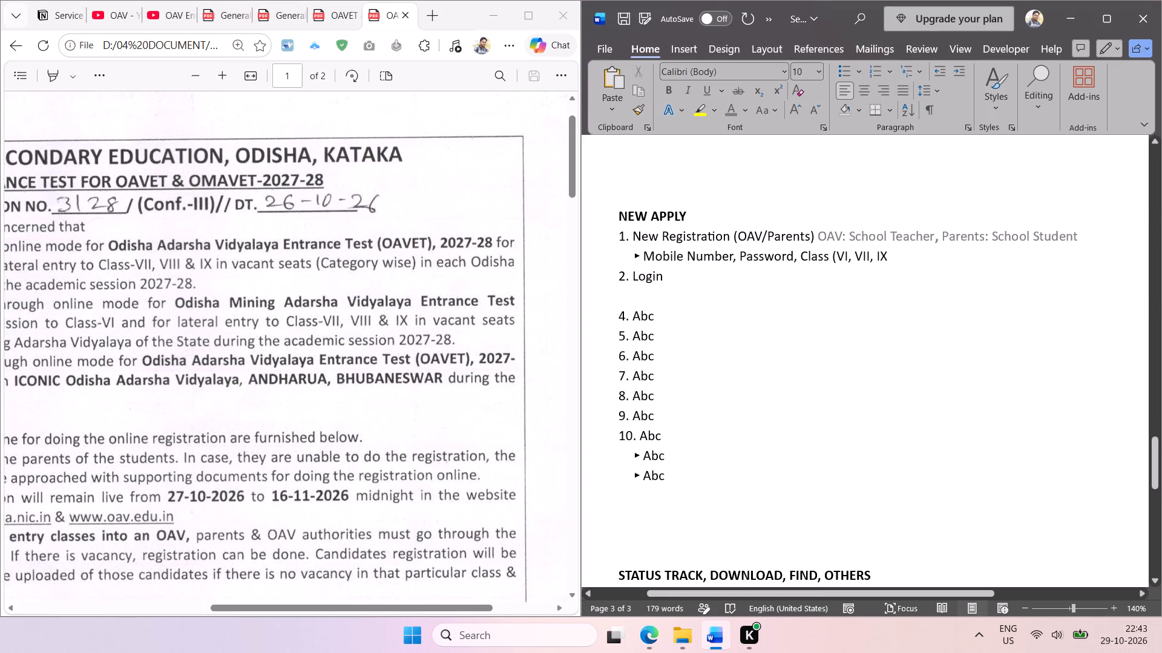
left_click(876, 259)
left_click(894, 257)
key("BackSpace")
key("BackSpace")
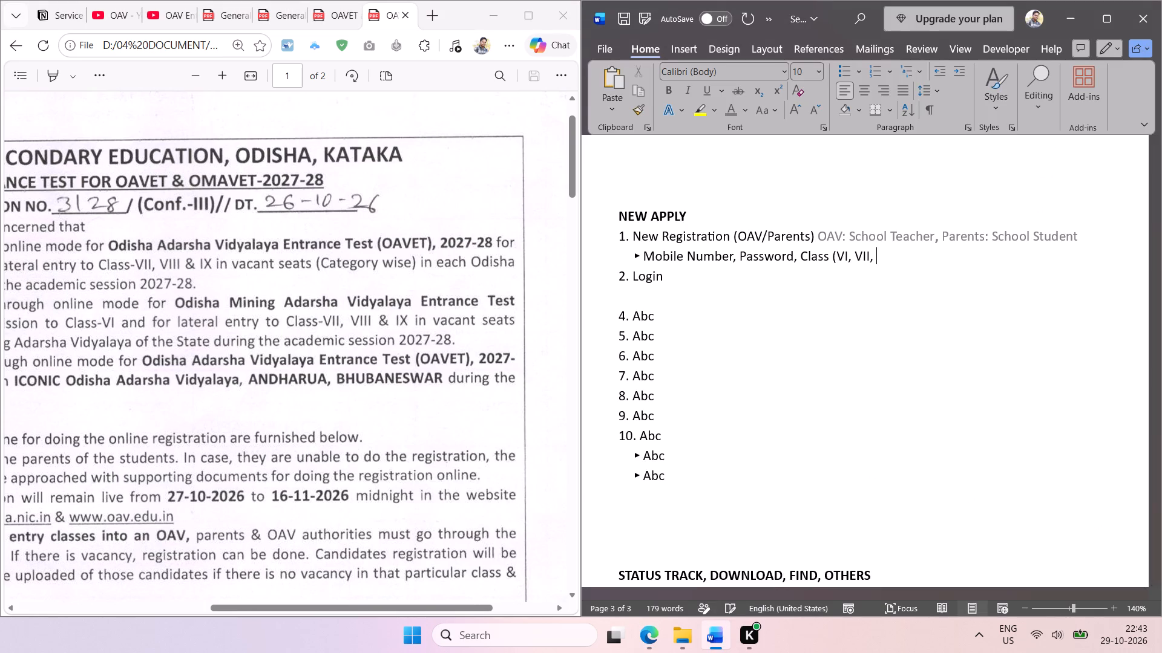
type("VII")
key("shift+i")
type(", IX)")
left_click(867, 284)
key("ctrl+s")
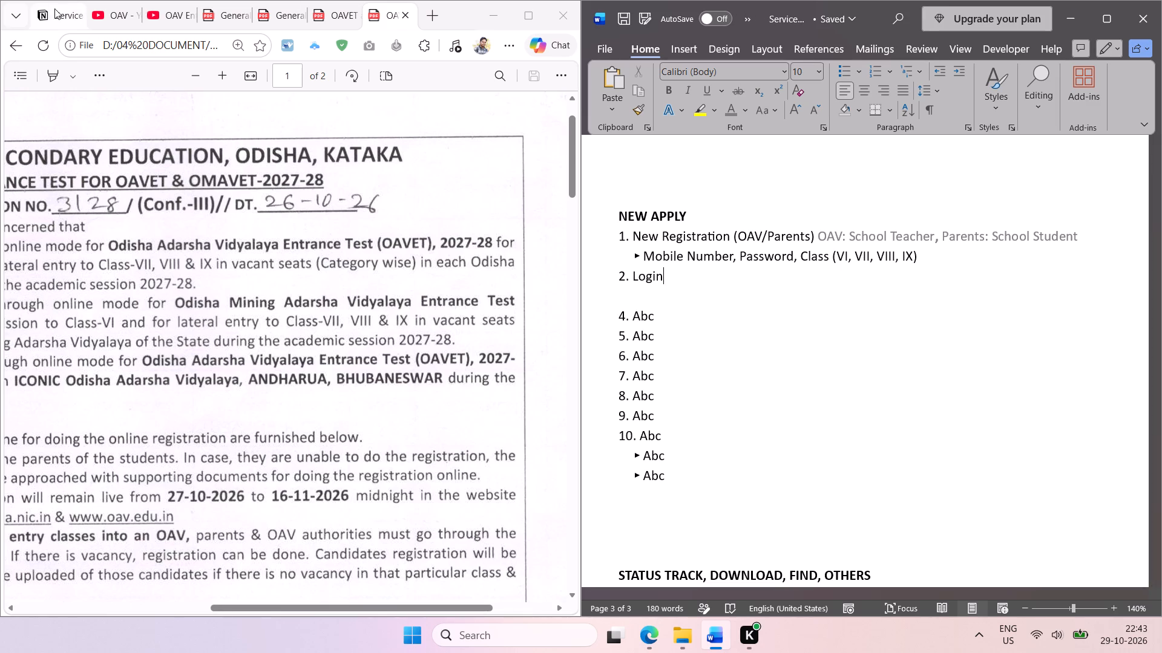
Switch back to the walkthrough video in the browser and resume playing it from the OTP message.
left_click(170, 12)
left_click(312, 296)
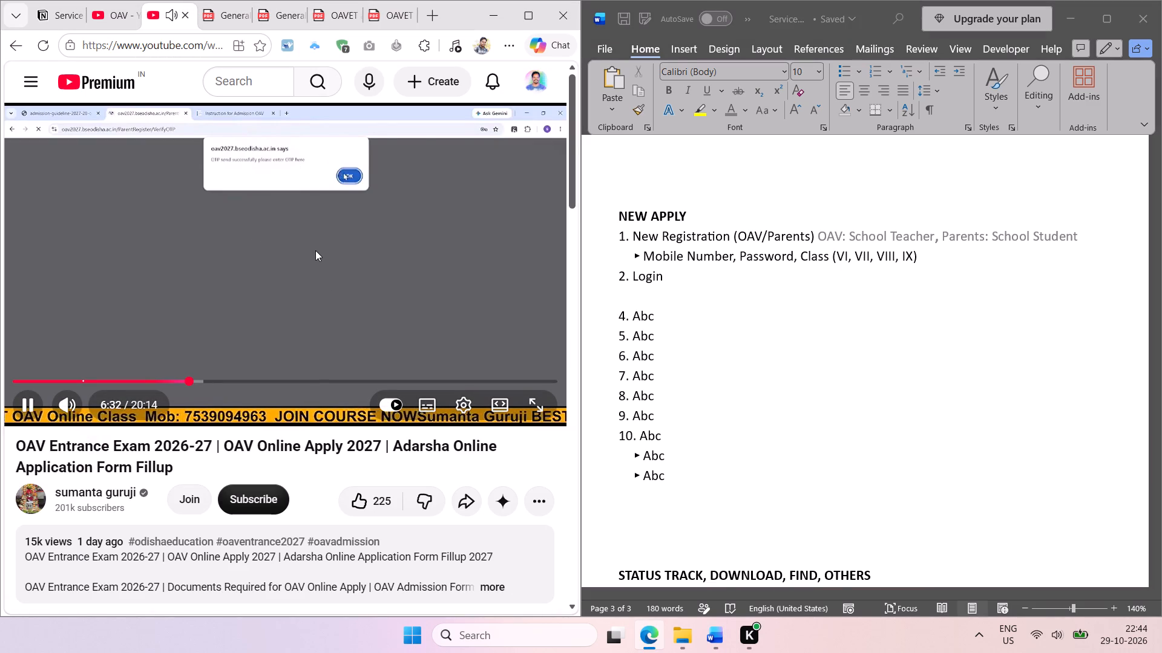
In Word, restore the missing "3. Abc" line below "2. Login" using a copy of item 4 renumbered to 3.
scroll(744, 292, "right", 1)
left_click(727, 293)
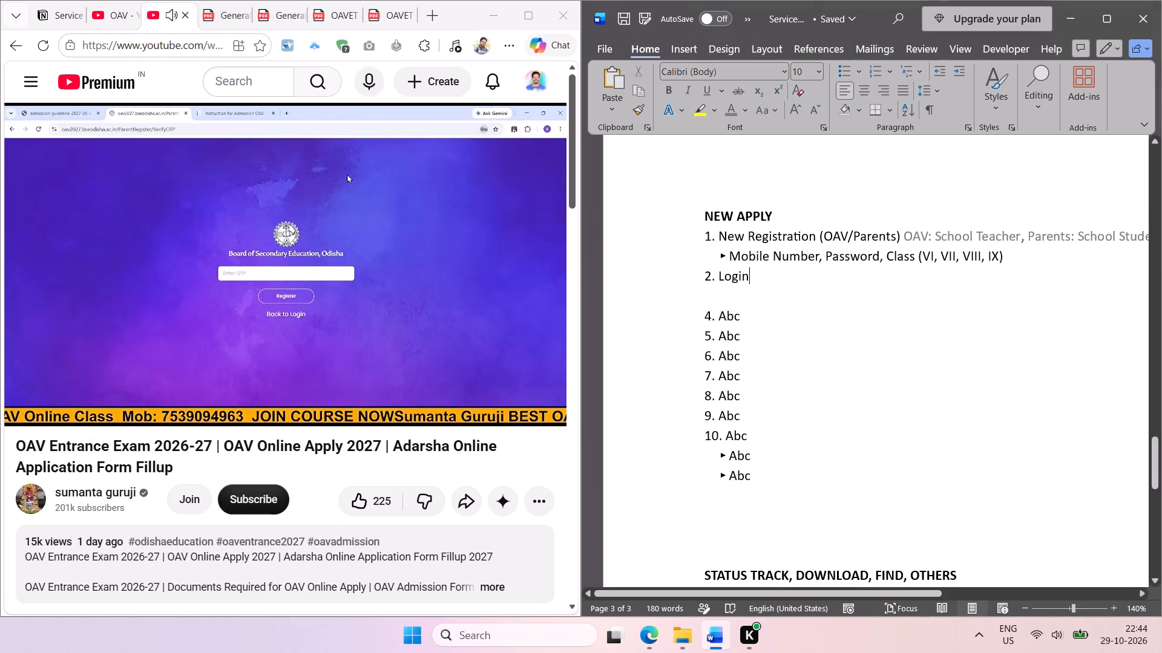
left_click(724, 300)
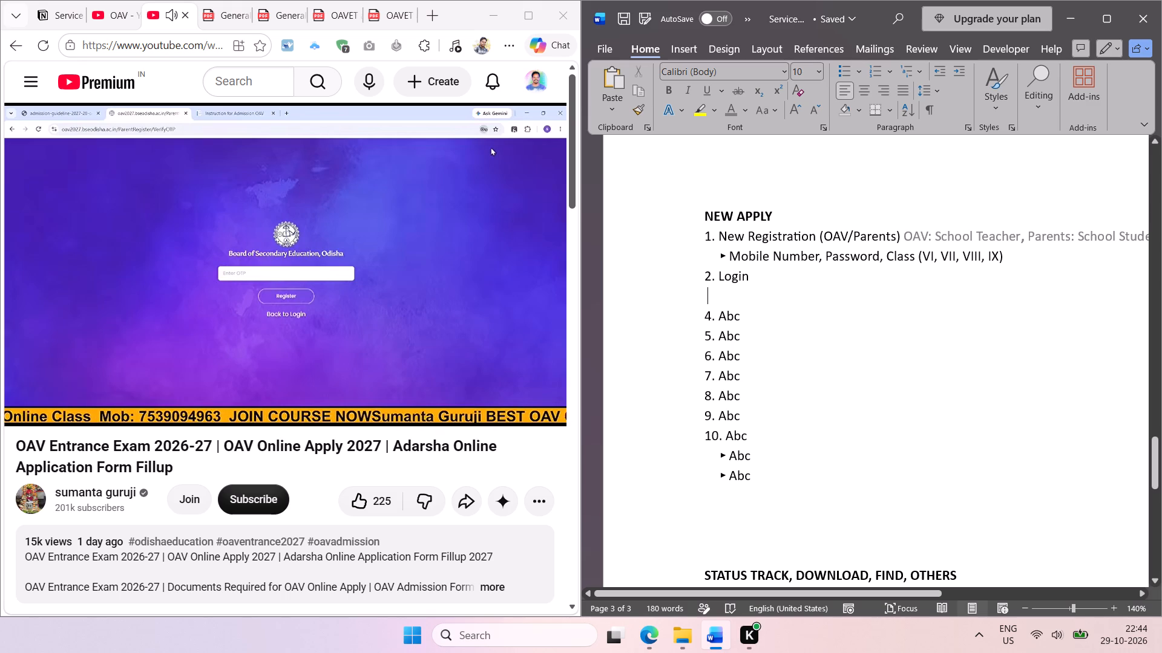
left_click_drag(712, 316, 690, 317)
left_click(734, 321)
left_click_drag(743, 315, 683, 308)
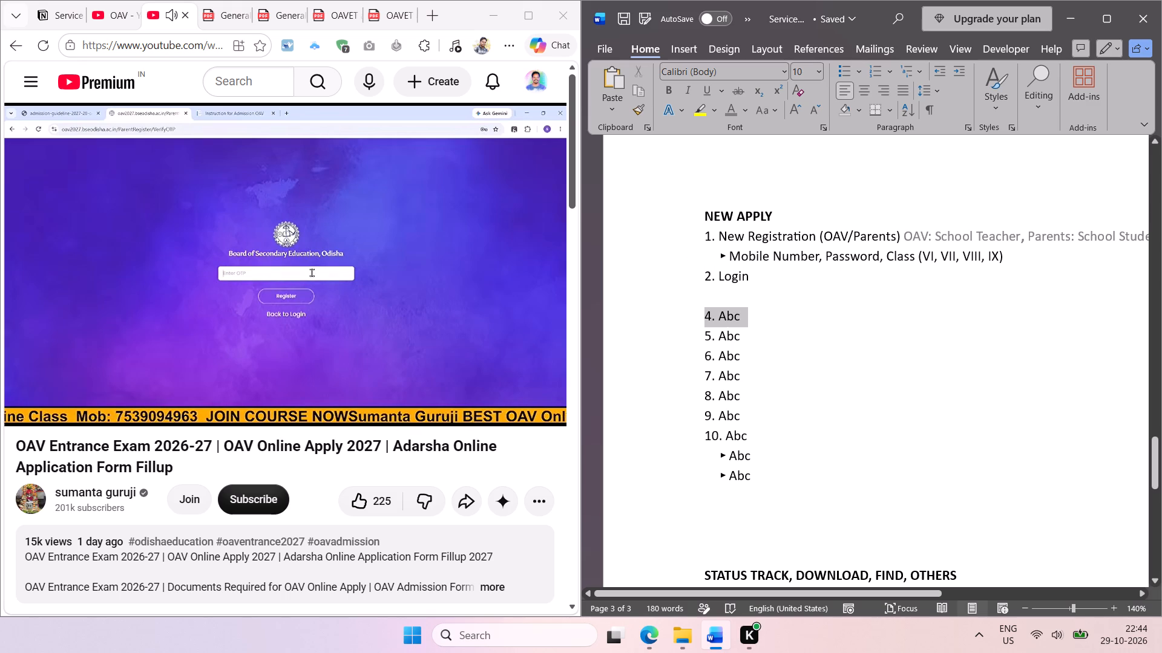
left_click_drag(683, 308, 682, 308)
key("ctrl+c")
left_click(706, 296)
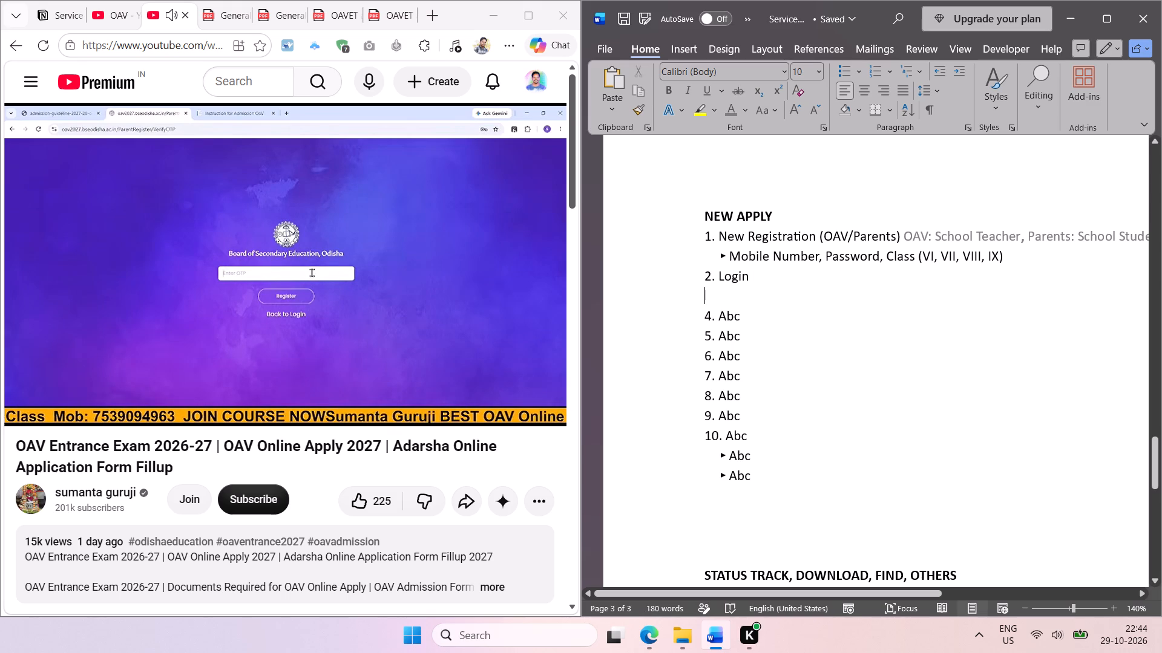
key("ctrl+v")
left_click_drag(713, 294, 698, 294)
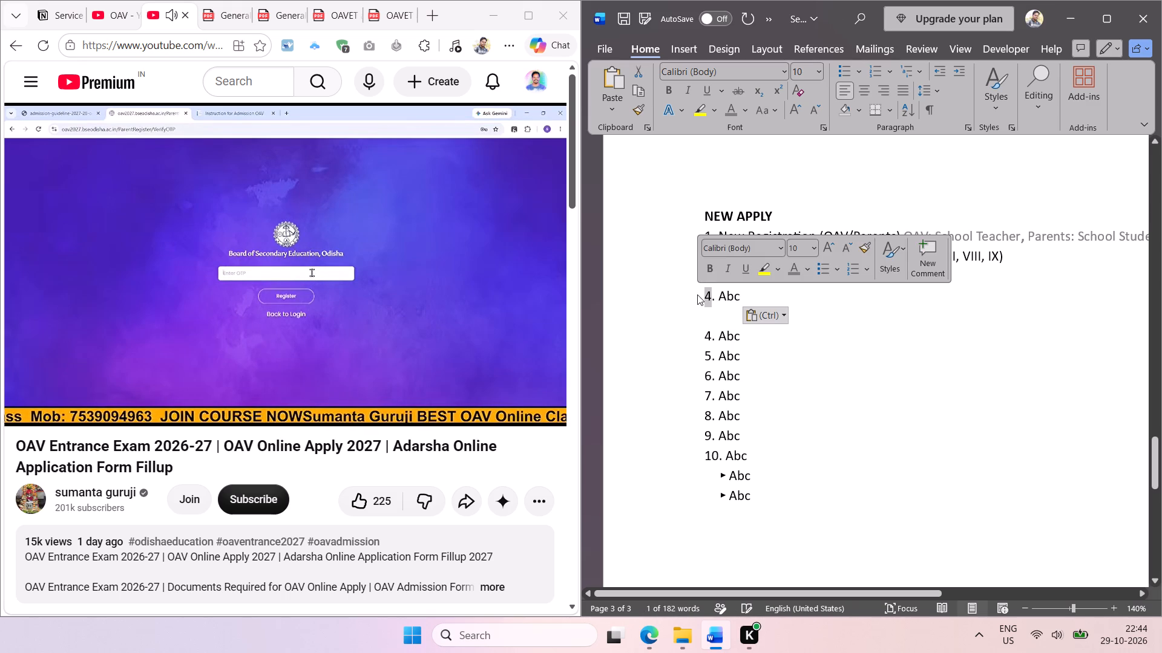
key("3")
left_click(792, 316)
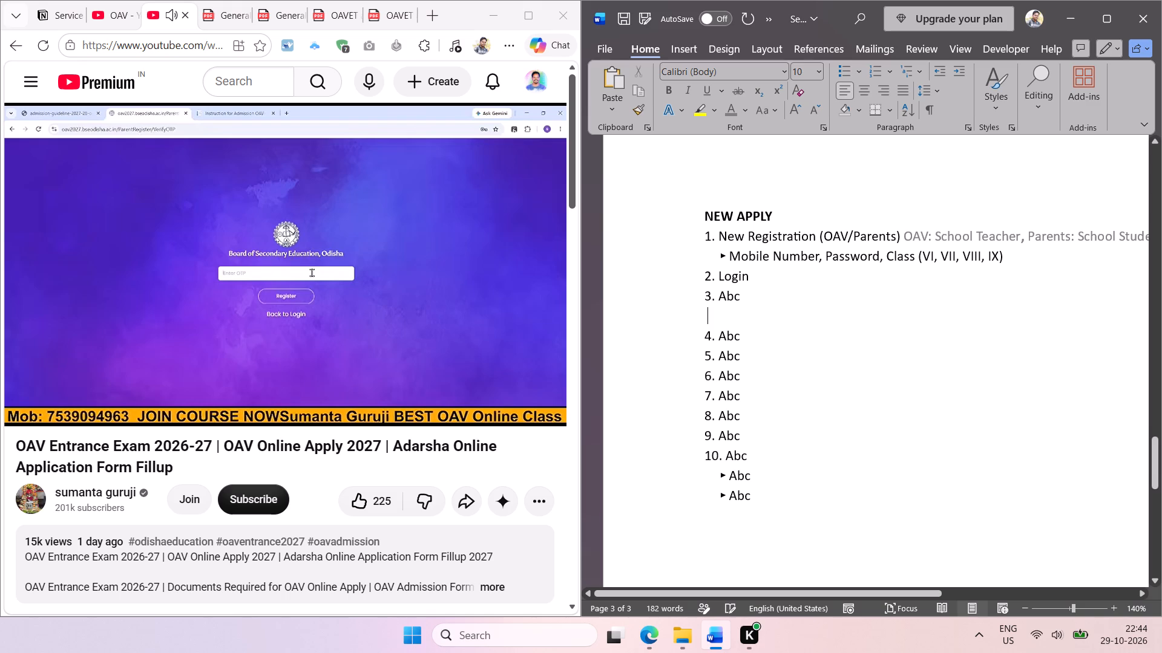
Replace "APPLY" in the "NEW APPLY" heading with "REGISTRATION" in capitals, keeping the heading's formatting.
key("ctrl+minus")
key("ctrl+minus")
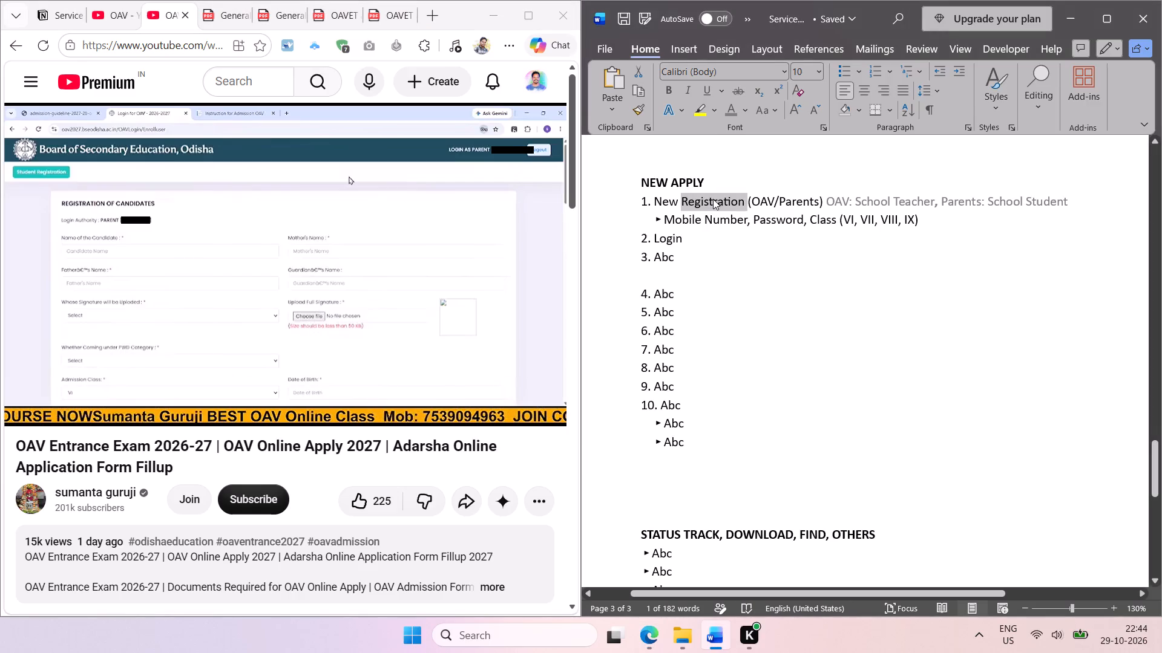
key("ctrl+c")
double_click(693, 177)
right_click(693, 177)
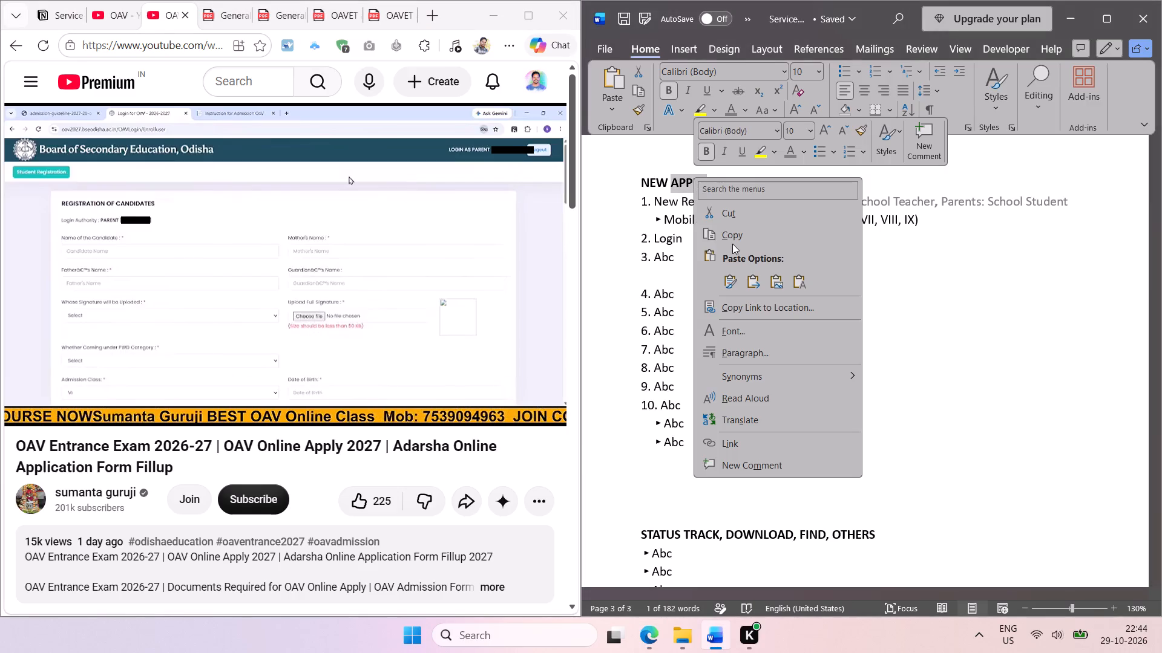
left_click(803, 284)
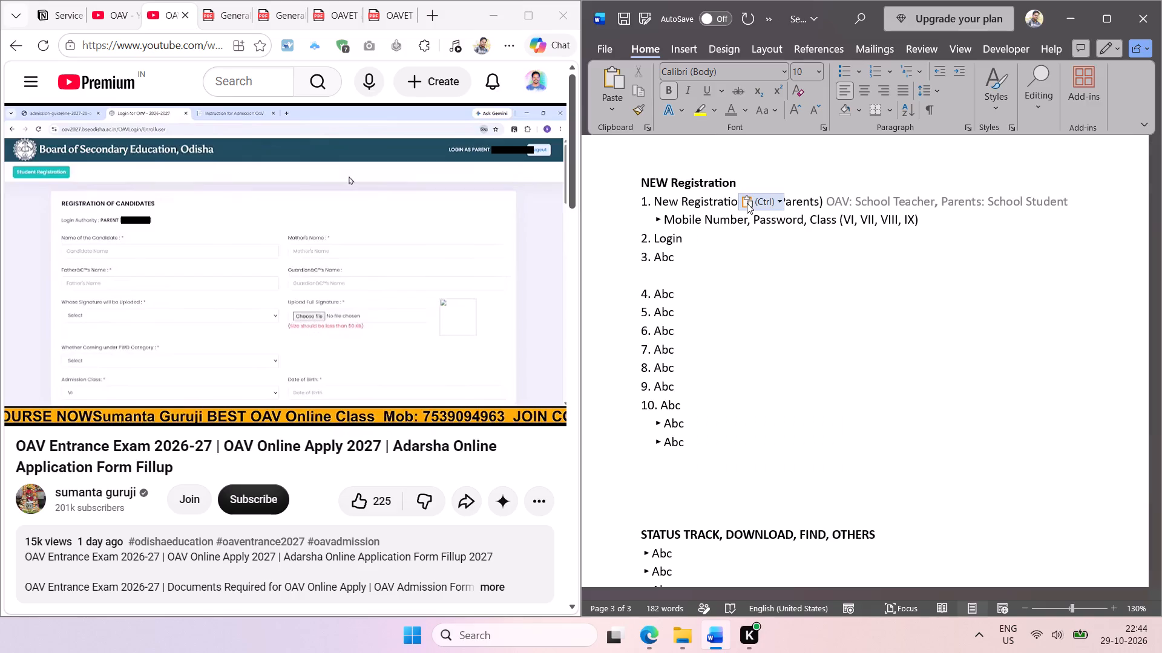
key("shift+F3")
left_click(751, 297)
Insert three blank lines between the "NEW REGISTRATION" heading and item 1.
left_click(757, 175)
key("Return")
key("Return")
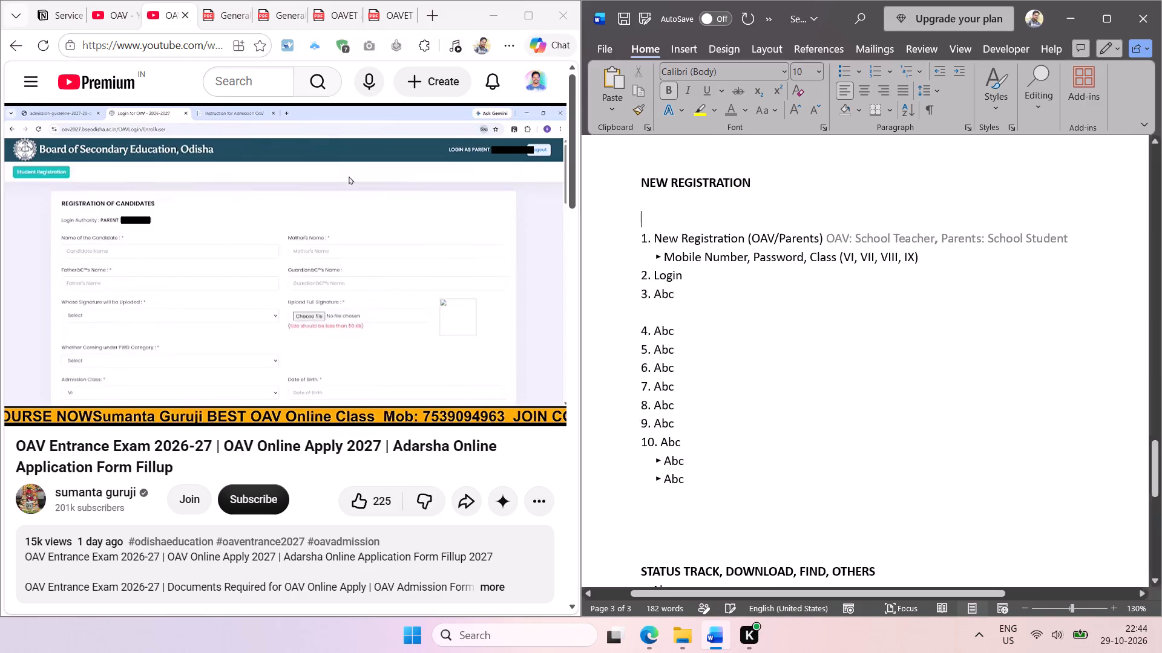
key("Return")
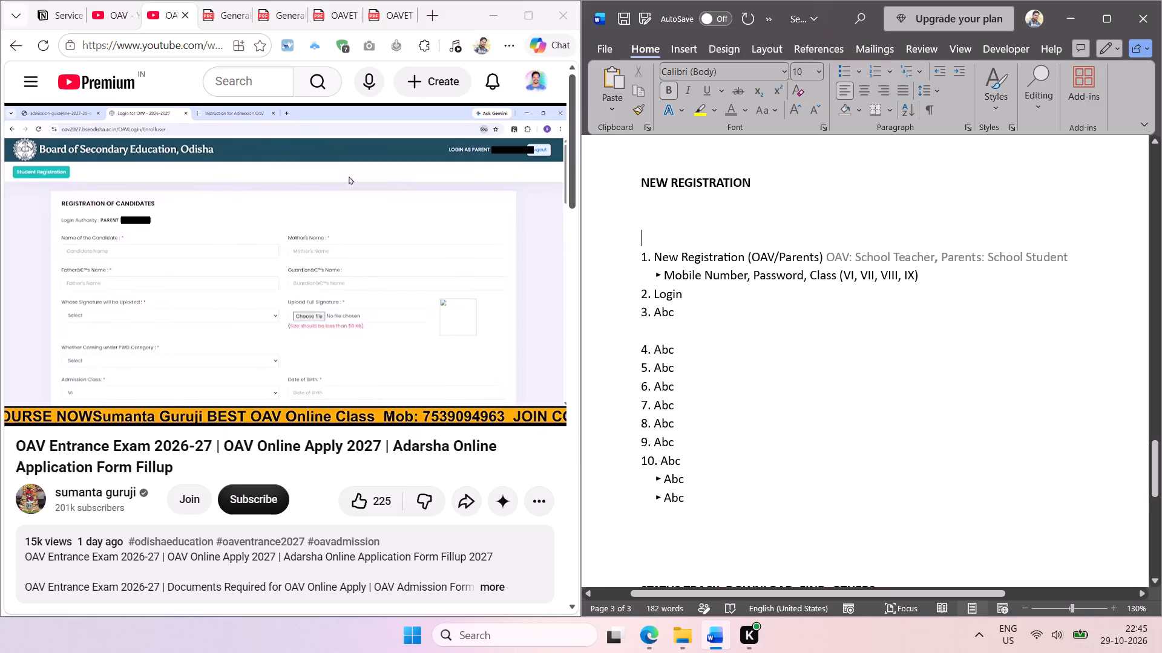
Write "1. Registration (OAV/Parents)" with its grey teacher/student note under NEW REGISTRATION, set its label to non-bold Calibri, and save the document.
left_click_drag(662, 476, 599, 475)
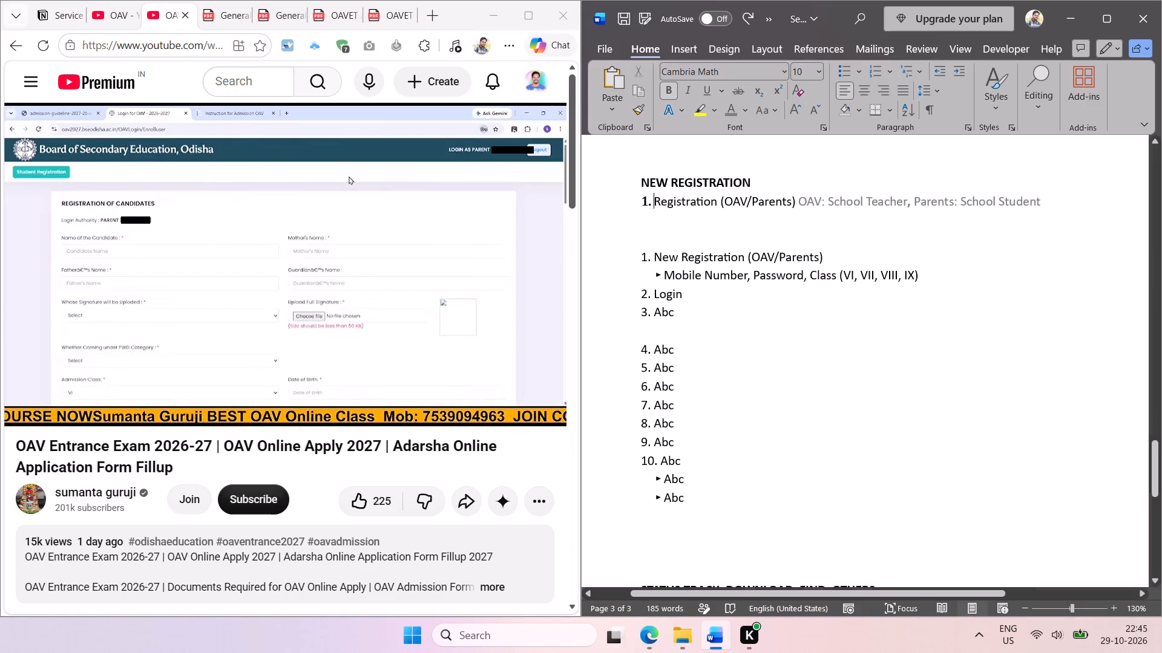
left_click_drag(721, 203, 640, 204)
key("ctrl+b")
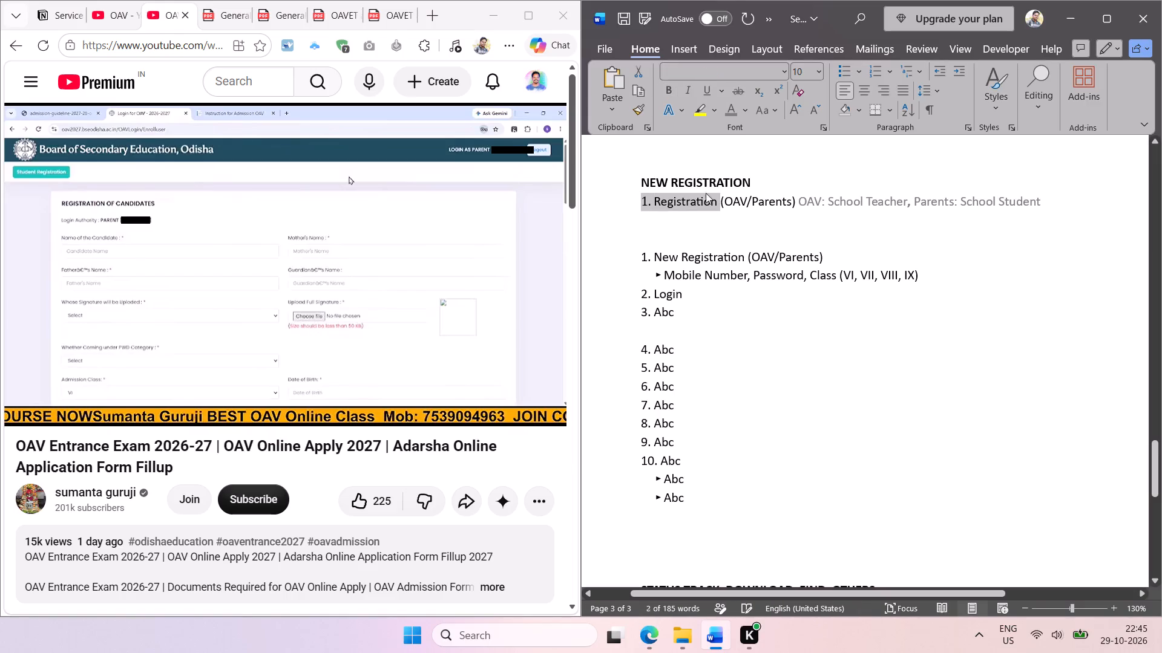
left_click(787, 71)
left_click(744, 129)
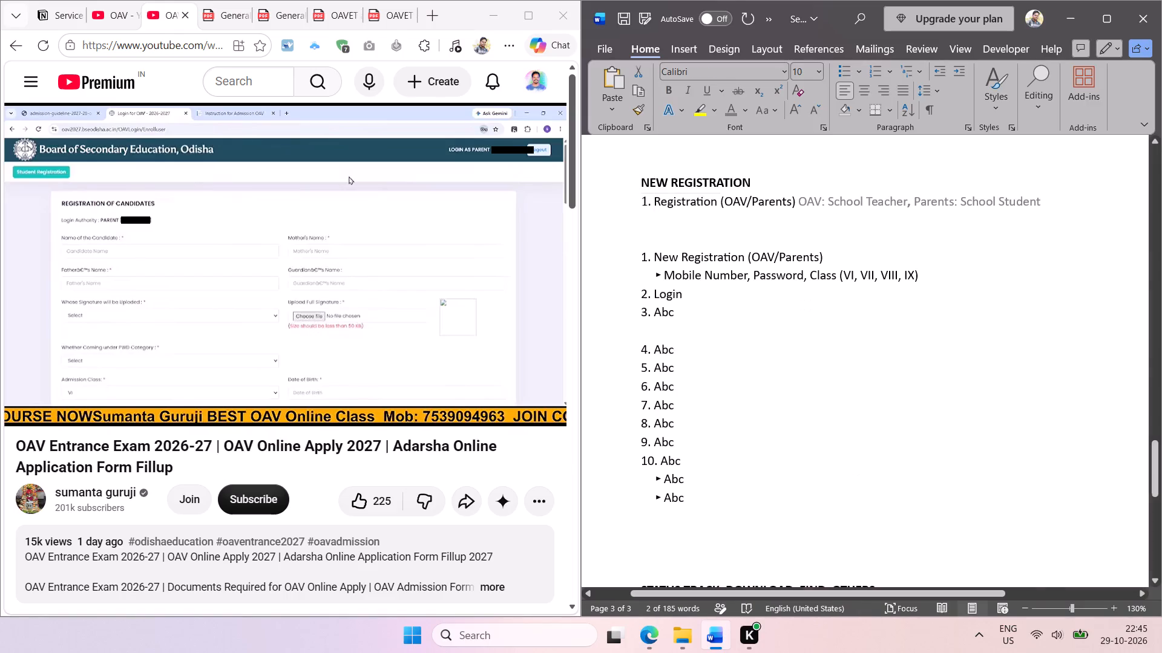
left_click(703, 227)
key("ctrl+s")
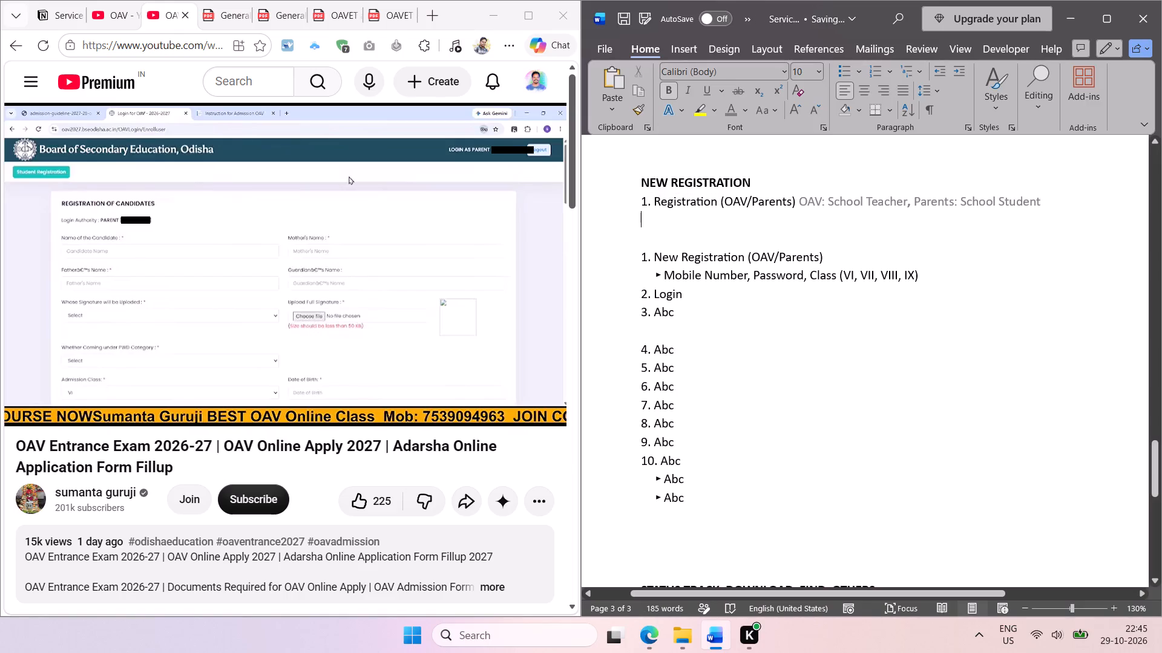
List Mobile Number, Password and Class (VI, VII, VIII, IX) as separate arrow bullets under Registration, removing the old "New Registration" item.
left_click_drag(664, 276, 608, 273)
key("ctrl+c")
left_click(674, 215)
Paste the Mobile Number, Password and Class (VI, VII, VIII, IX) bullets beneath item 1, Registration, and above item 2, Login.
key("ctrl+v")
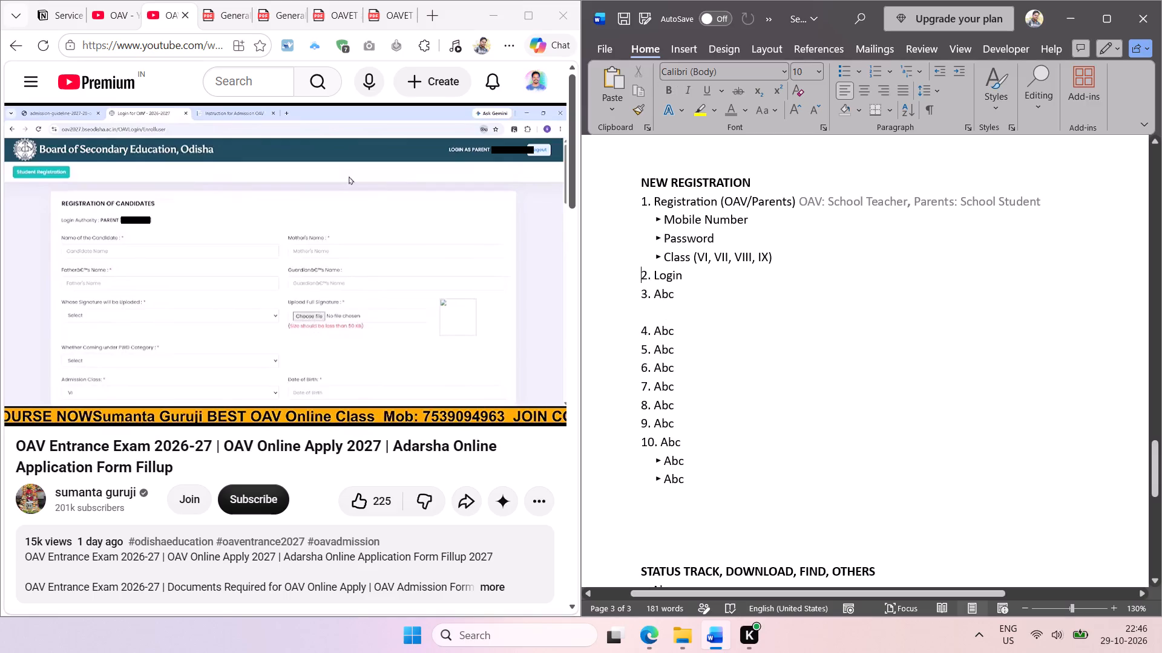
Add a "NEW APPLY" heading above "2. Login" from a copy of the NEW REGISTRATION heading, with a blank line before it.
key("Return")
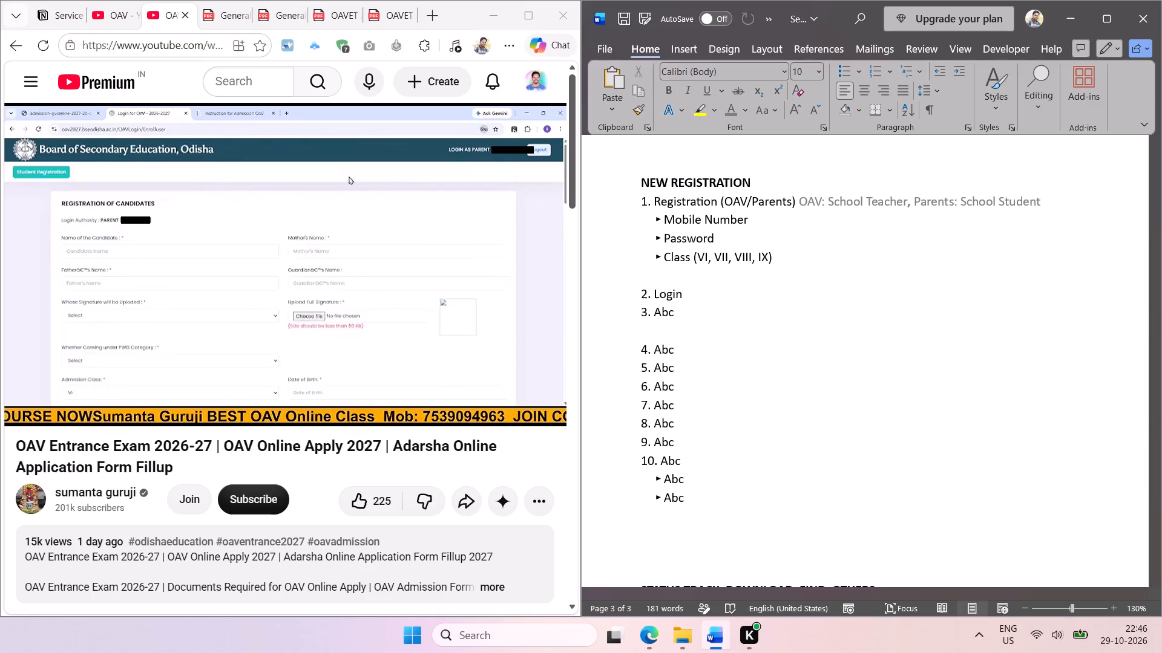
left_click_drag(760, 184, 628, 183)
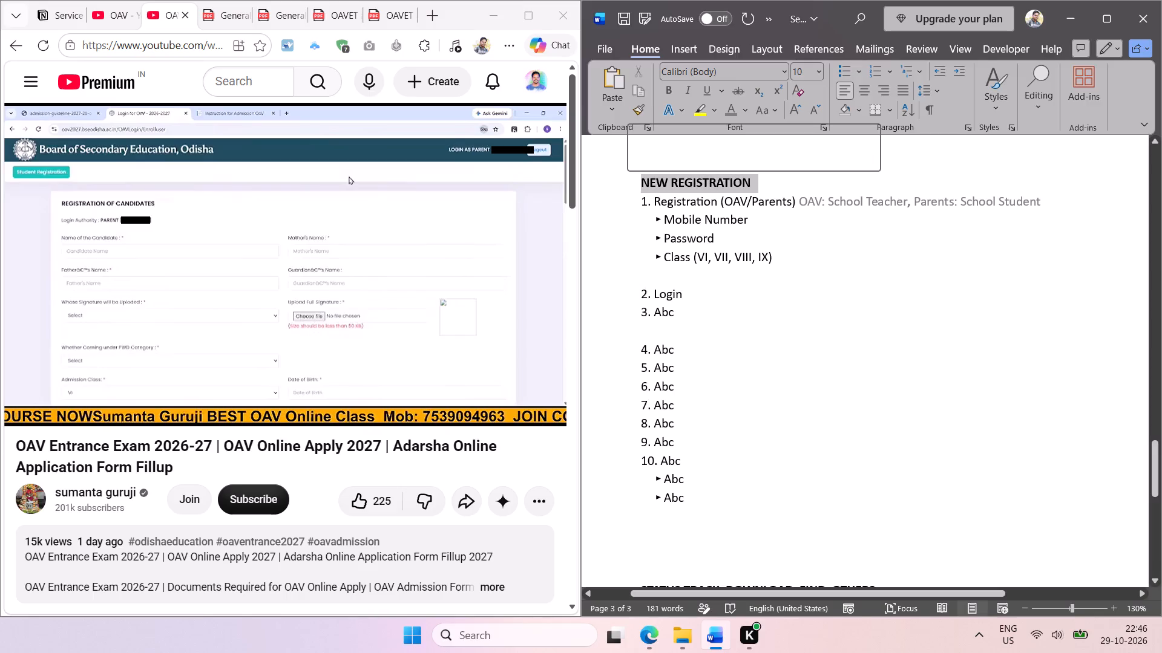
key("ctrl+c")
left_click(660, 281)
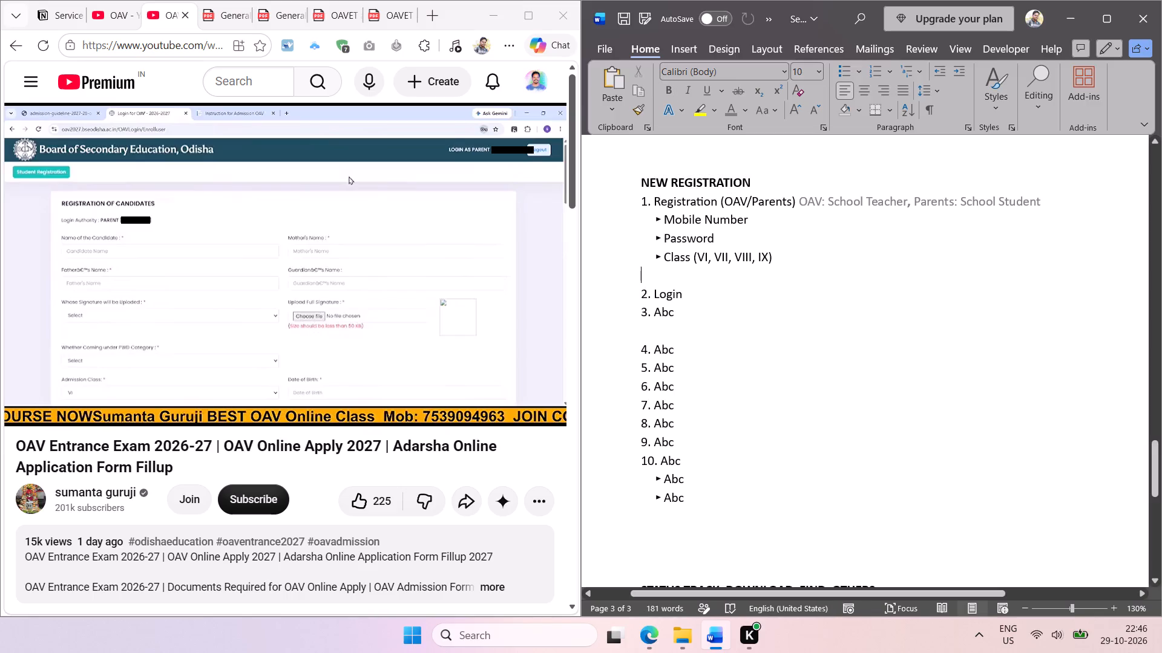
key("ctrl+v")
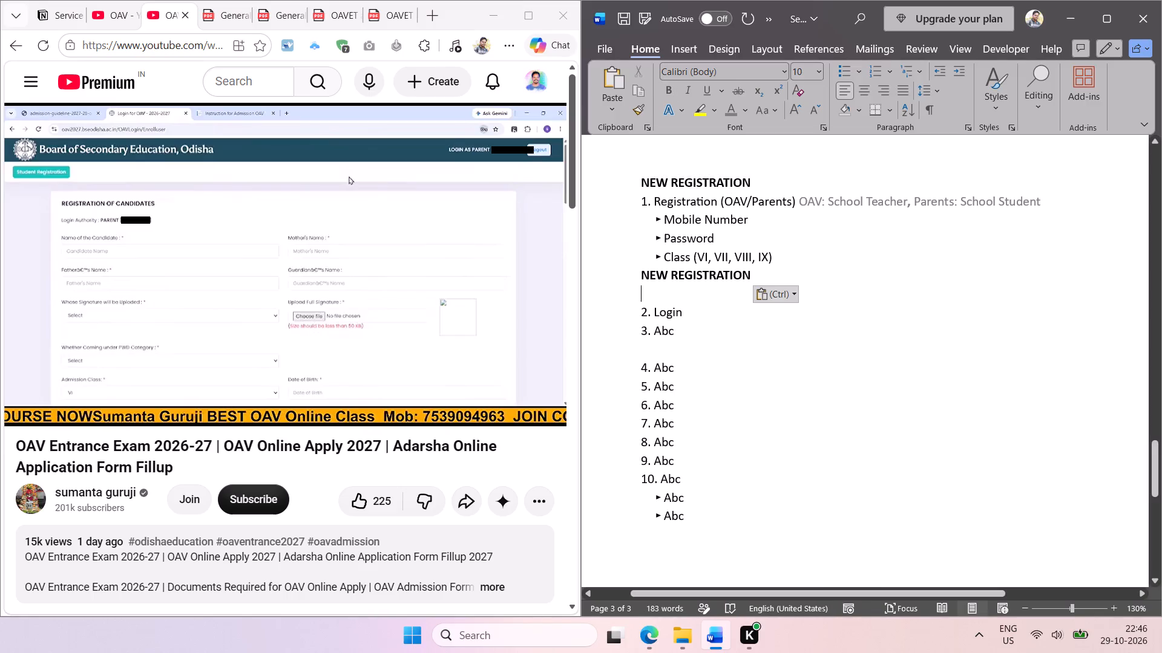
double_click(691, 275)
type("APPLY")
left_click(639, 273)
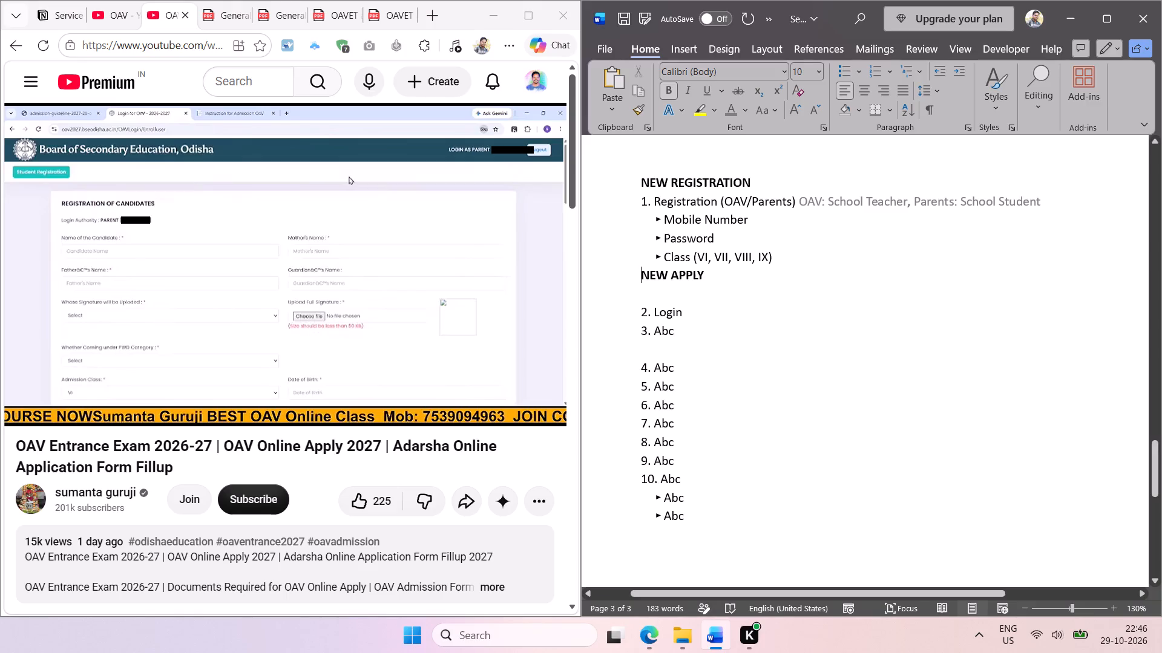
key("Return")
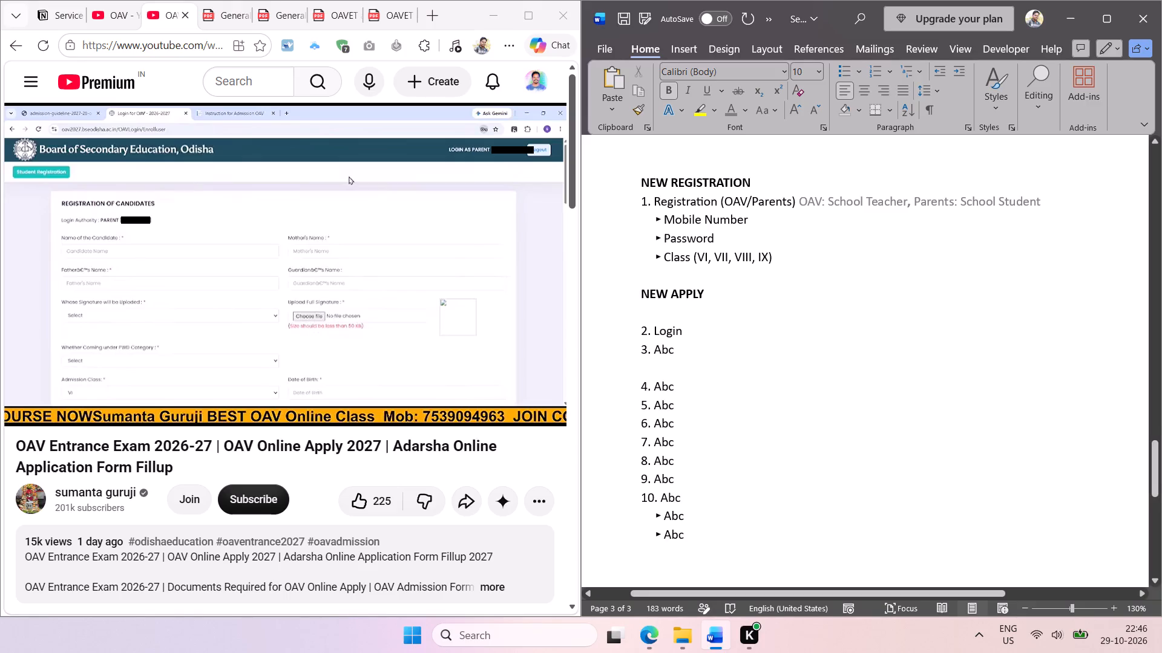
Place a copy of "2. Login" renumbered as 1 under NEW APPLY, add a blank line below it, and save the document.
scroll(688, 275, "up", 5, "ctrl")
scroll(670, 293, "down", 1)
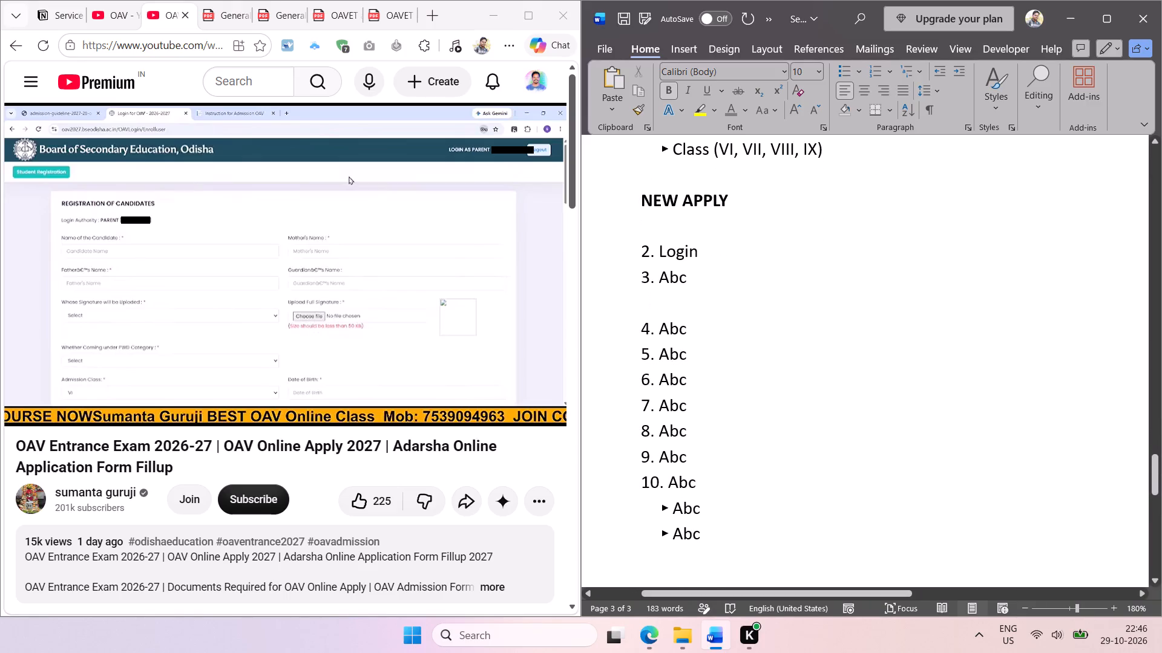
scroll(646, 277, "down", 1)
left_click_drag(655, 346, 619, 343)
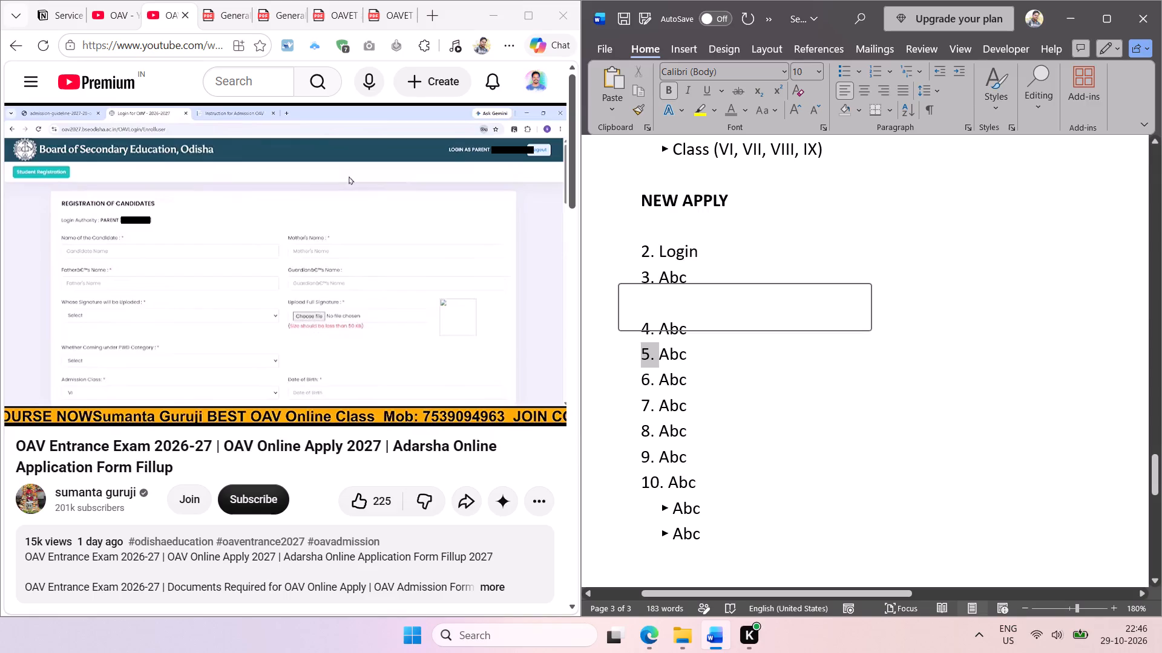
left_click(697, 365)
left_click_drag(704, 255, 591, 245)
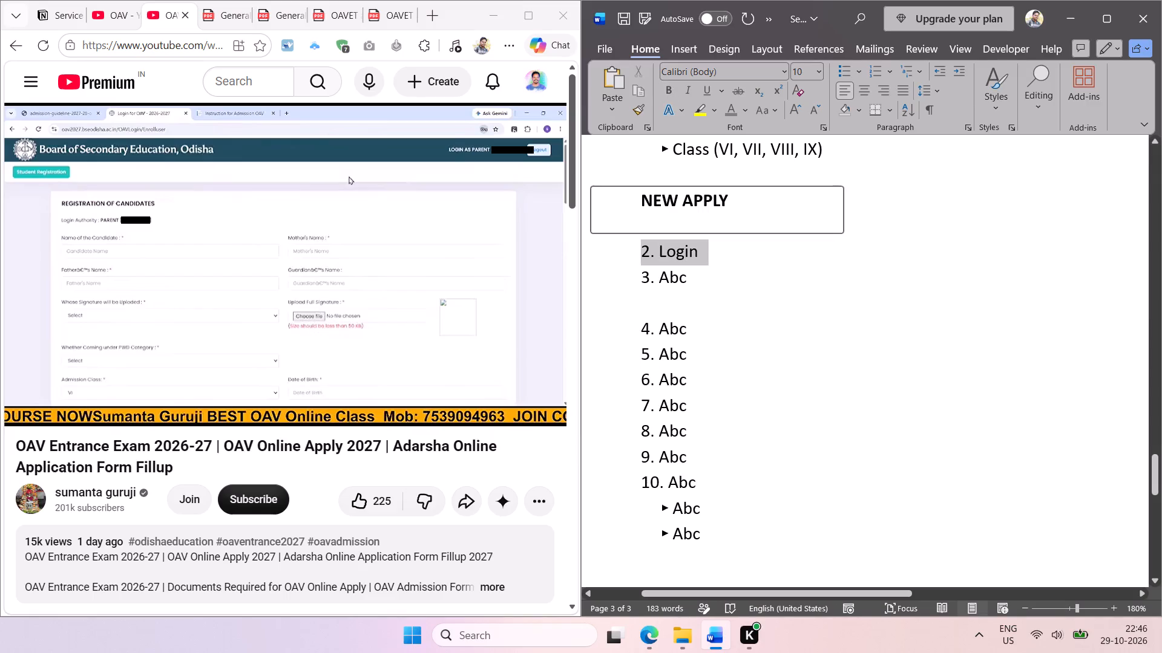
key("ctrl+c")
left_click(636, 221)
key("ctrl+v")
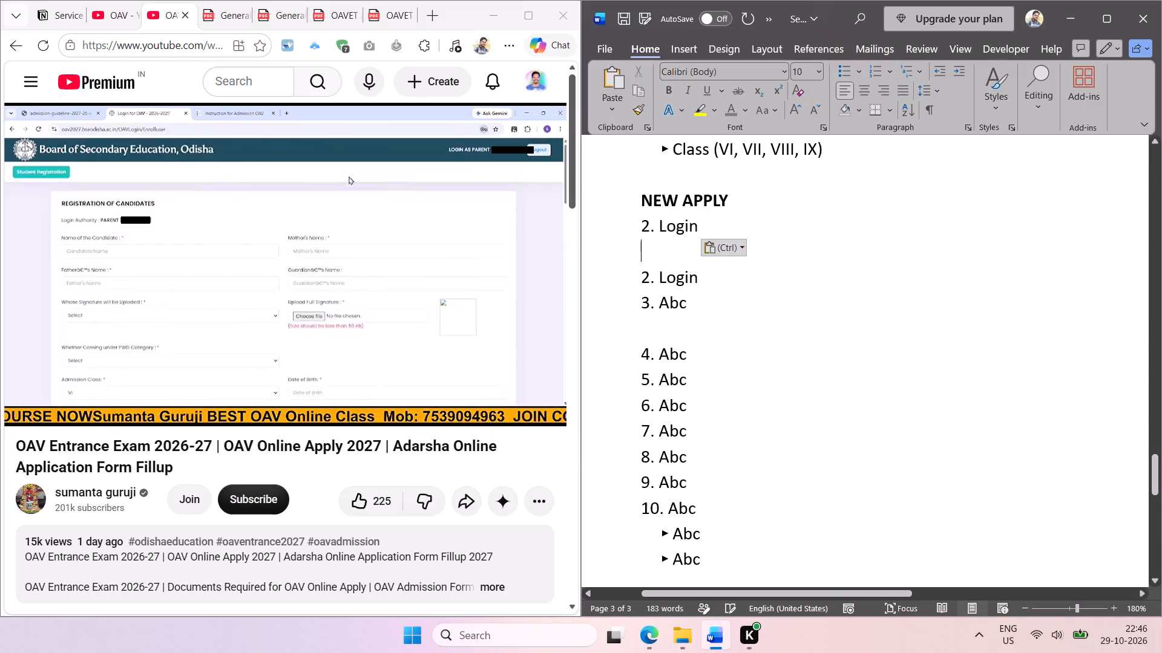
left_click(648, 221)
key("BackSpace")
key("1")
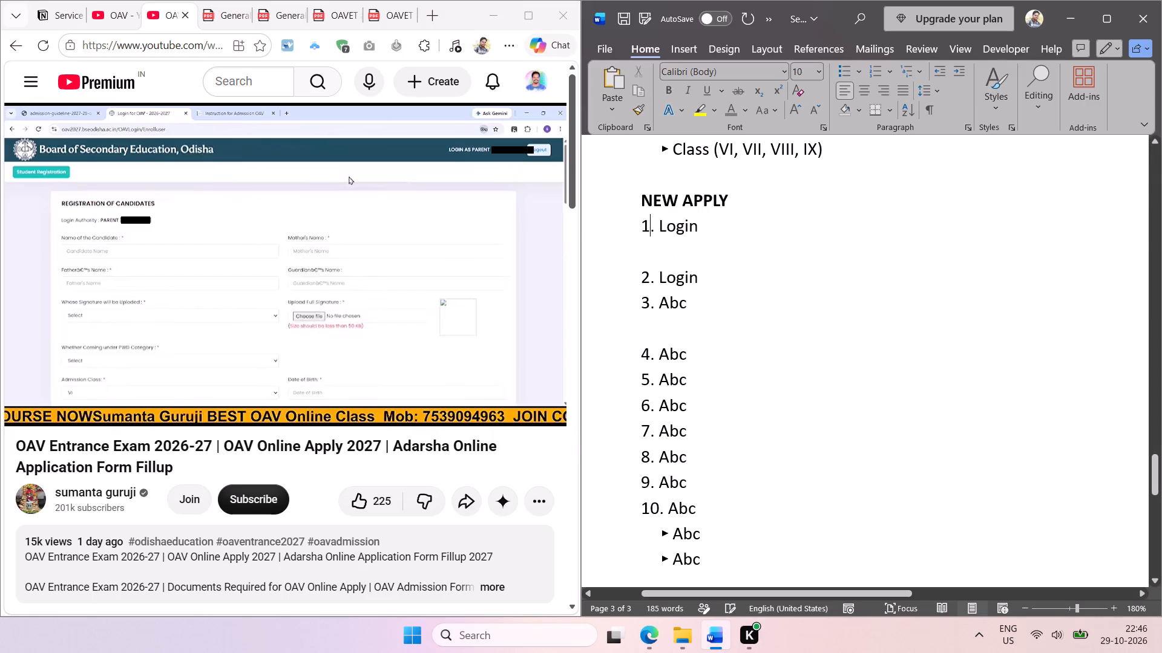
left_click(659, 257)
key("Return")
key("ctrl+s")
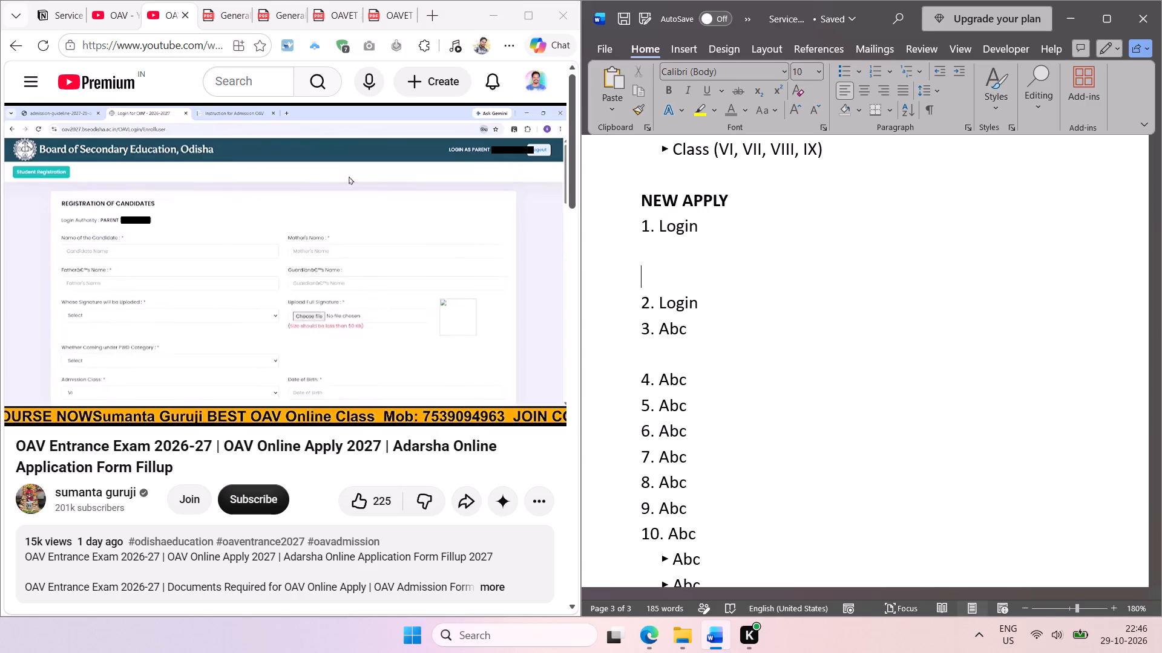
Extract the "REGISTRATION OF CANDIDATES" title and login authority text from the video frame and paste them below the NEW APPLY heading.
key("shift+super+t")
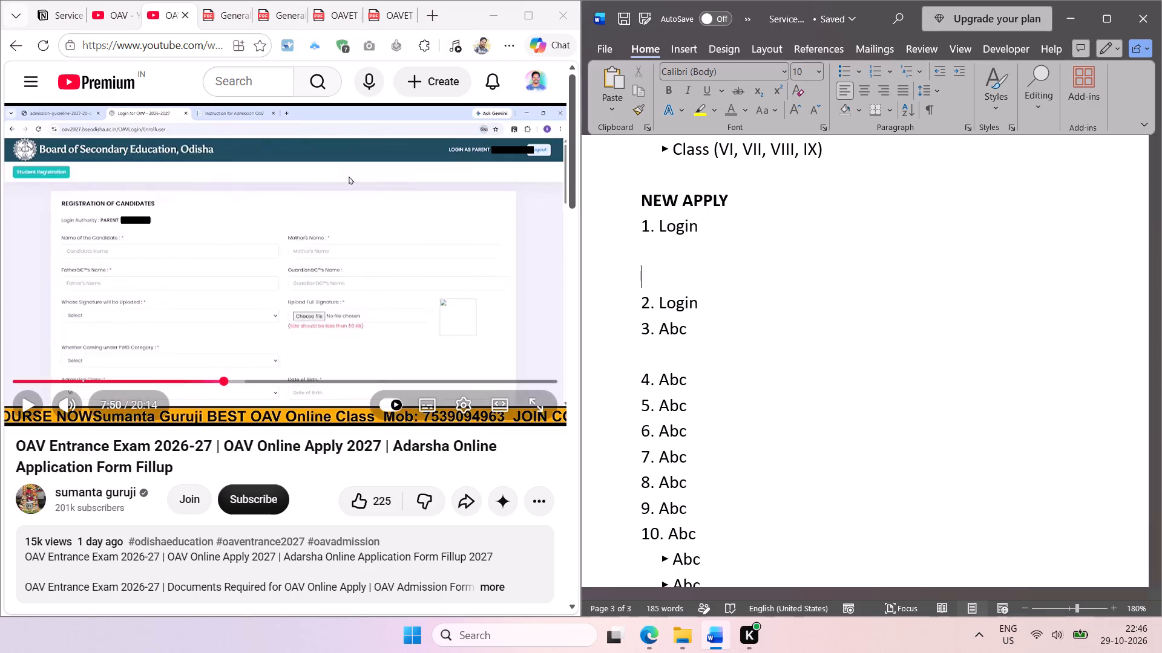
left_click_drag(58, 197, 232, 229)
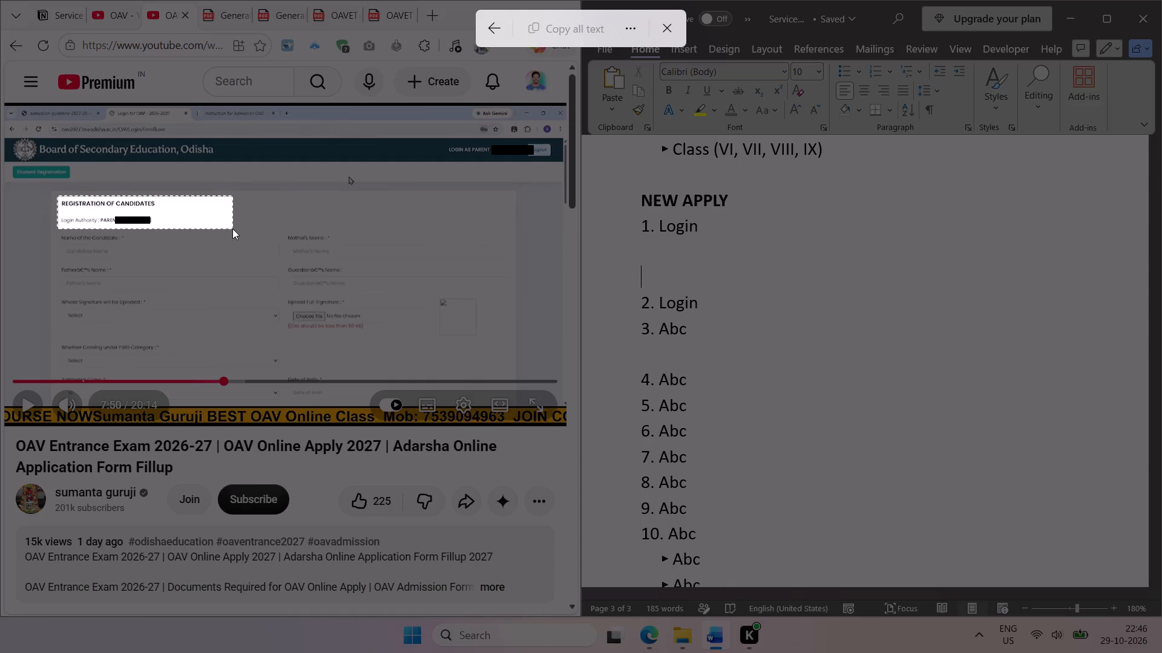
left_click_drag(232, 229, 233, 229)
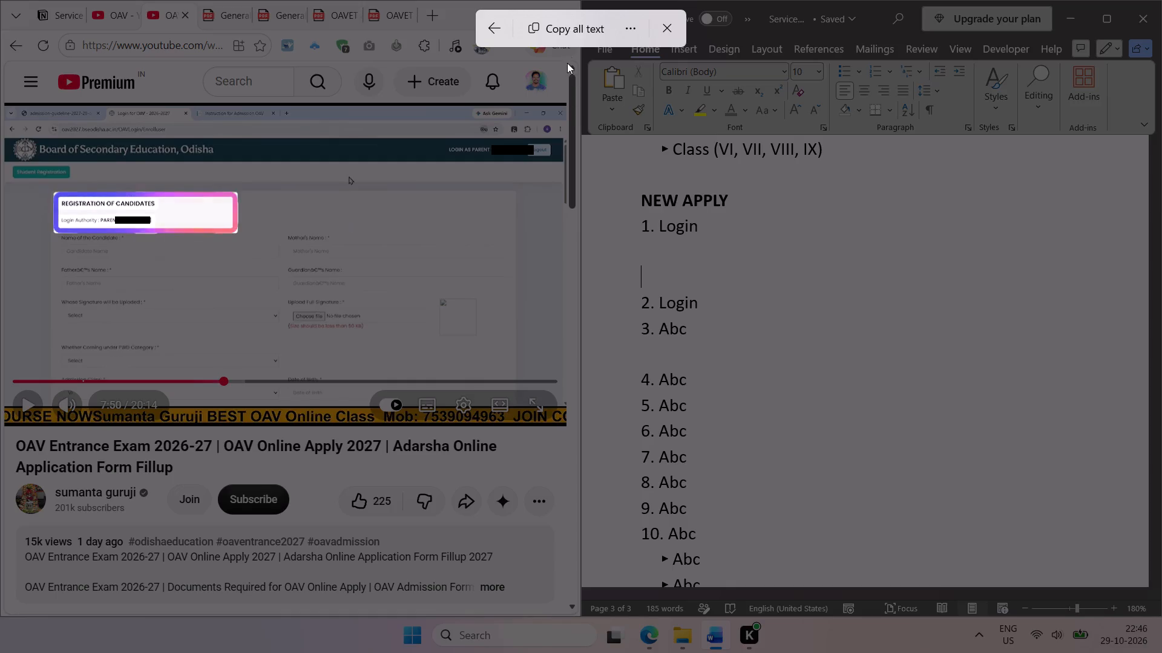
left_click(560, 29)
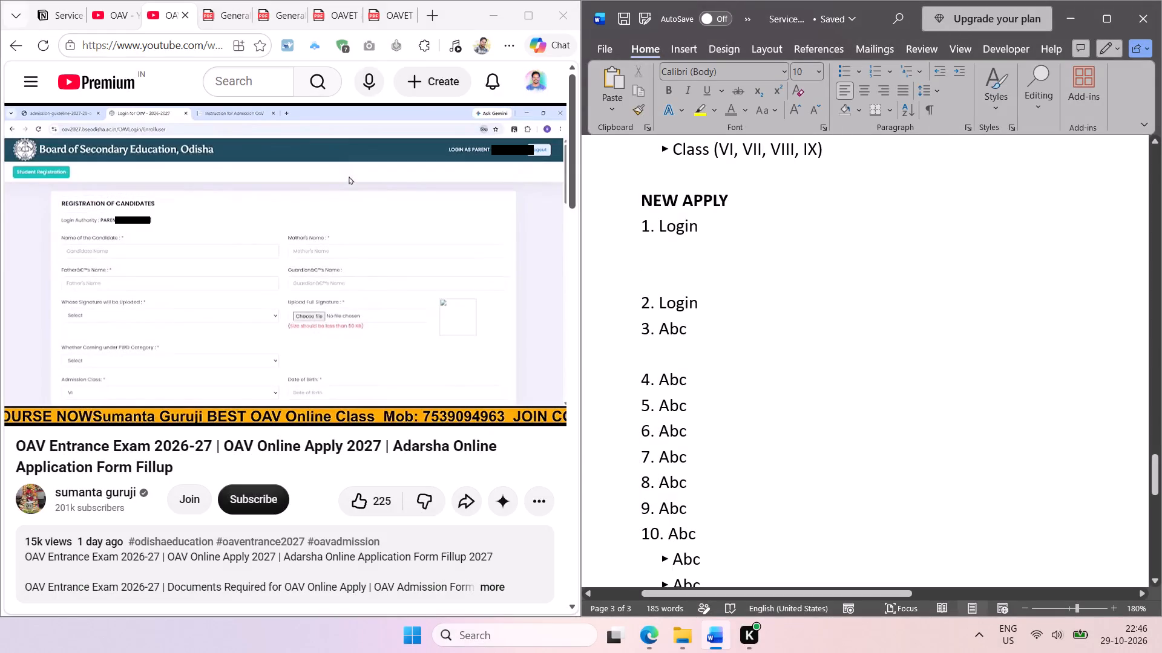
left_click(728, 194)
key("Return")
key("ctrl+v")
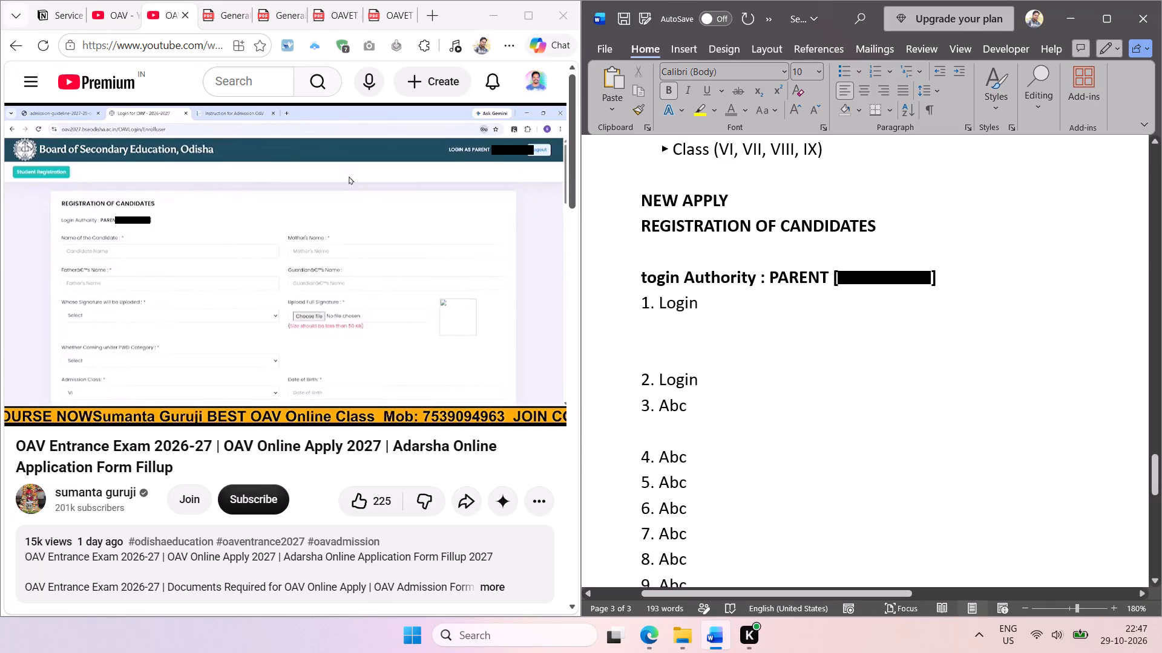
Replace "Login" in item 1 with "Registration Of Candidates" in title case and non-bold text, then delete the extracted lines above it.
left_click_drag(880, 223, 701, 232)
key("ctrl+c")
double_click(685, 307)
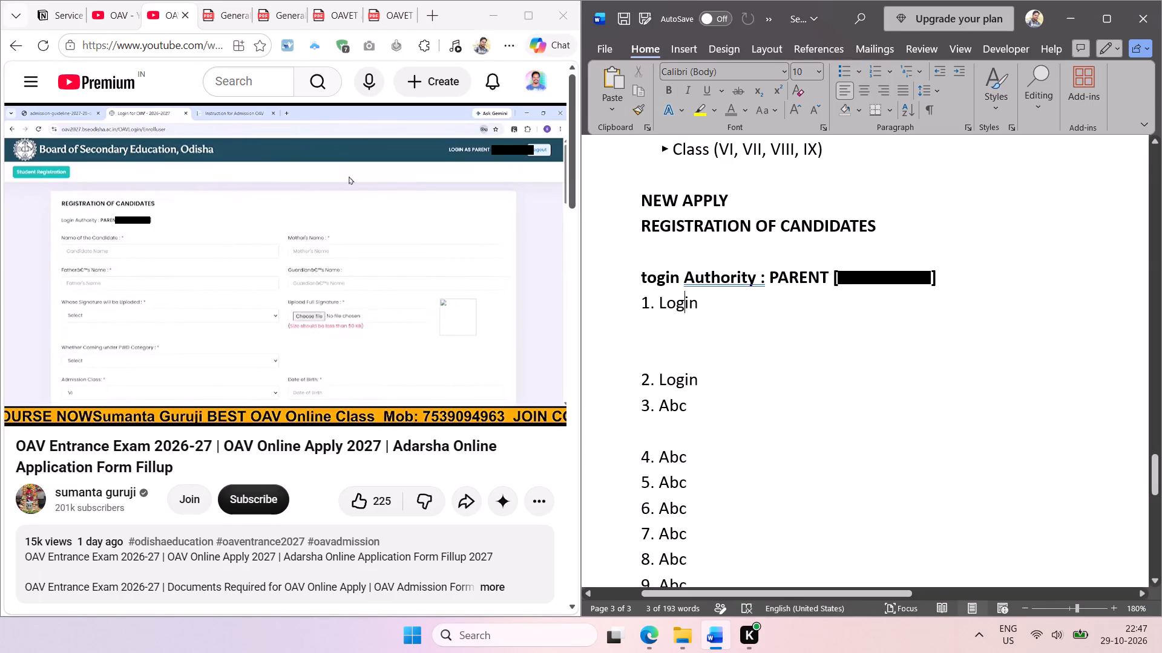
right_click(684, 307)
left_click(790, 408)
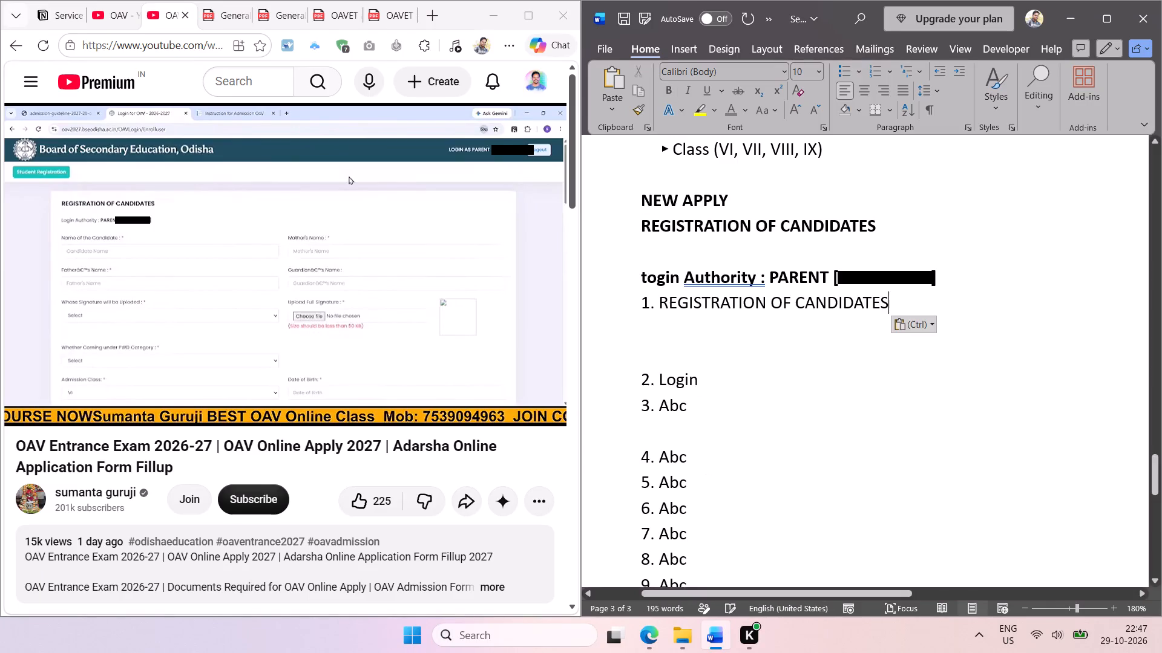
left_click_drag(892, 300, 743, 307)
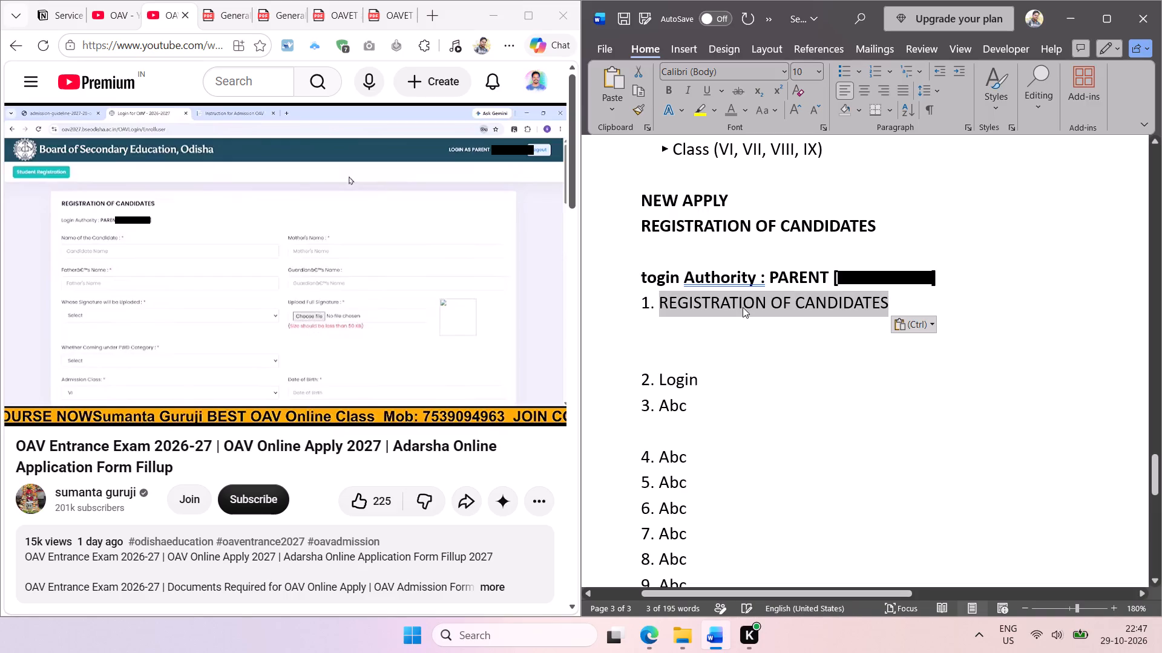
key("shift+F3")
key("shift+F3")
left_click(742, 345)
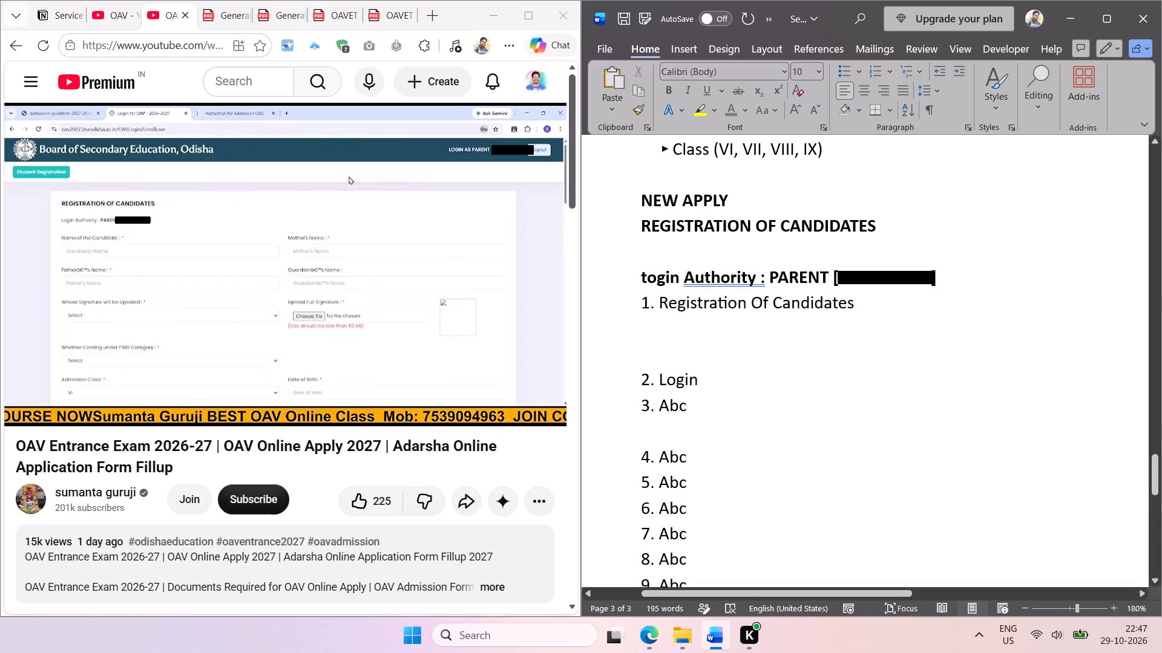
left_click_drag(942, 276, 694, 229)
key("BackSpace")
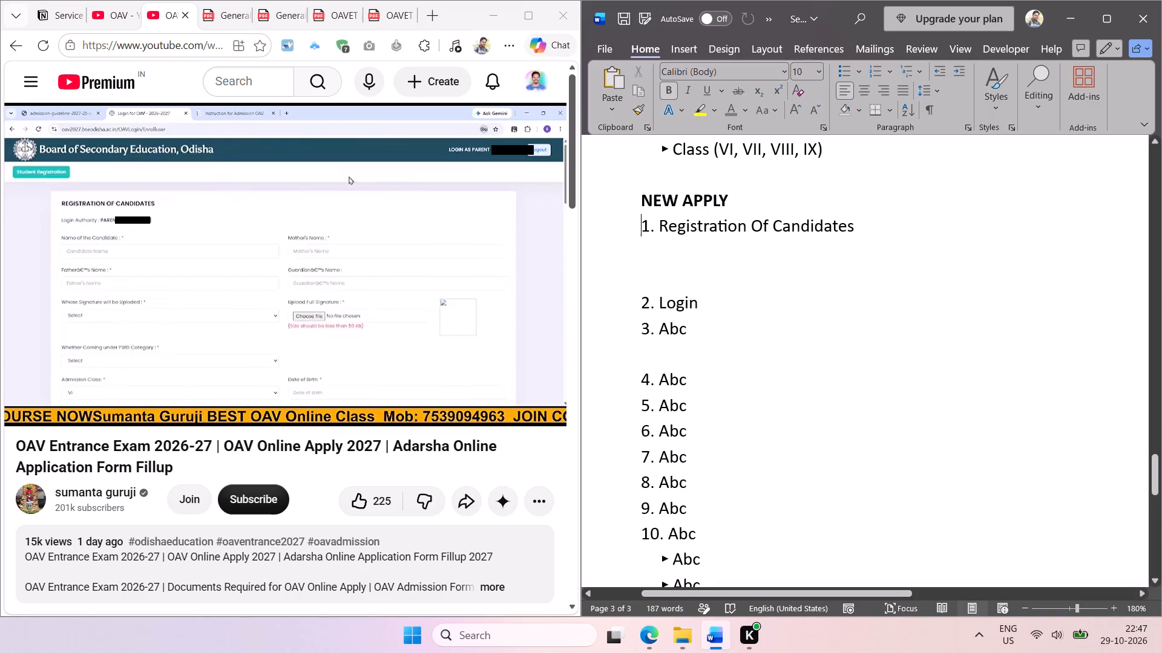
Extract the form fields from candidate name to PWD category from the paused video and paste them below "1. Registration Of Candidates" in Word.
left_click(279, 217)
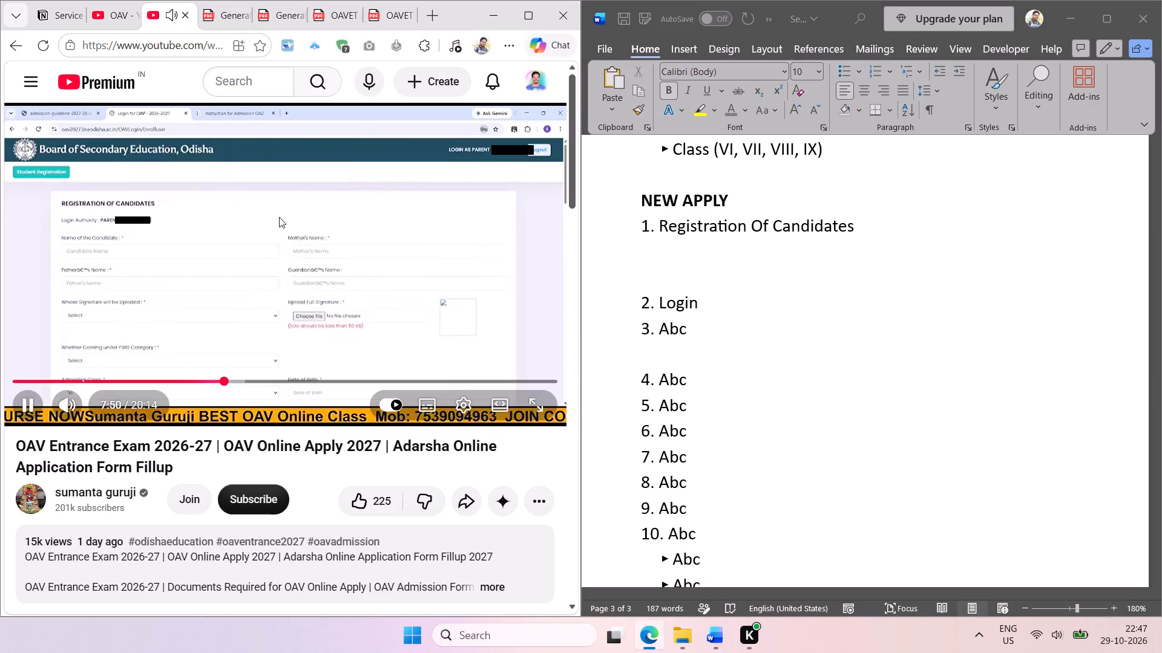
key("space")
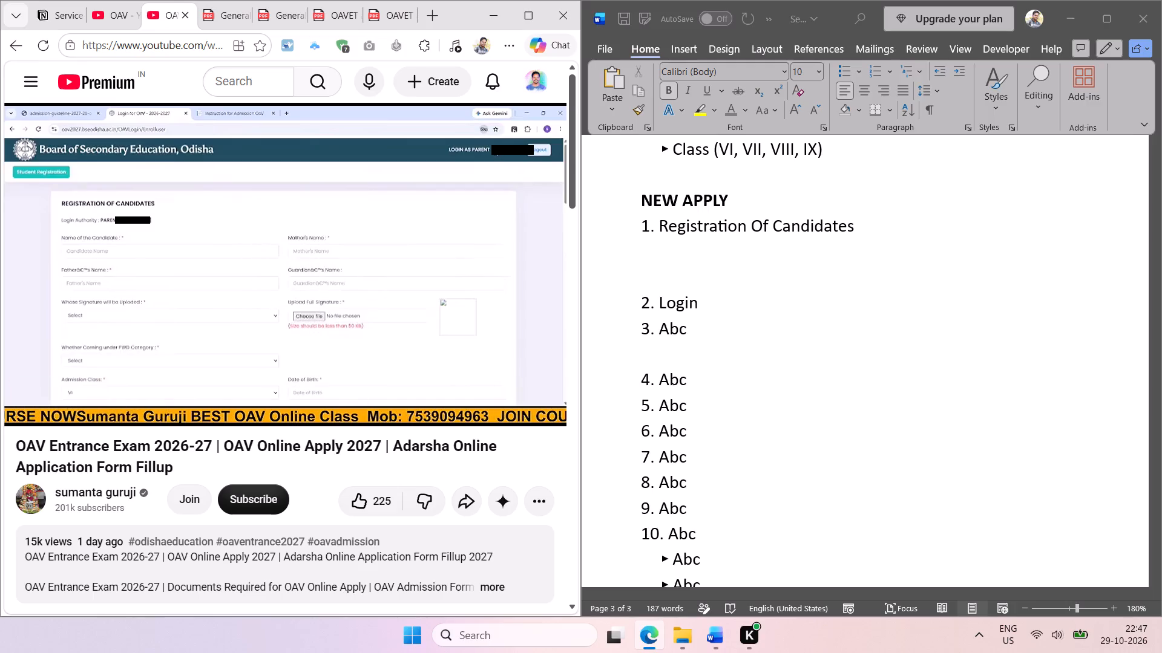
key("shift+super+t")
left_click_drag(53, 226, 77, 240)
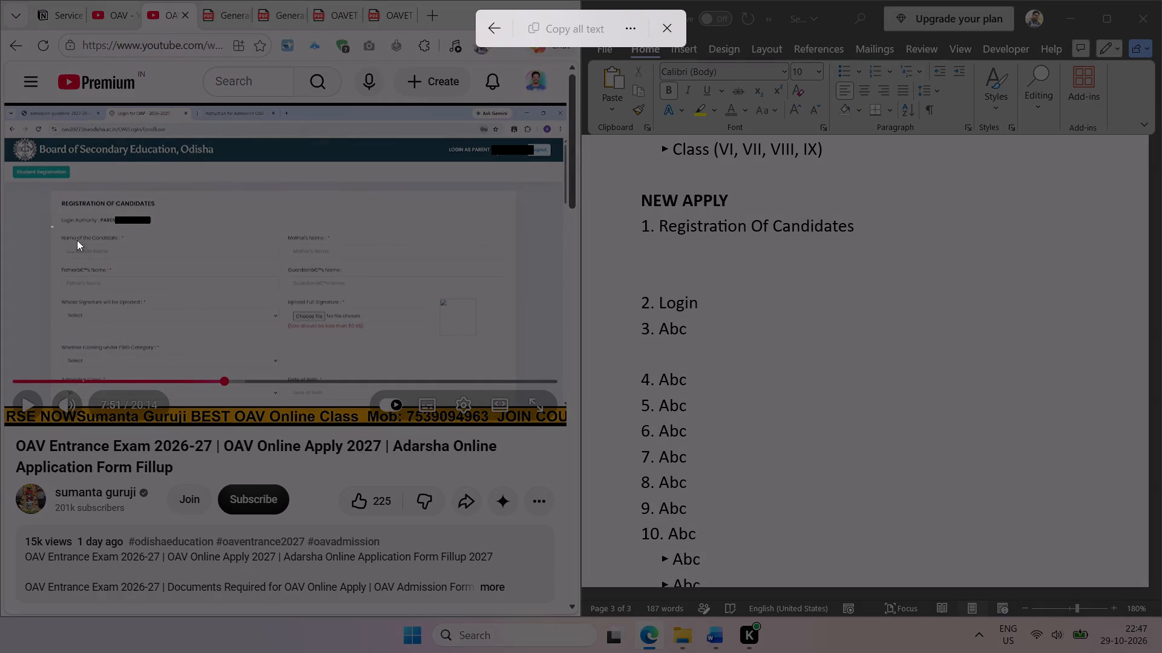
left_click_drag(77, 240, 512, 366)
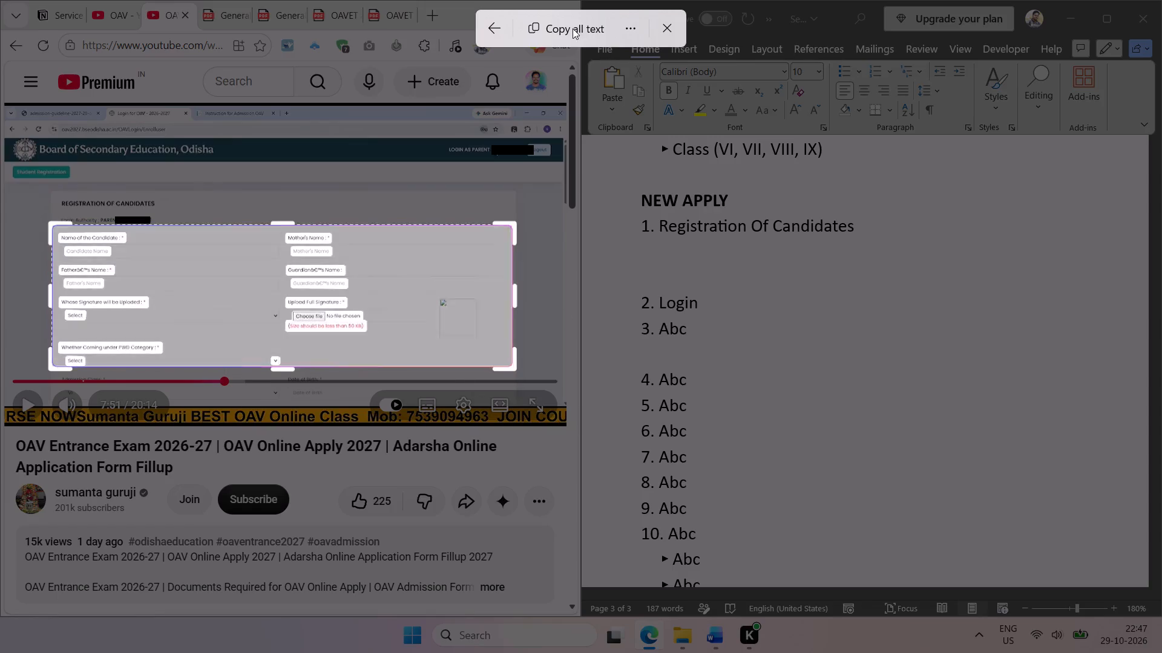
left_click(573, 28)
left_click(686, 241)
left_click(676, 262)
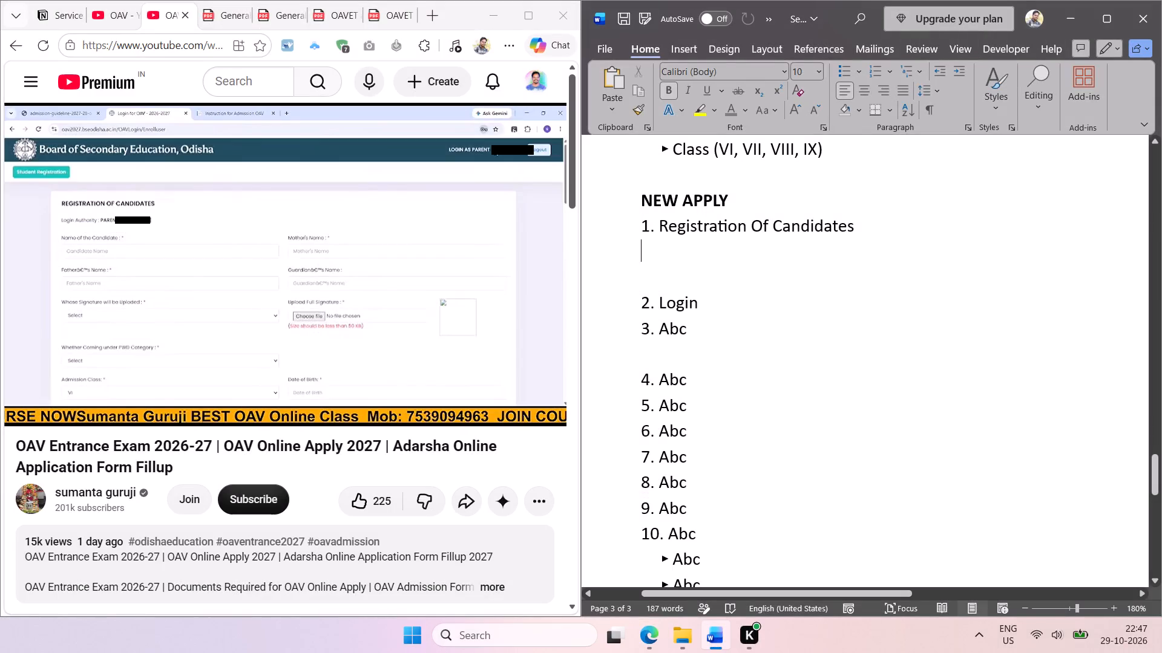
key("ctrl+v")
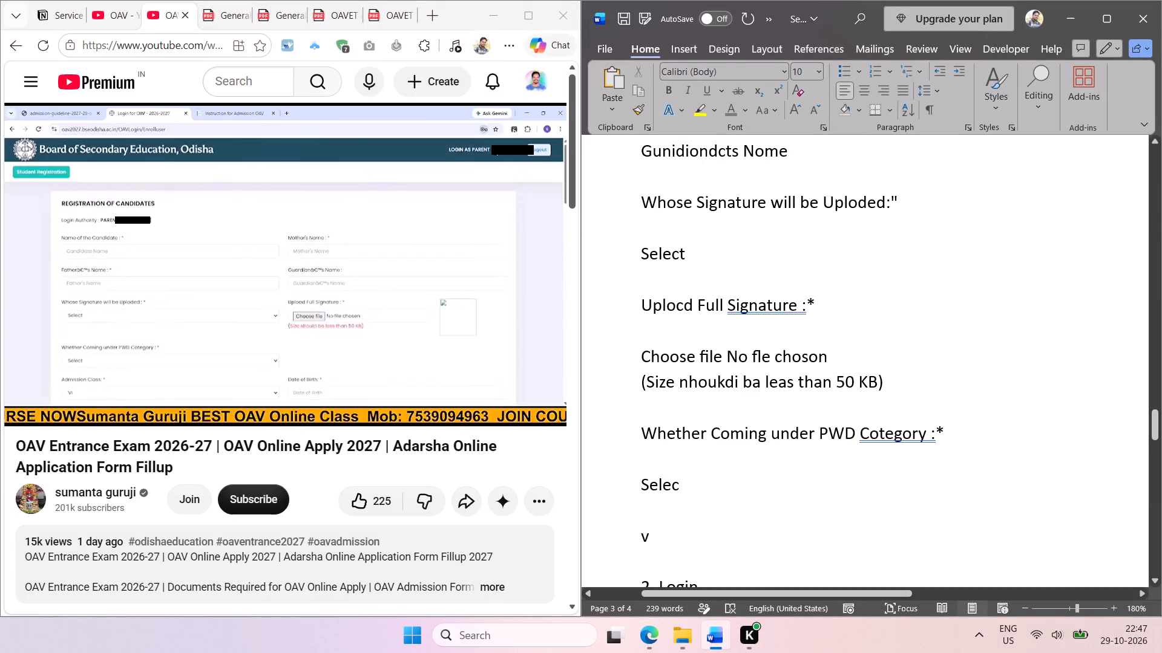
scroll(692, 356, "up", 3)
scroll(698, 406, "down", 1)
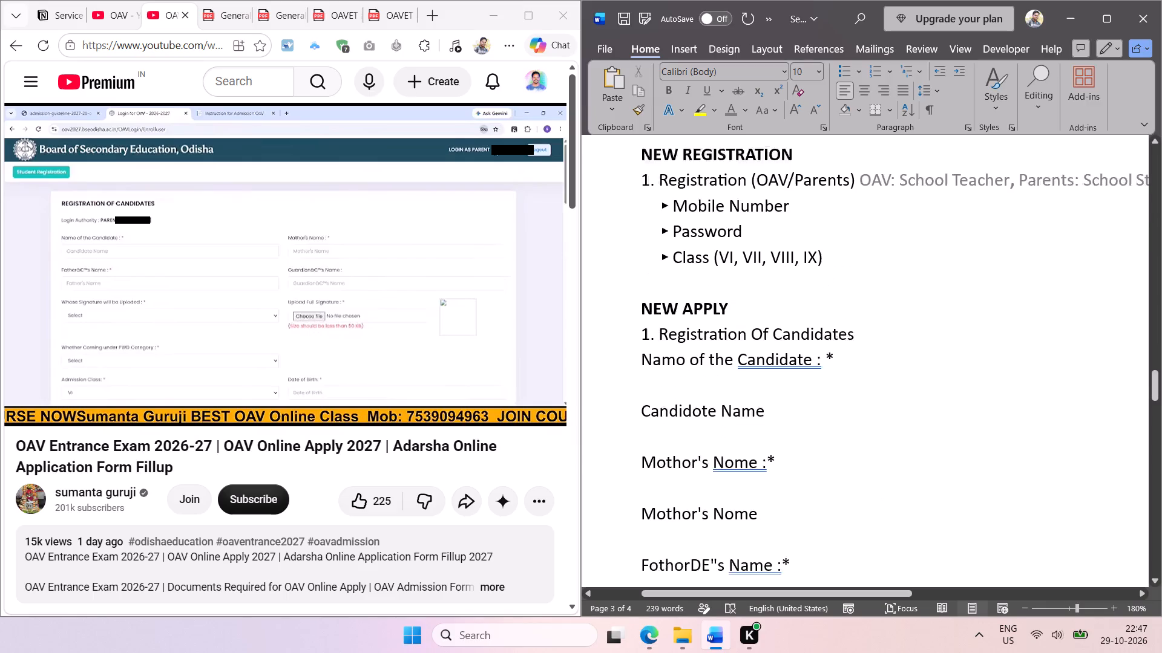
scroll(694, 411, "down", 1)
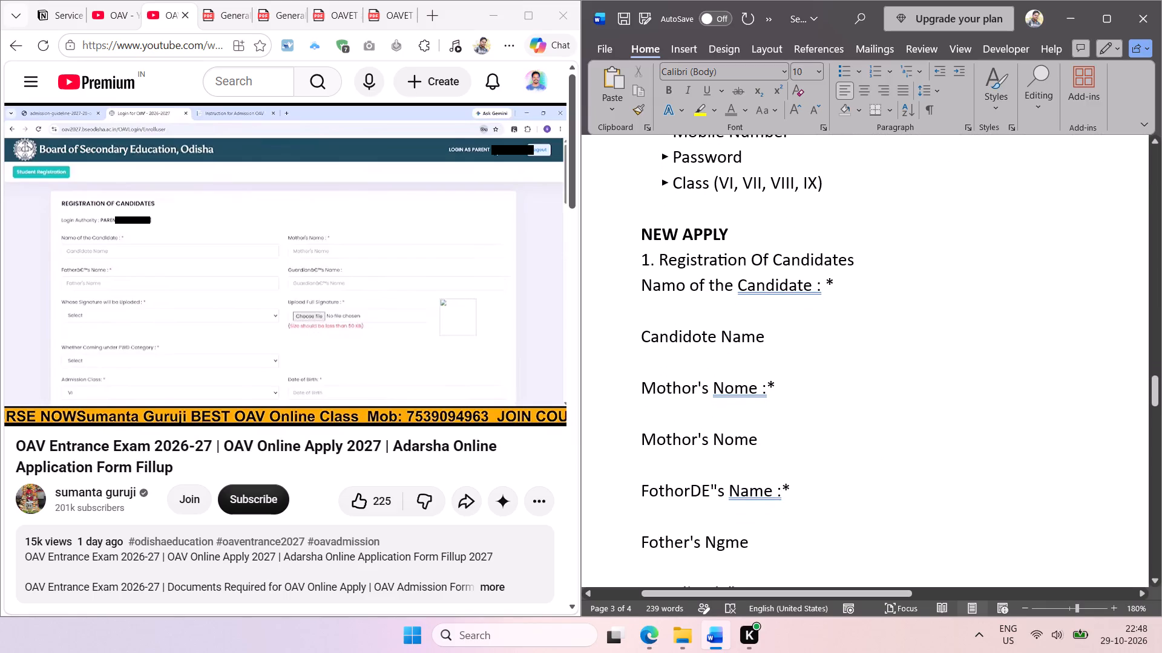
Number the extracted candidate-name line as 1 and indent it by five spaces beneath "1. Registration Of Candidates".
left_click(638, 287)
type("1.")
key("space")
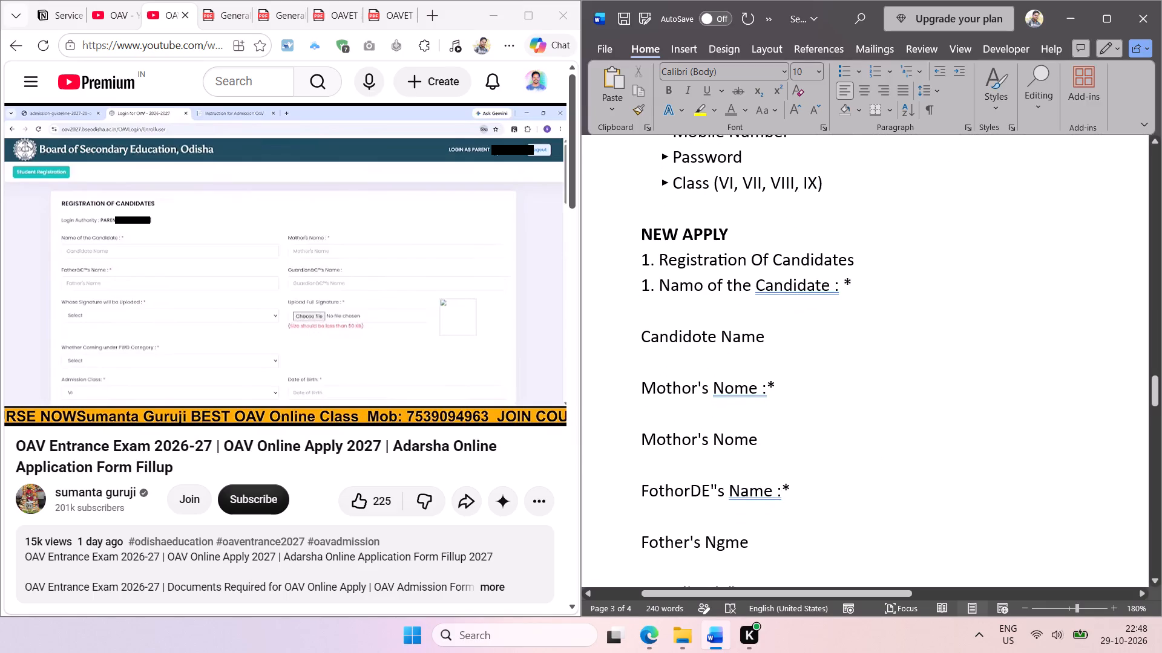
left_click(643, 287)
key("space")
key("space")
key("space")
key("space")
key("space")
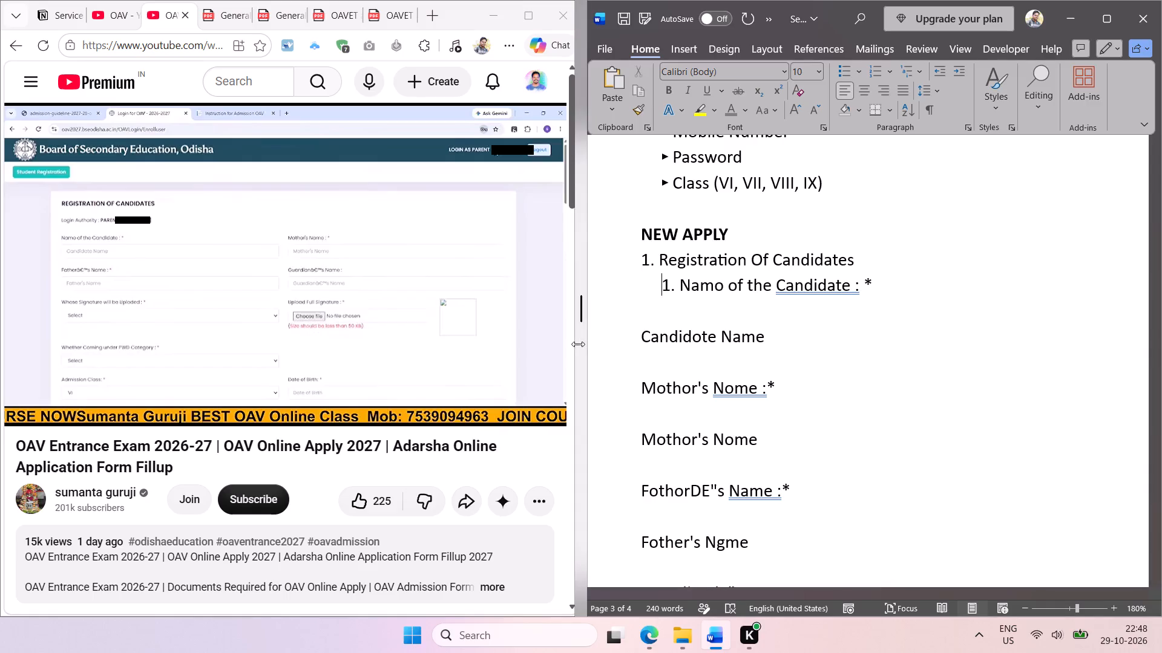
Correct "Candidote" to "Candidate", then move "Candidate Name" up to replace the candidate-name label in the indented sub-item, followed by a comma.
double_click(698, 337)
type("Candidate")
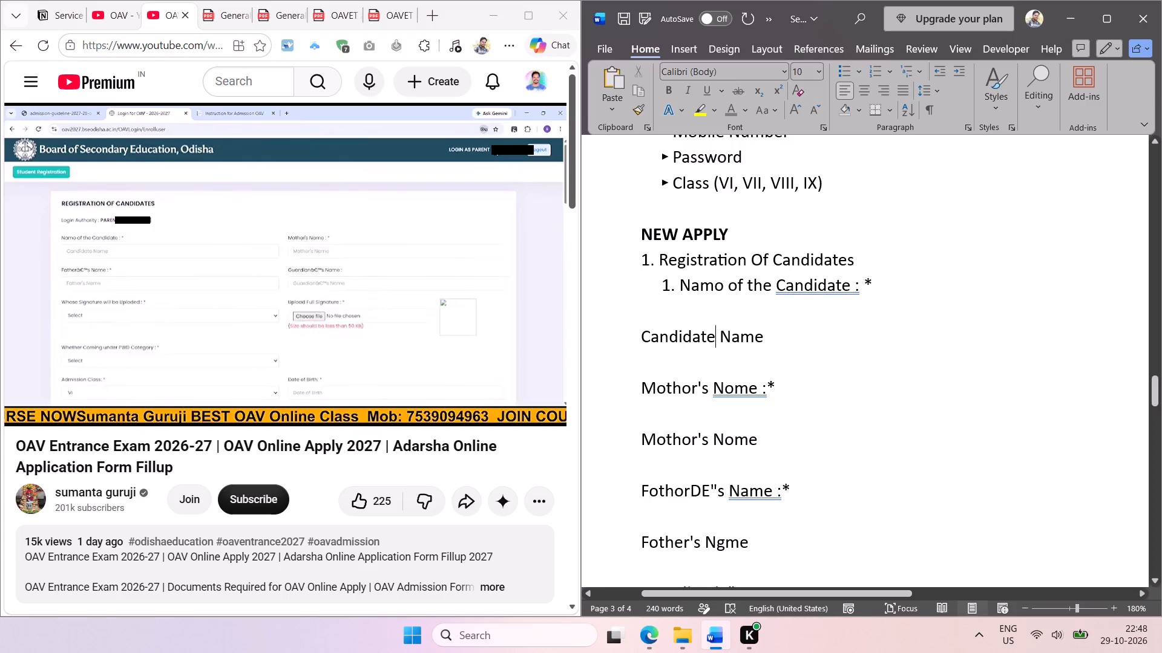
left_click_drag(766, 334, 654, 339)
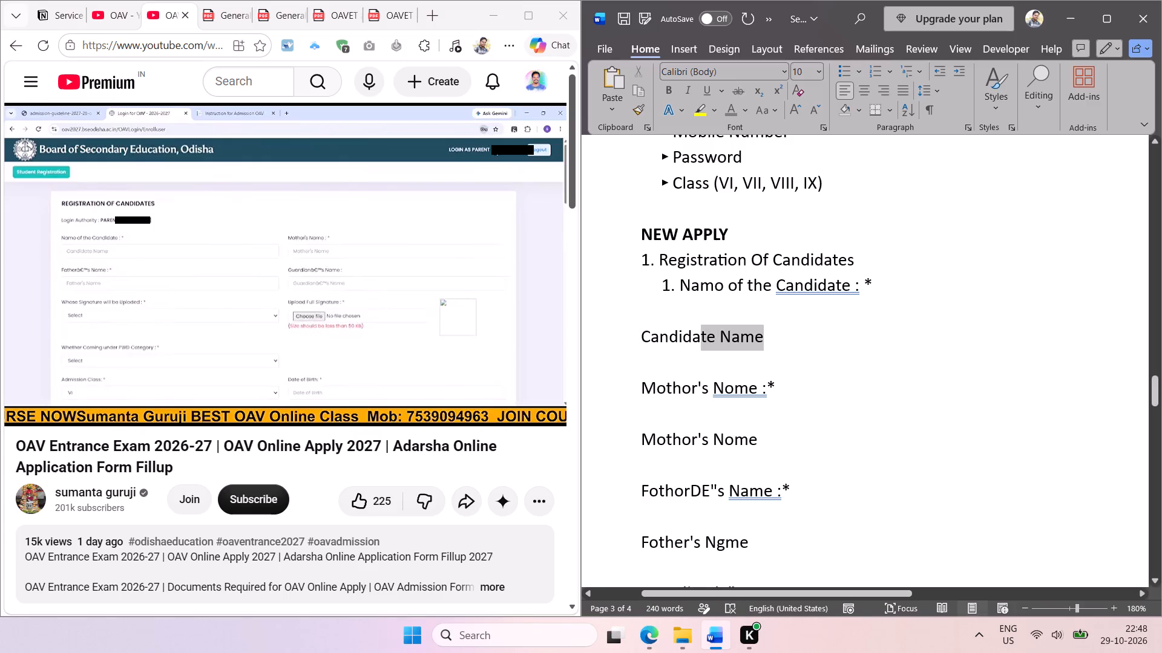
left_click_drag(654, 339, 634, 339)
key("ctrl+x")
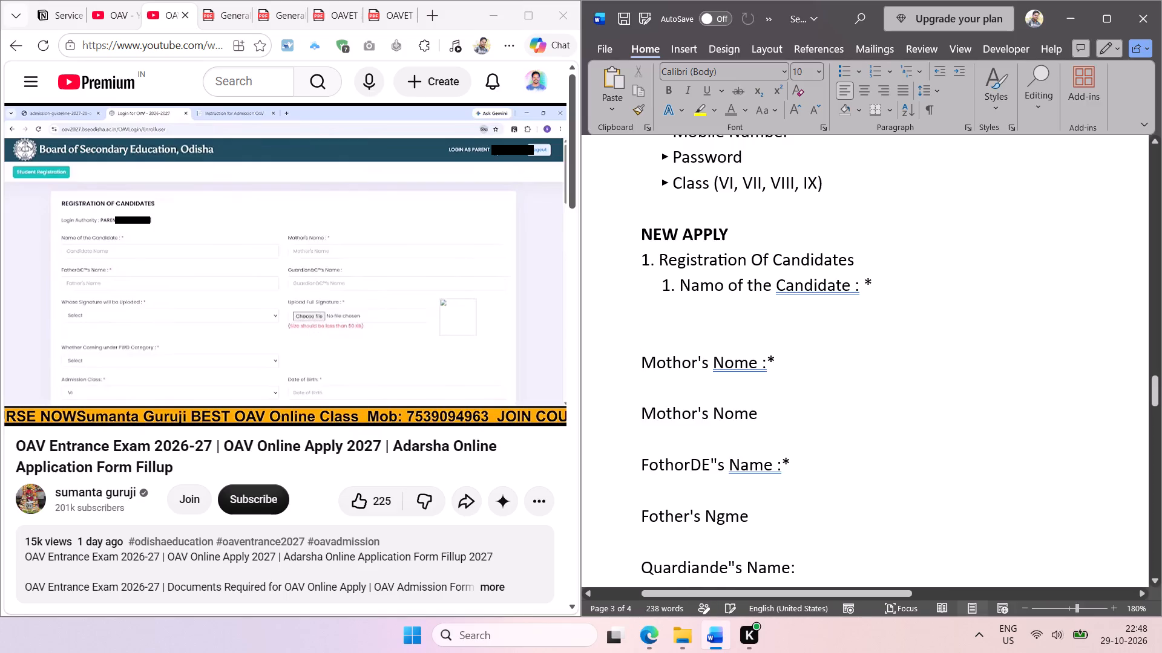
left_click_drag(880, 282, 715, 291)
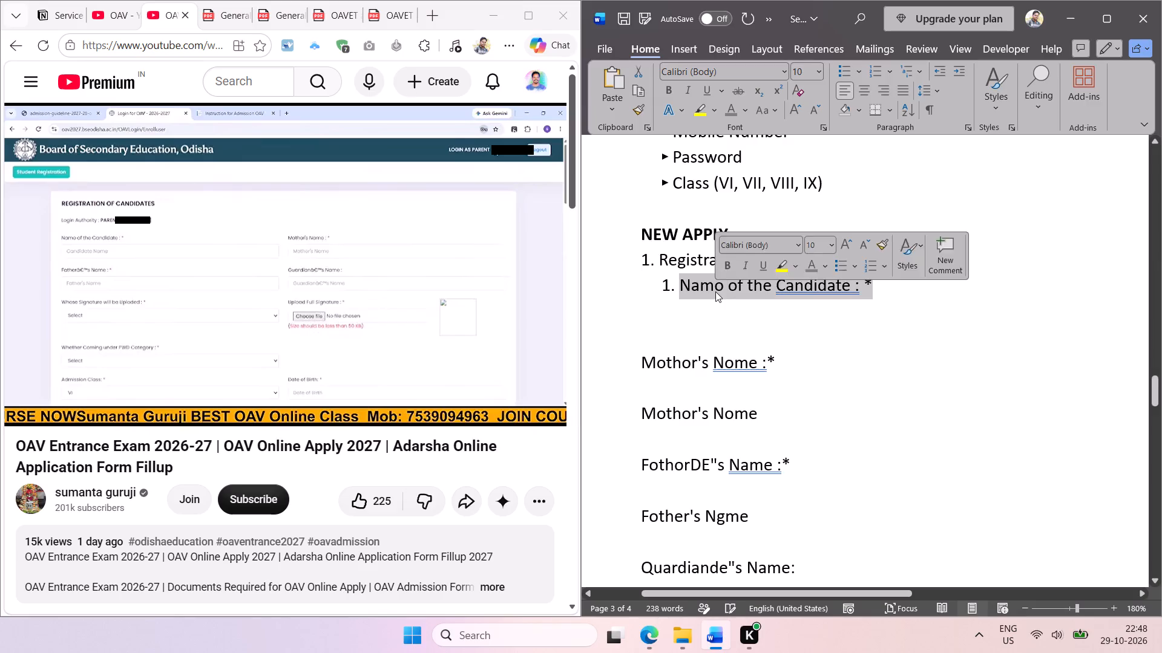
key("ctrl+v")
left_click(804, 285)
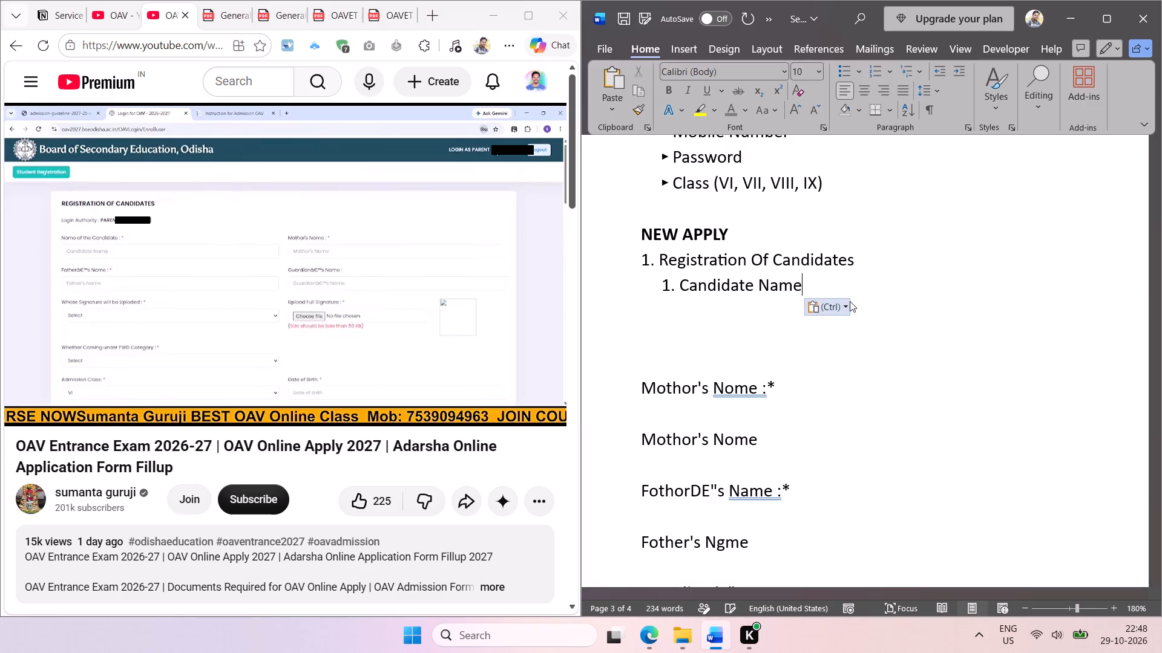
type(",")
key("space")
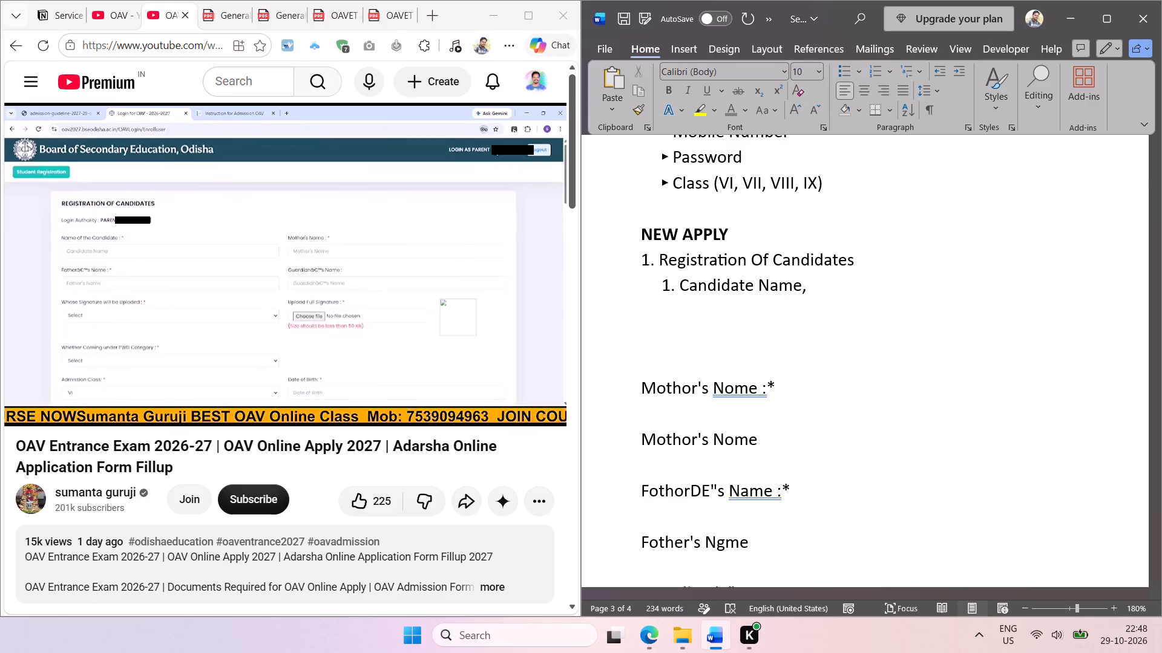
Change the walkthrough video's quality setting and resume playback.
left_click(470, 403)
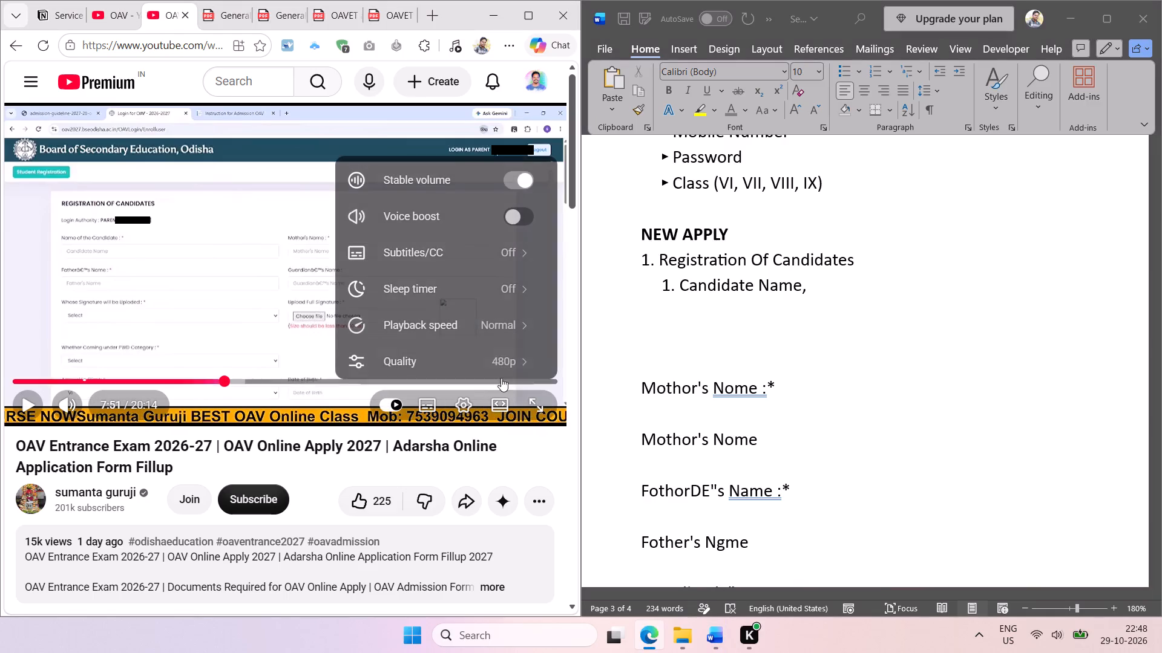
left_click(501, 365)
left_click(448, 225)
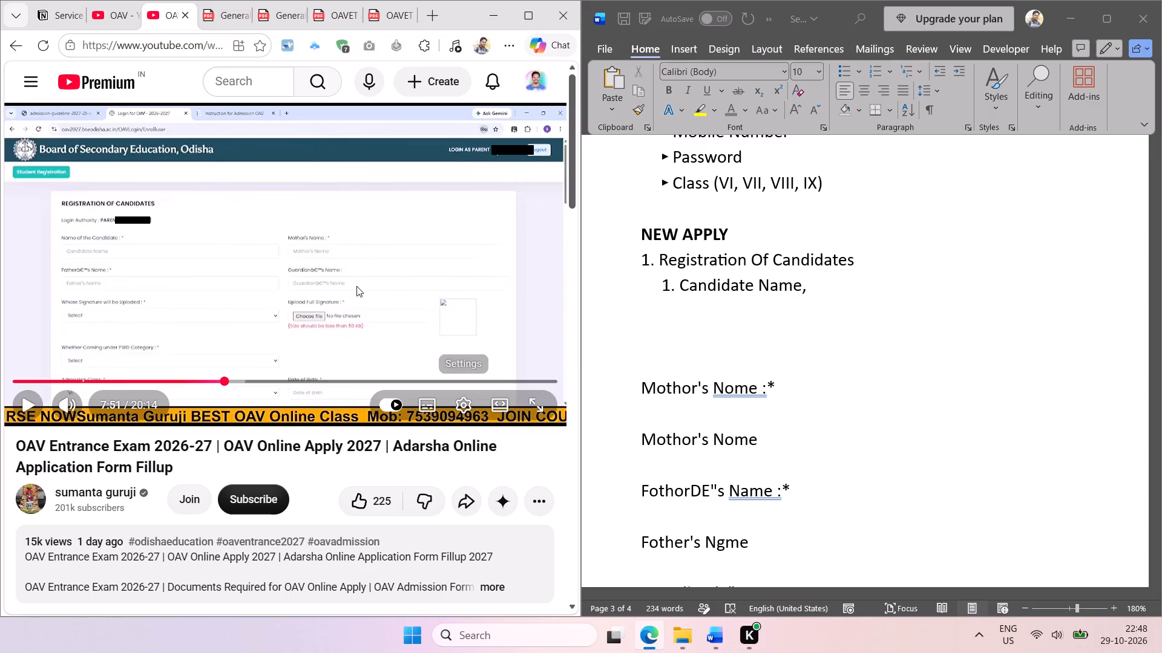
left_click(356, 286)
Extend the sub-item under Registration Of Candidates to read "Candidate Name, Mother Name, Father Name,".
left_click(730, 313)
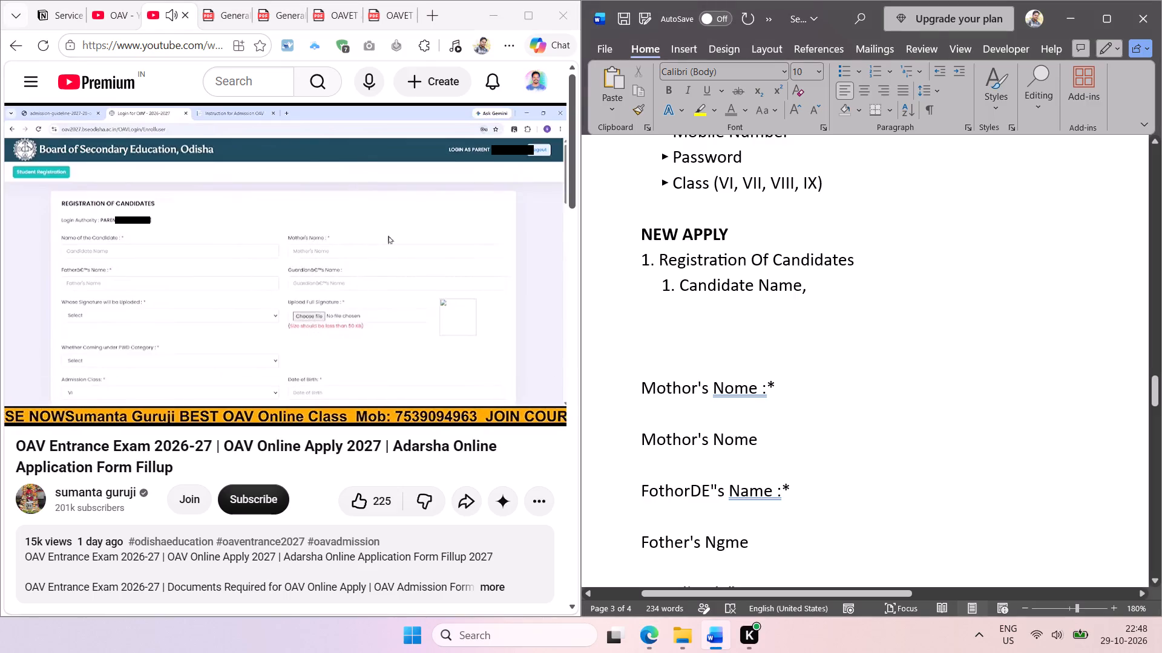
left_click(810, 284)
type("Father Name")
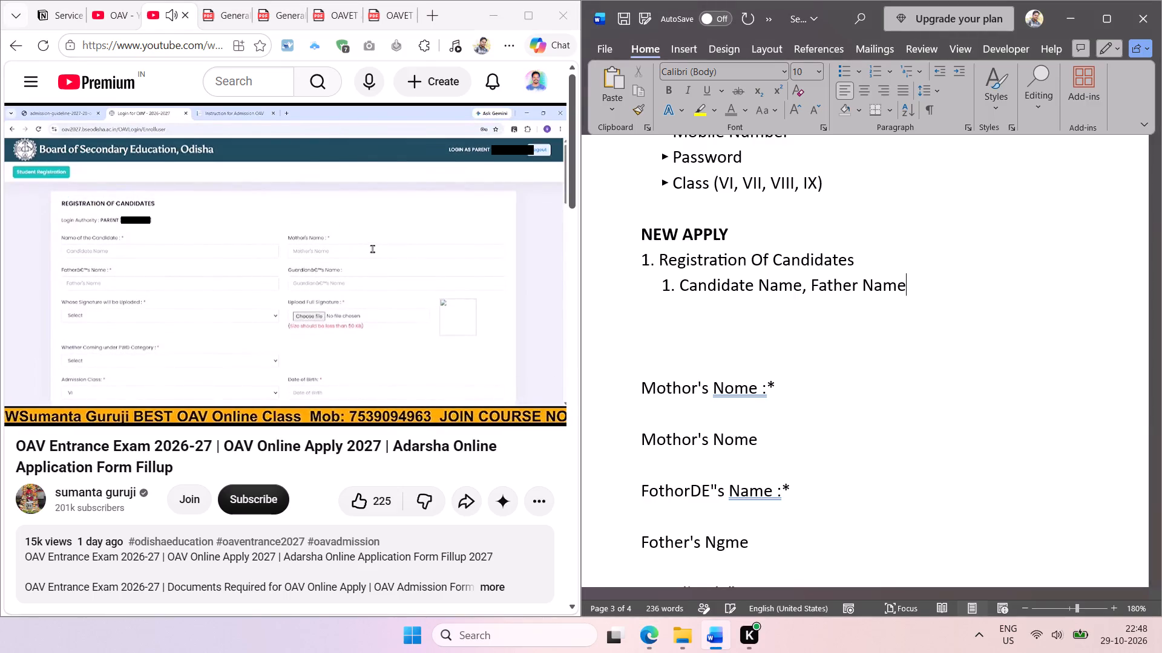
type(",")
key("space")
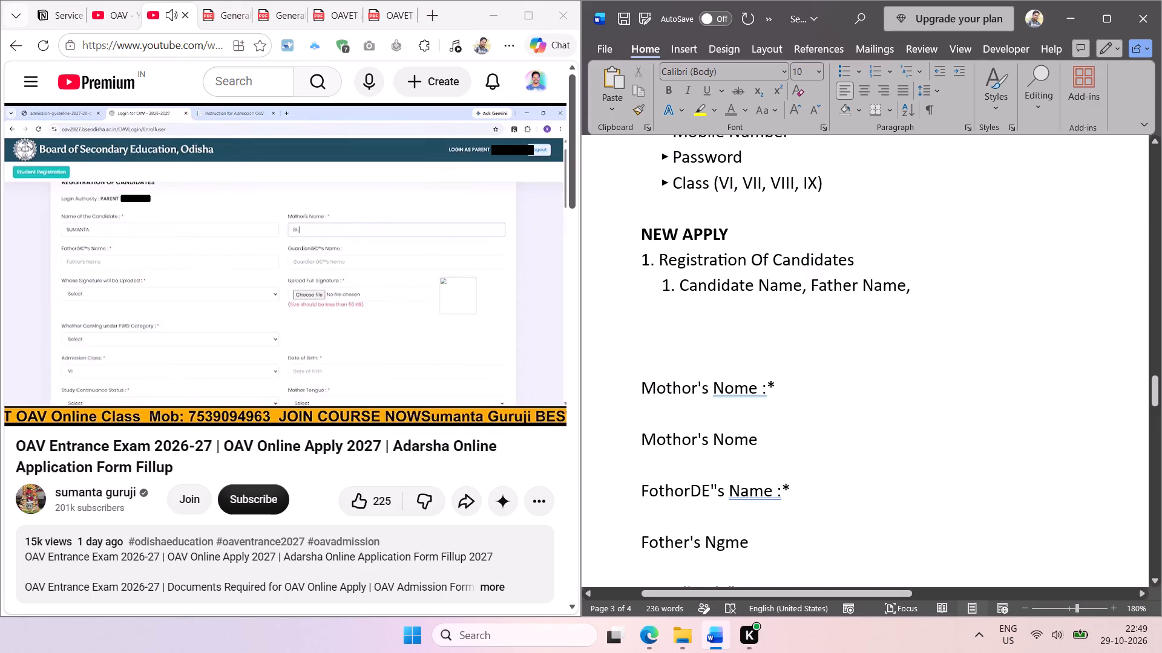
left_click(810, 285)
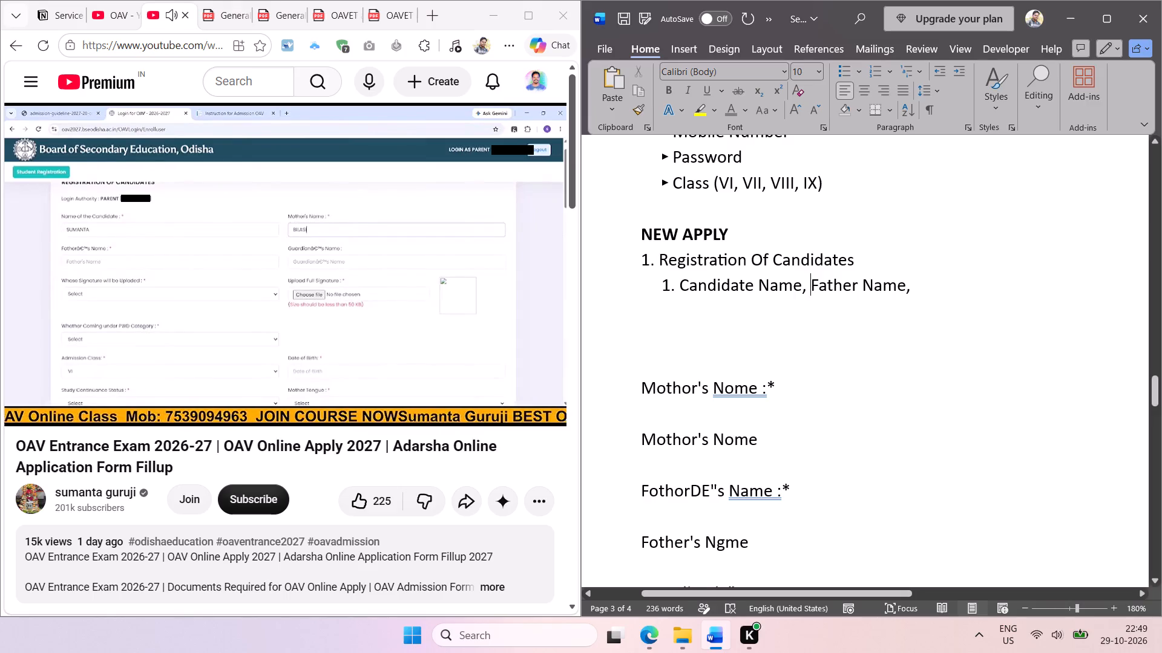
type("Mother")
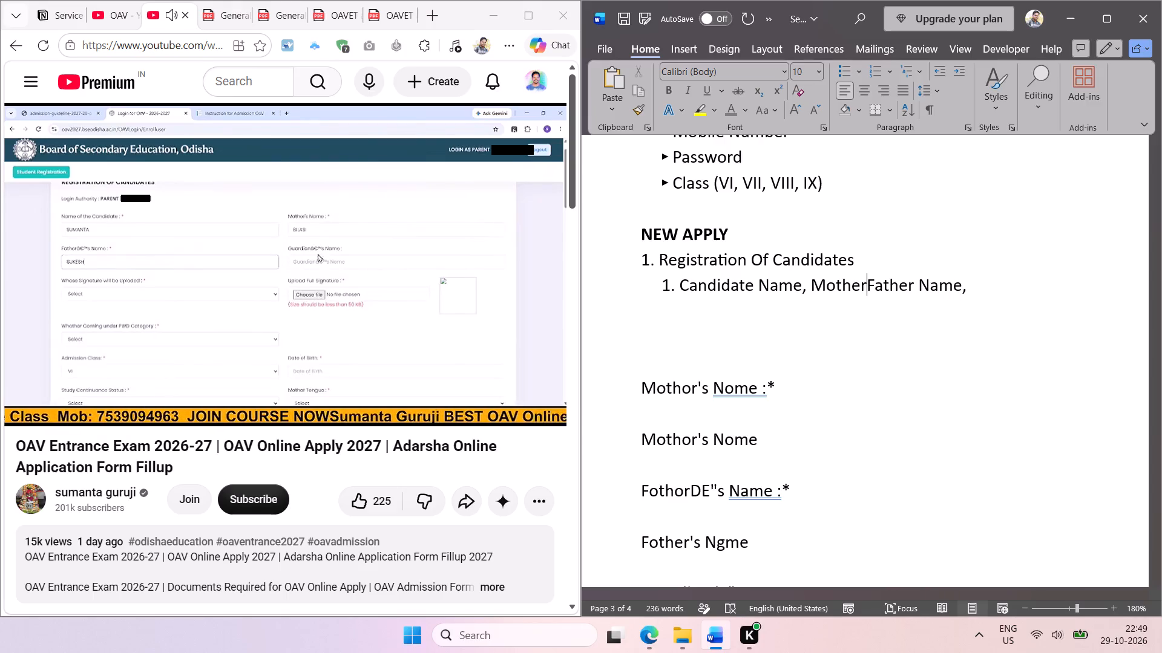
key("space")
type("Name")
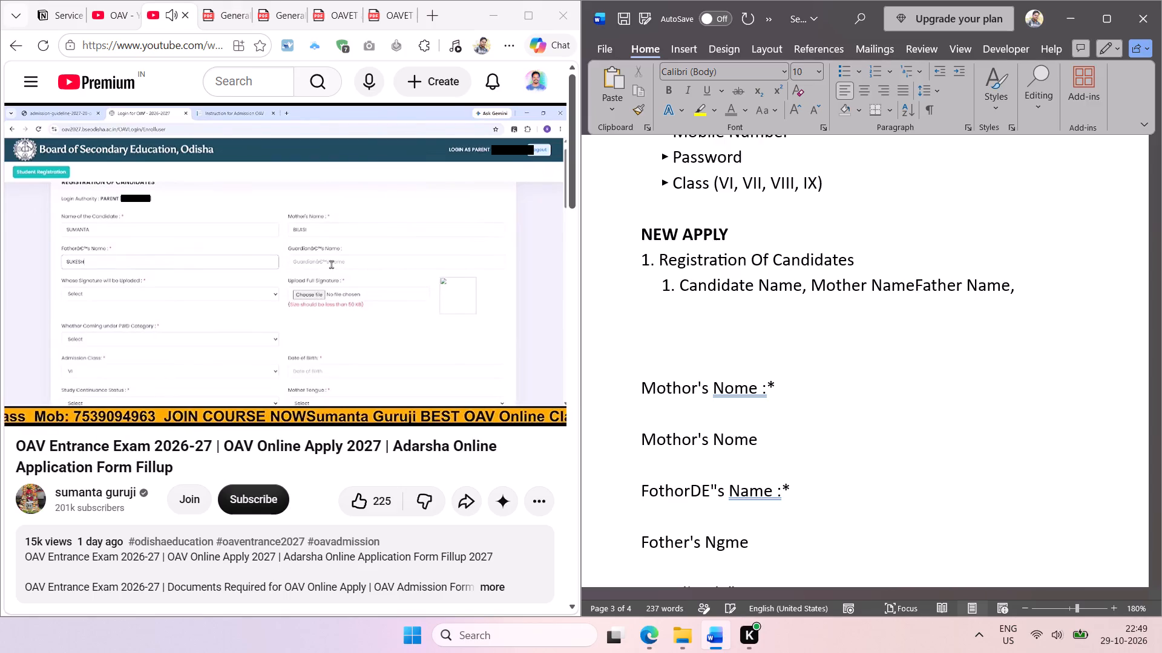
type(",")
key("space")
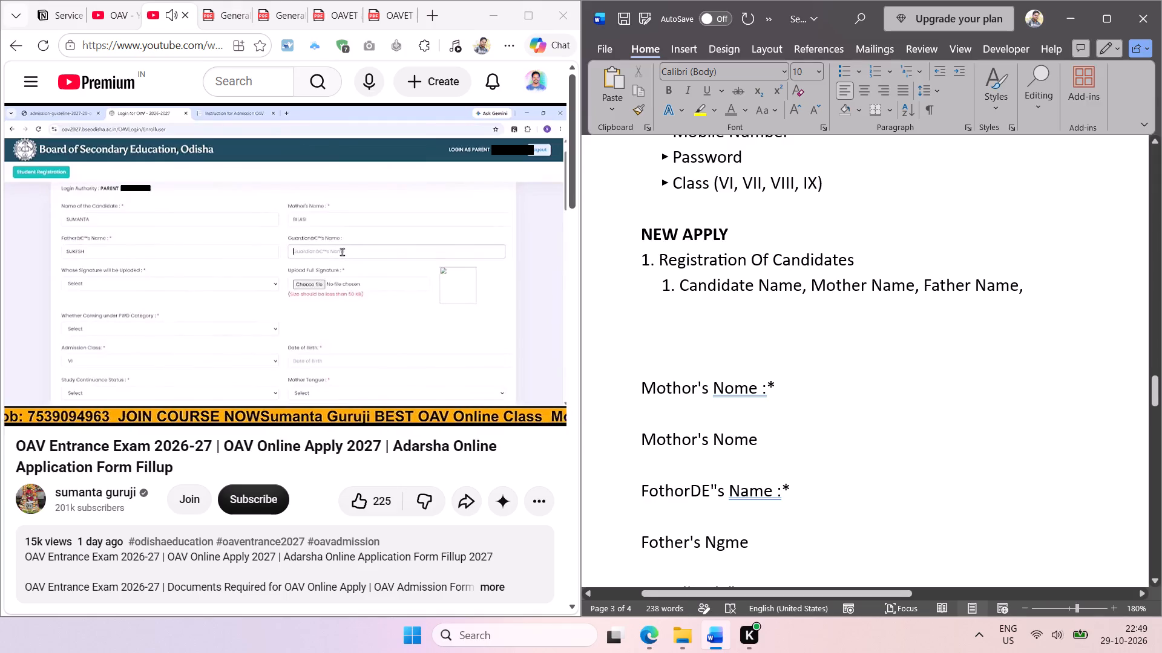
Shorten the sub-item to "Candidate, Mother, Father Name" without a trailing comma, and save the document.
double_click(773, 284)
key("BackSpace")
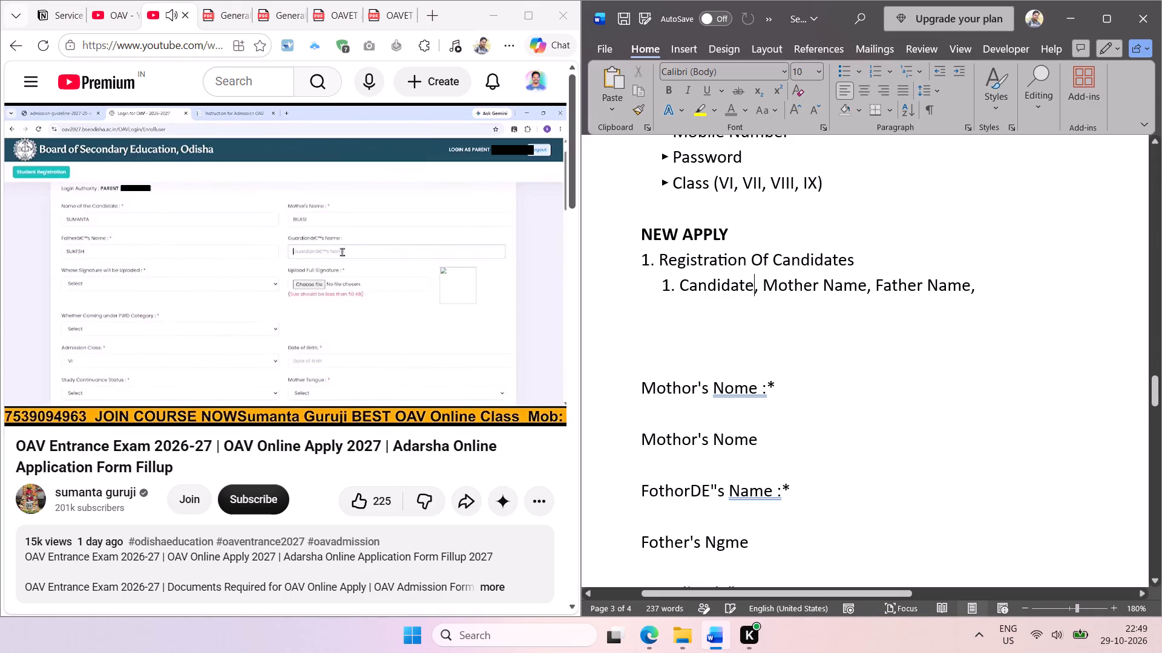
double_click(847, 285)
key("BackSpace")
left_click(896, 278)
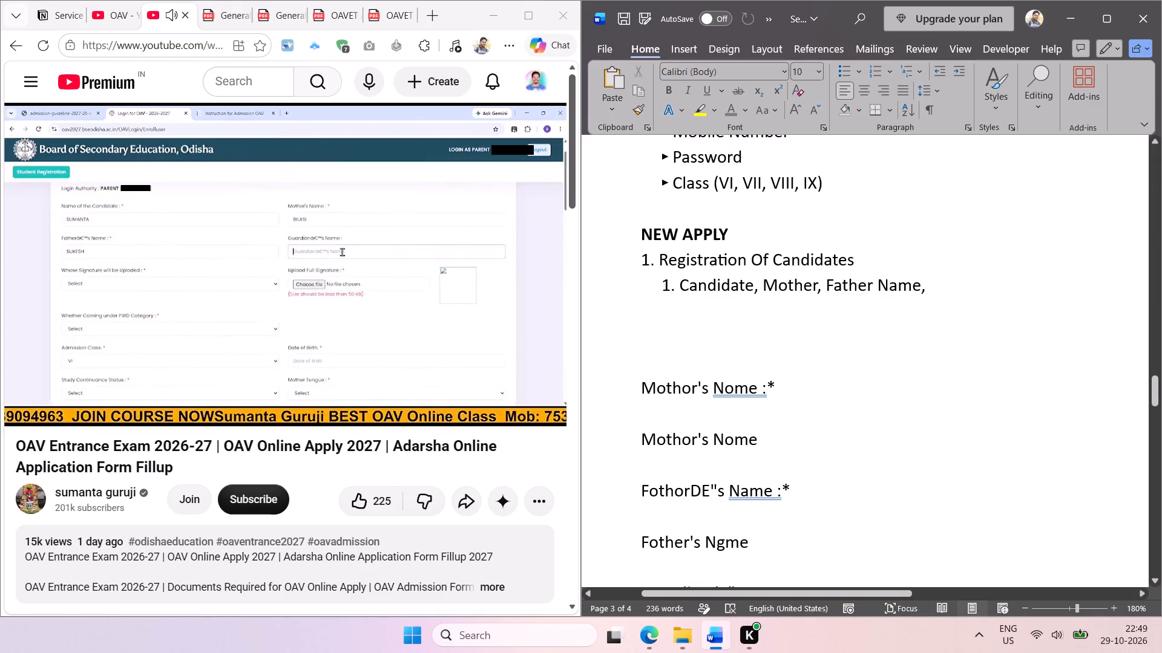
left_click(859, 360)
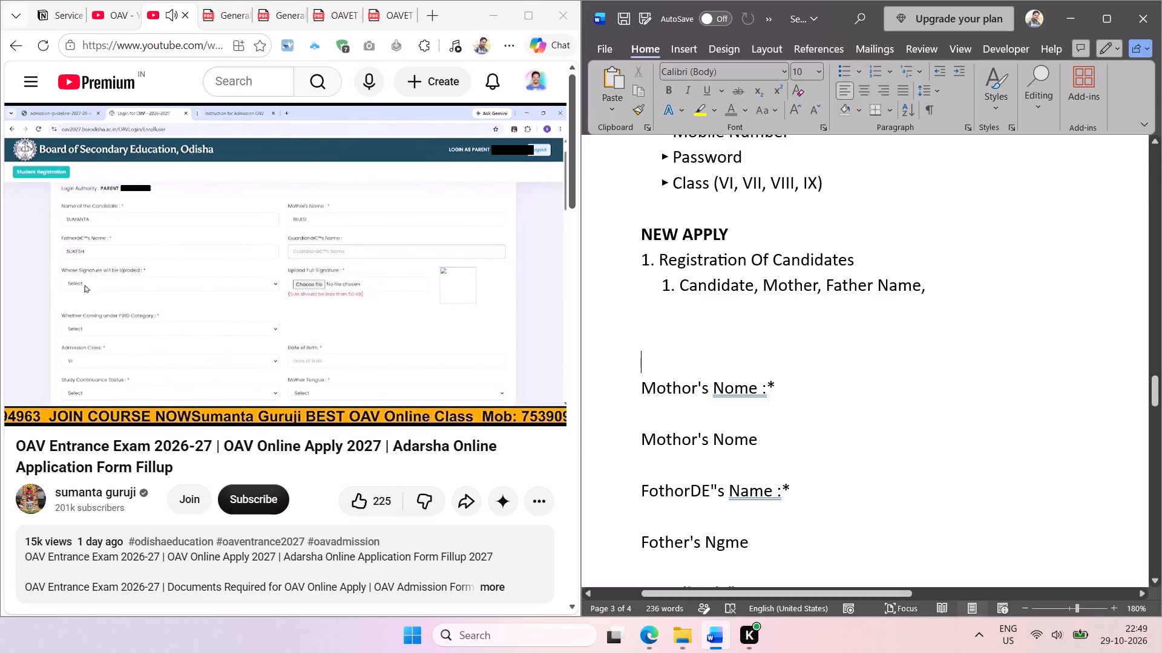
left_click(936, 291)
key("BackSpace")
key("BackSpace")
left_click(927, 314)
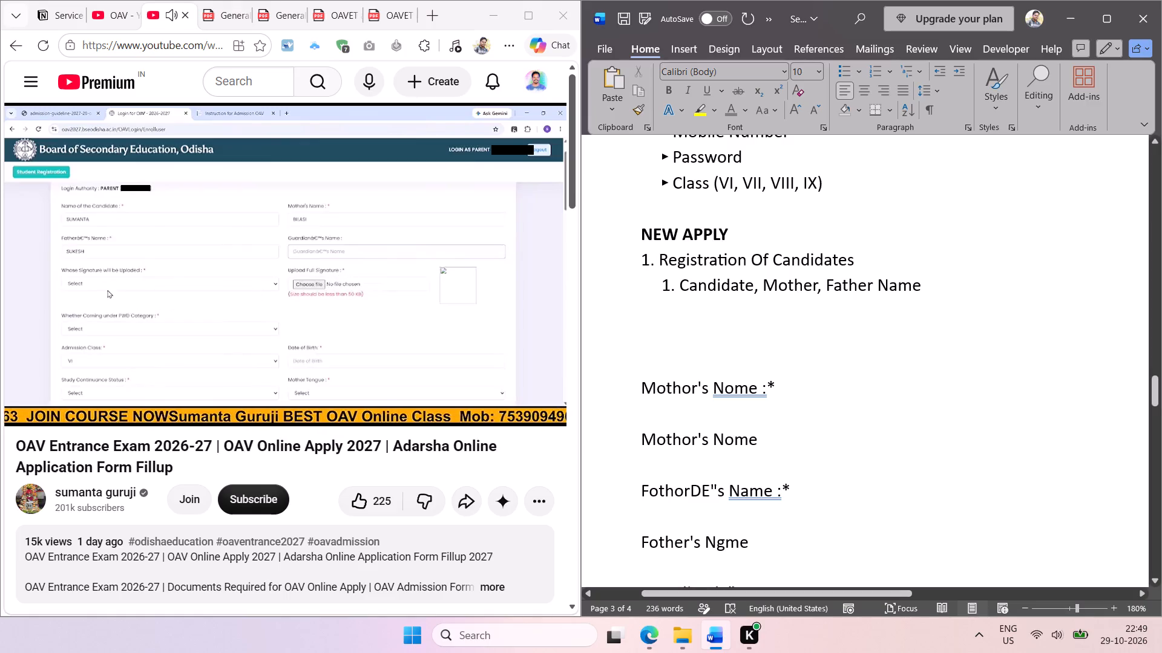
key("ctrl+s")
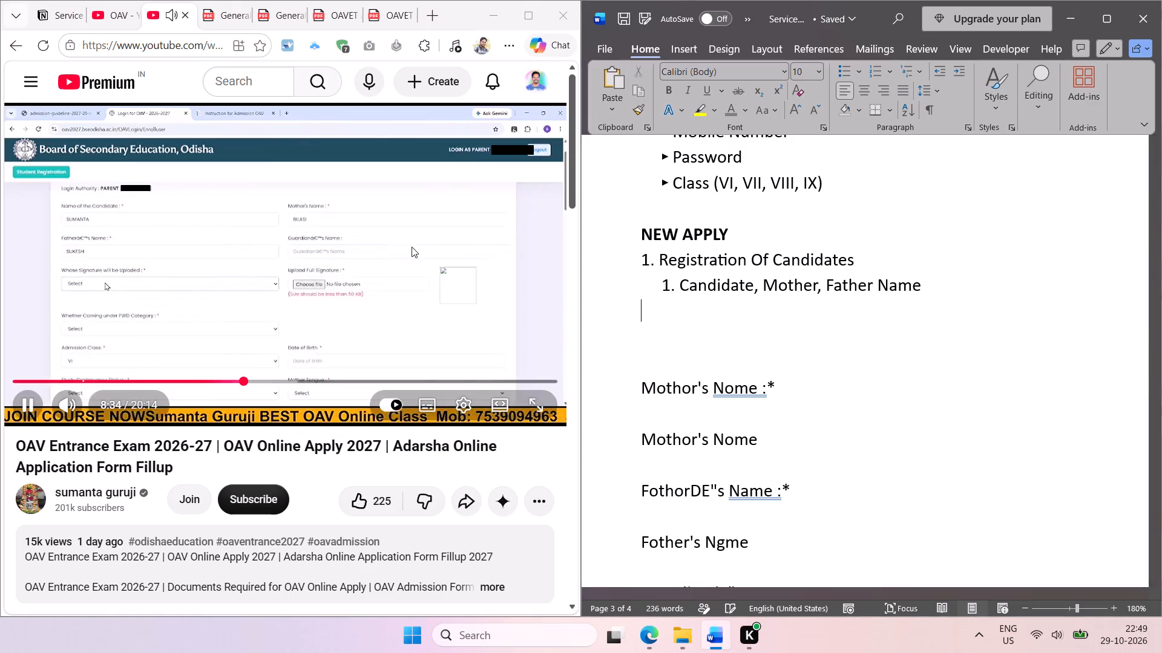
Pause the walkthrough video at the form's signature-upload field.
left_click(412, 247)
key("space")
key("space")
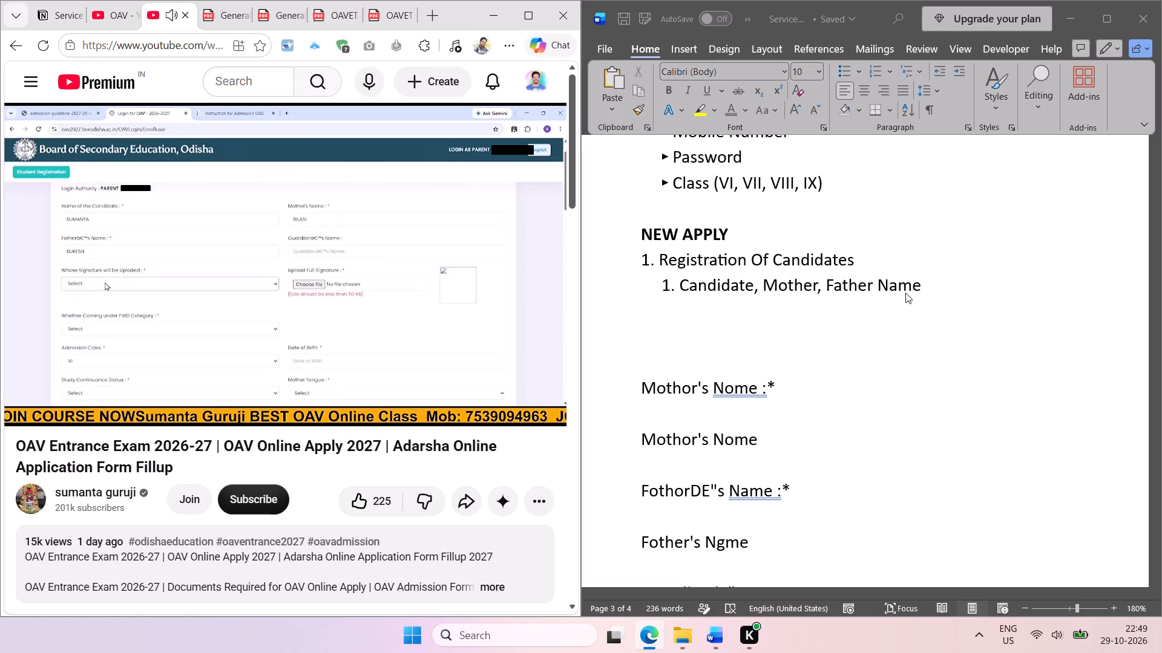
Replace the "1." before "Candidate, Mother, Father Name" with the indented arrow bullet copied from the Mobile Number line.
scroll(732, 354, "down", 3)
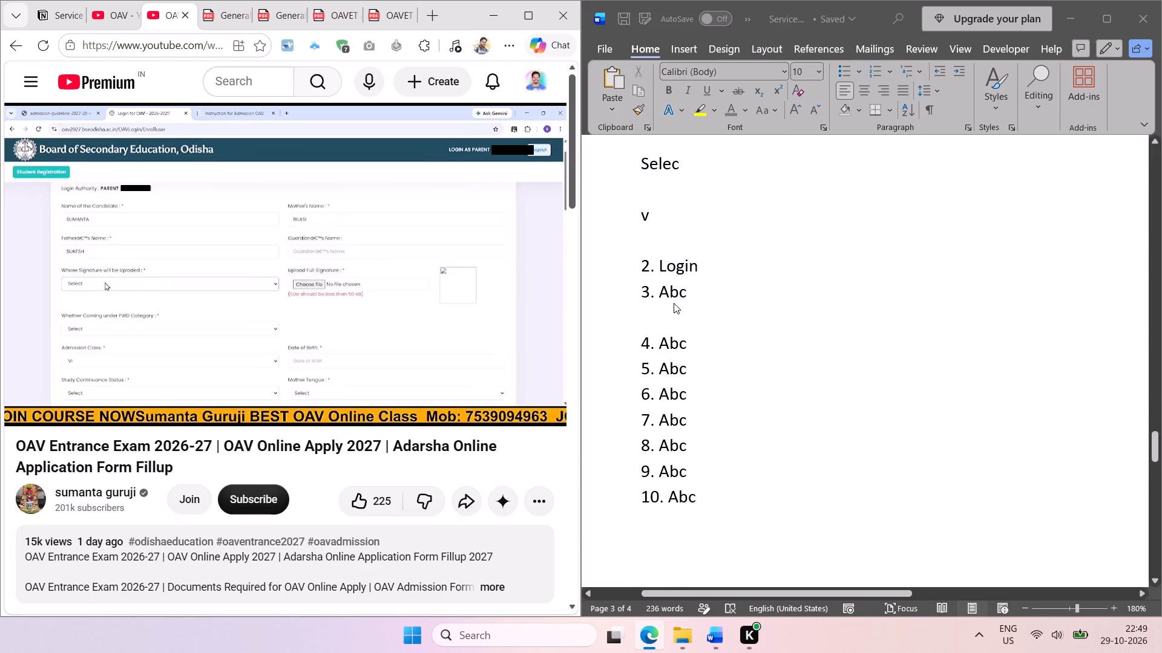
scroll(677, 291, "down", 2)
scroll(697, 354, "down", 4)
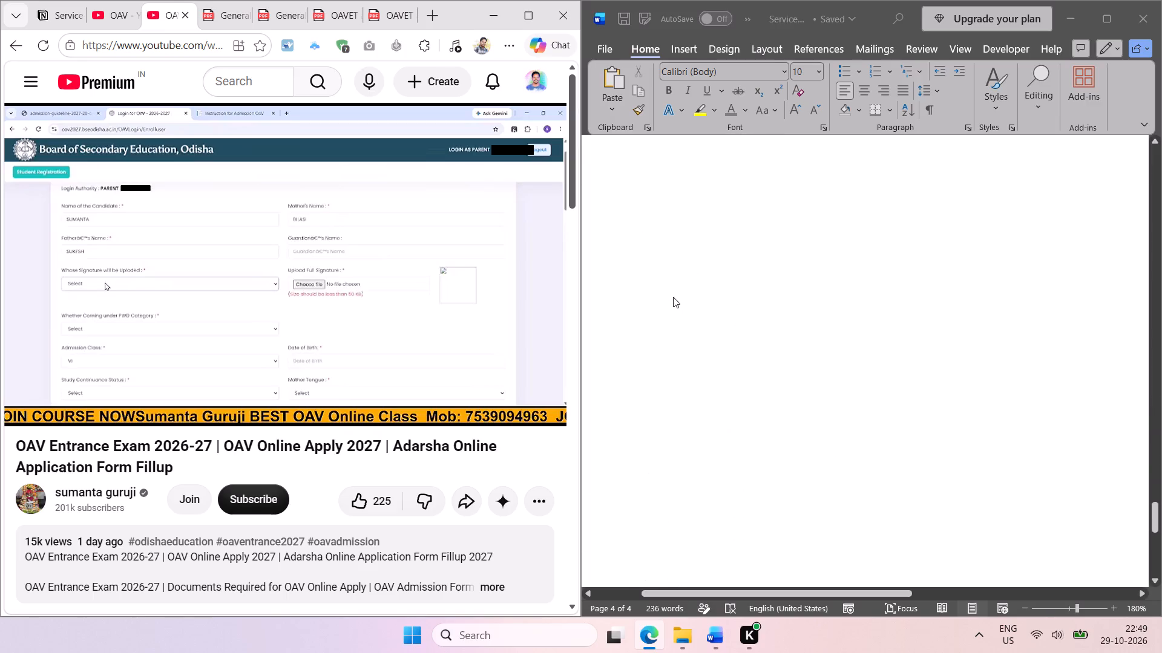
scroll(674, 299, "down", 1)
scroll(674, 299, "up", 2)
scroll(674, 299, "down", 1)
scroll(675, 305, "up", 1)
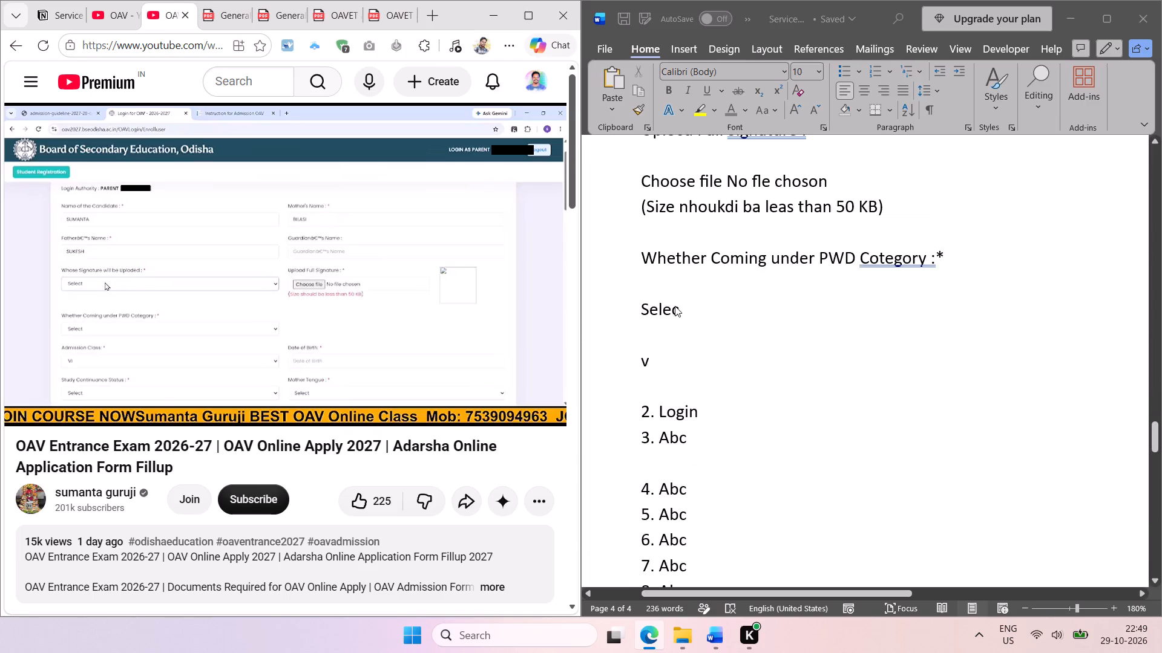
scroll(693, 418, "up", 2)
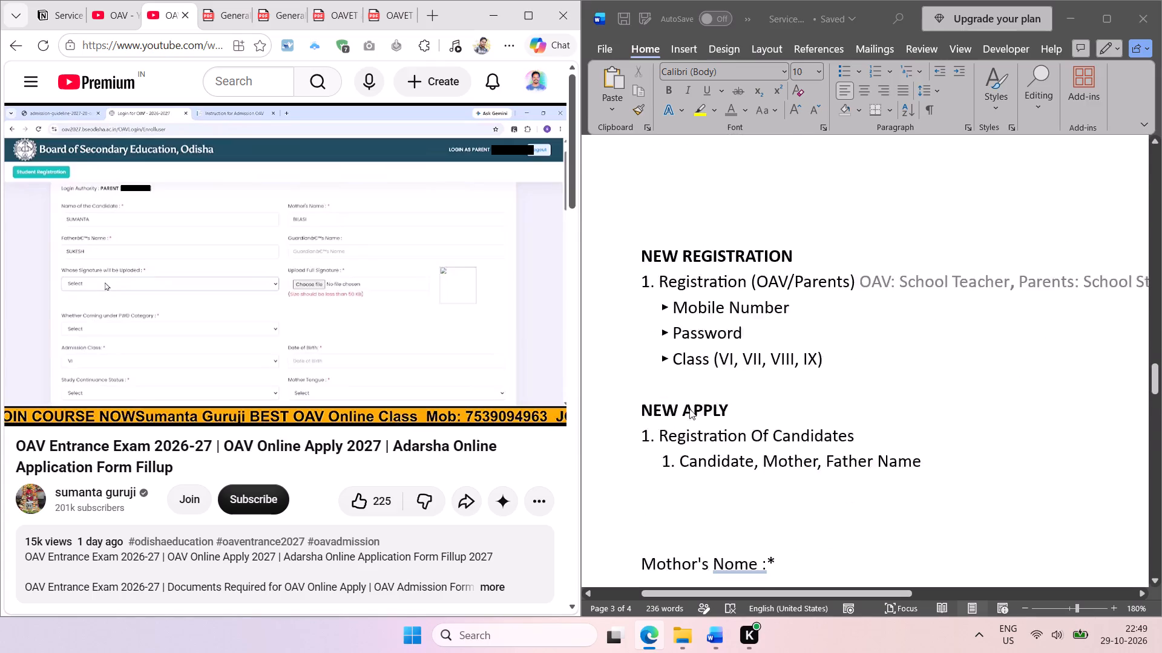
left_click(674, 202)
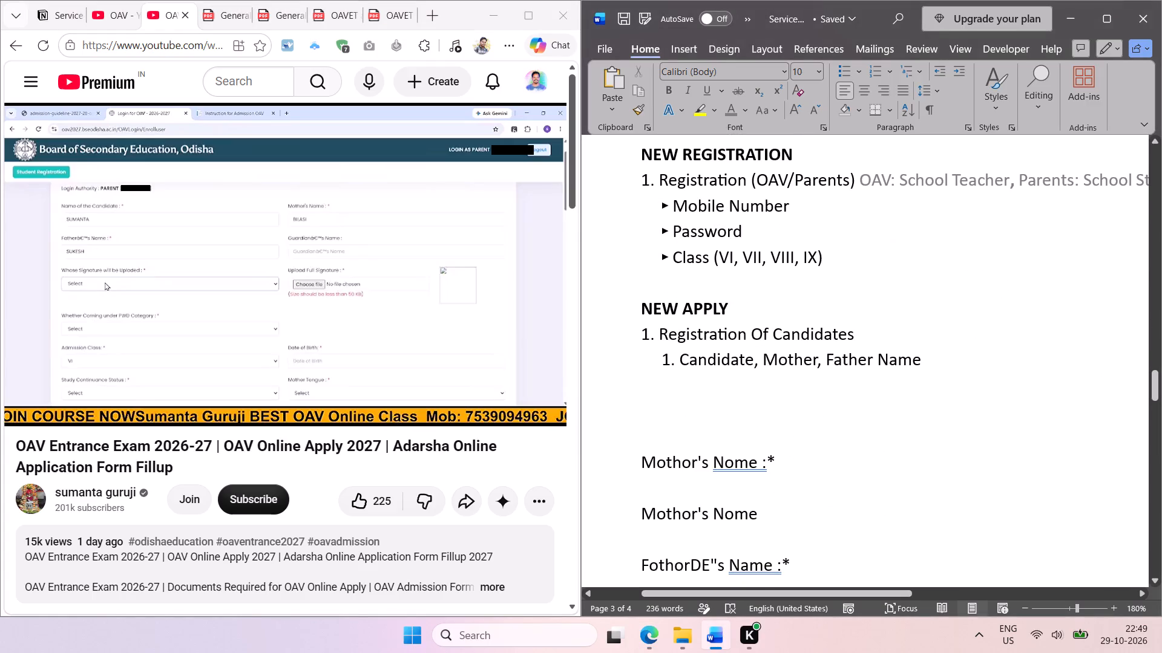
left_click_drag(675, 204, 601, 207)
key("ctrl+c")
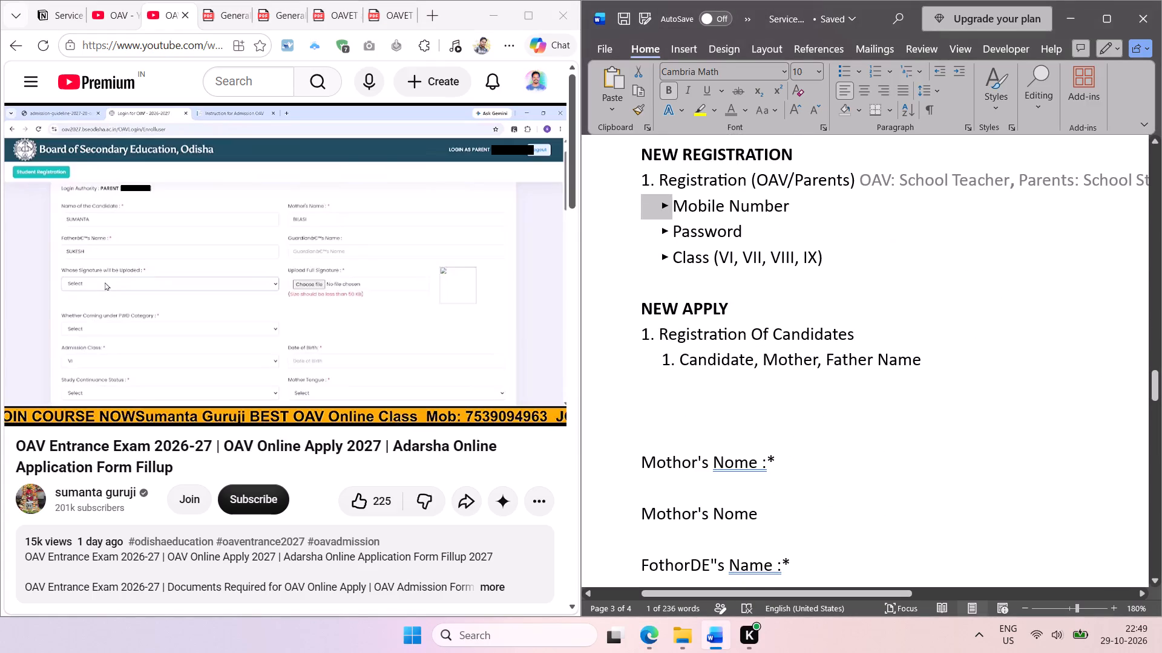
left_click_drag(680, 362, 583, 362)
key("ctrl+v")
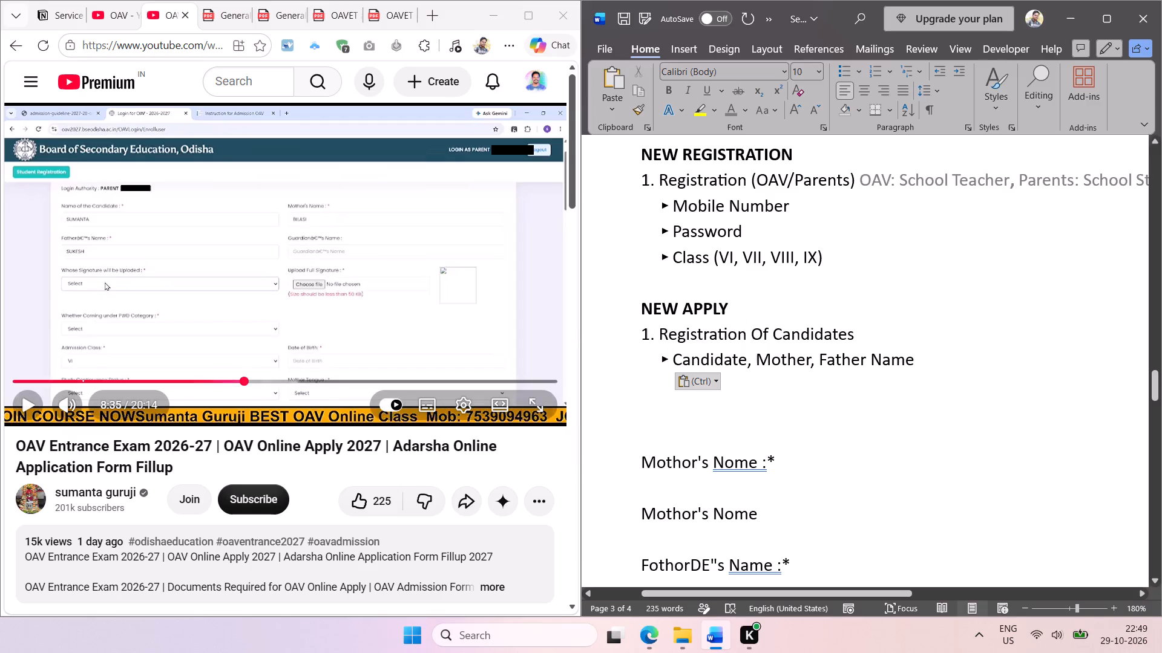
Examine the captured form-field text below New Apply and the walkthrough's signature fields in a full-screen view.
scroll(781, 447, "down", 2)
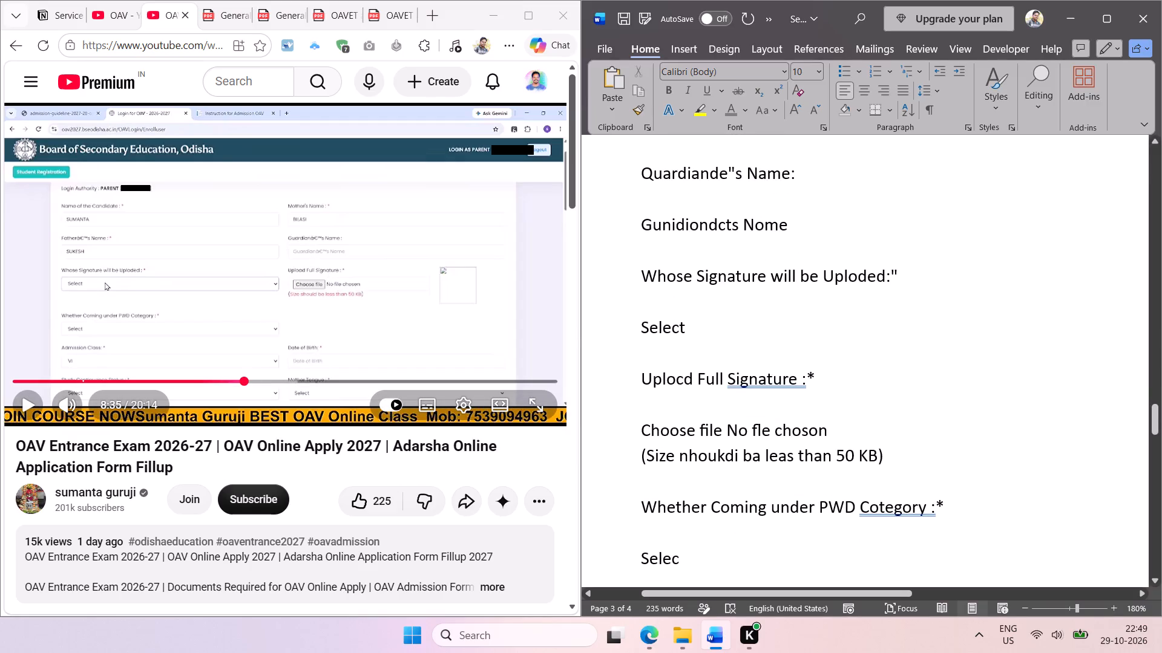
scroll(781, 447, "down", 2)
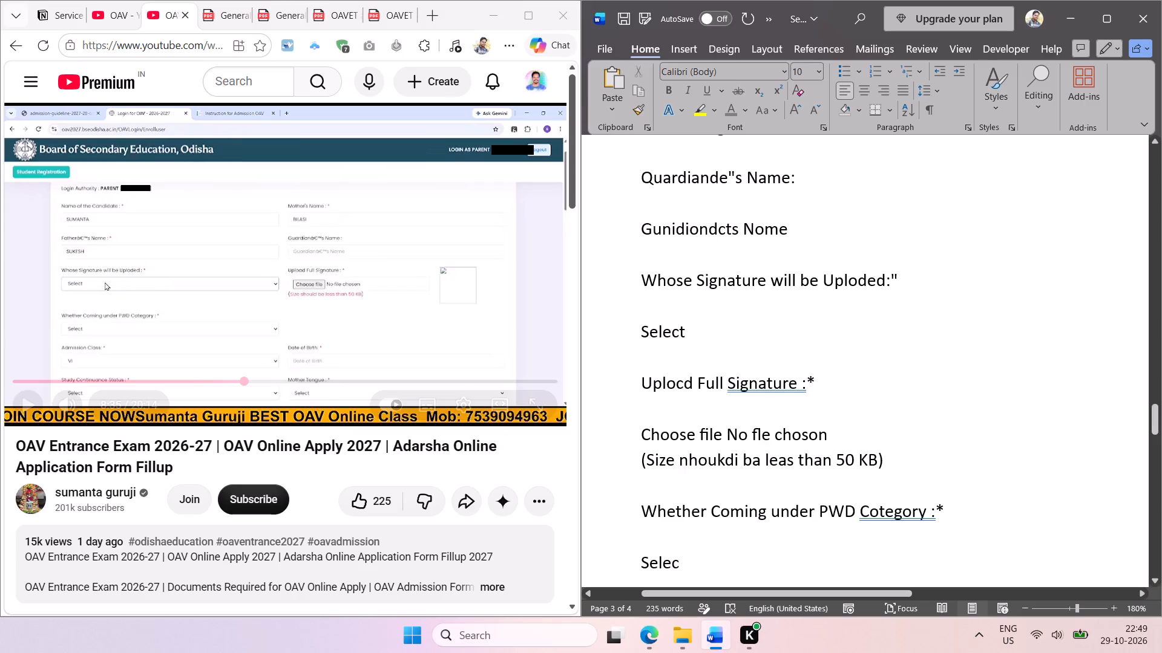
scroll(781, 447, "down", 1)
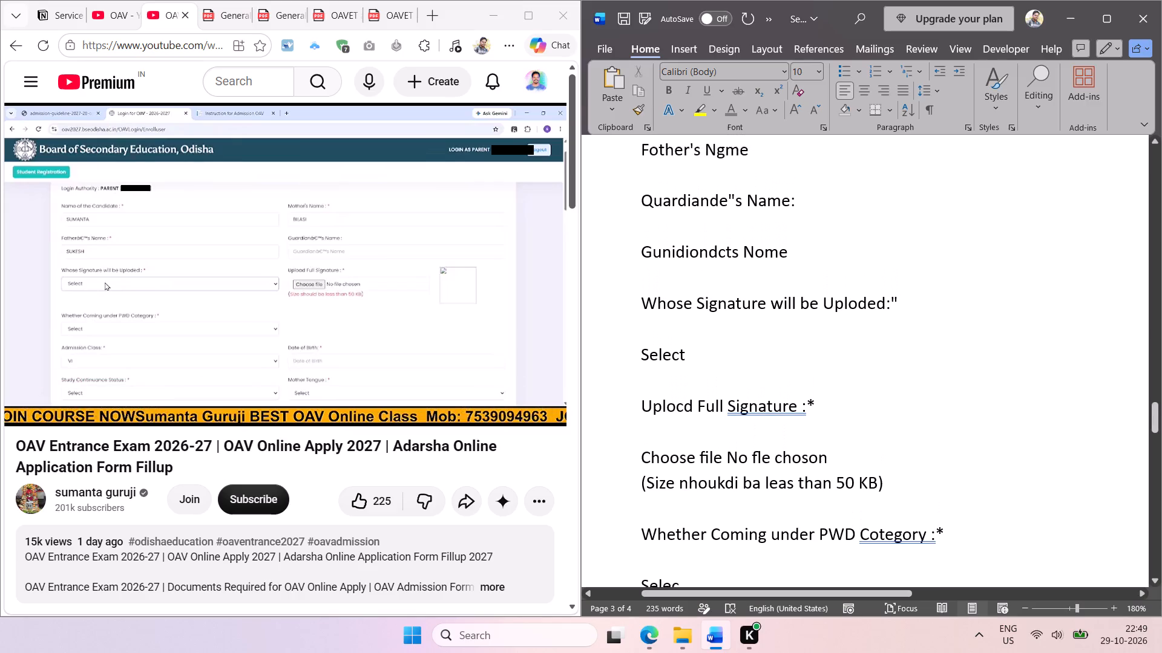
scroll(781, 447, "down", 1)
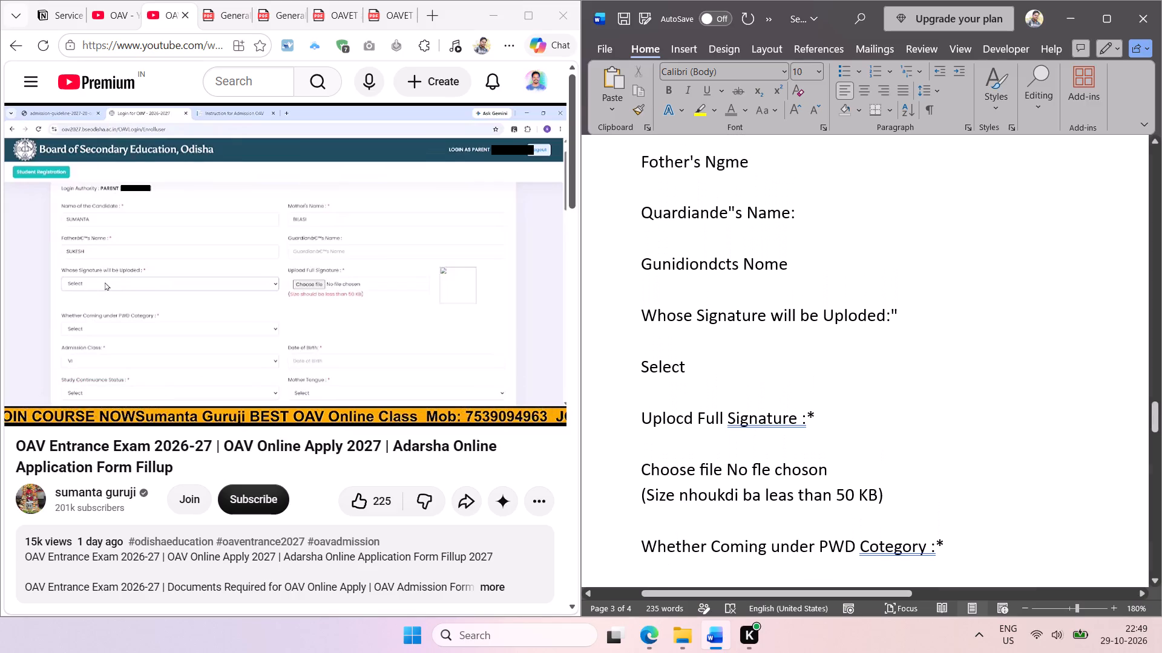
left_click(257, 325)
left_click(257, 325)
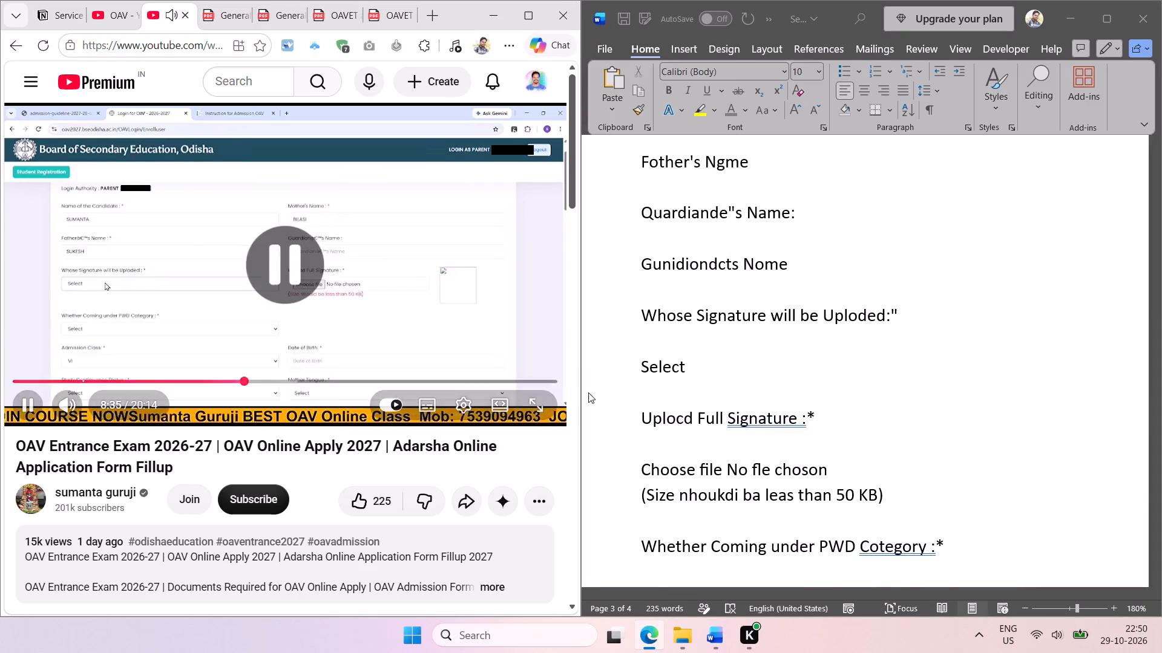
left_click(536, 401)
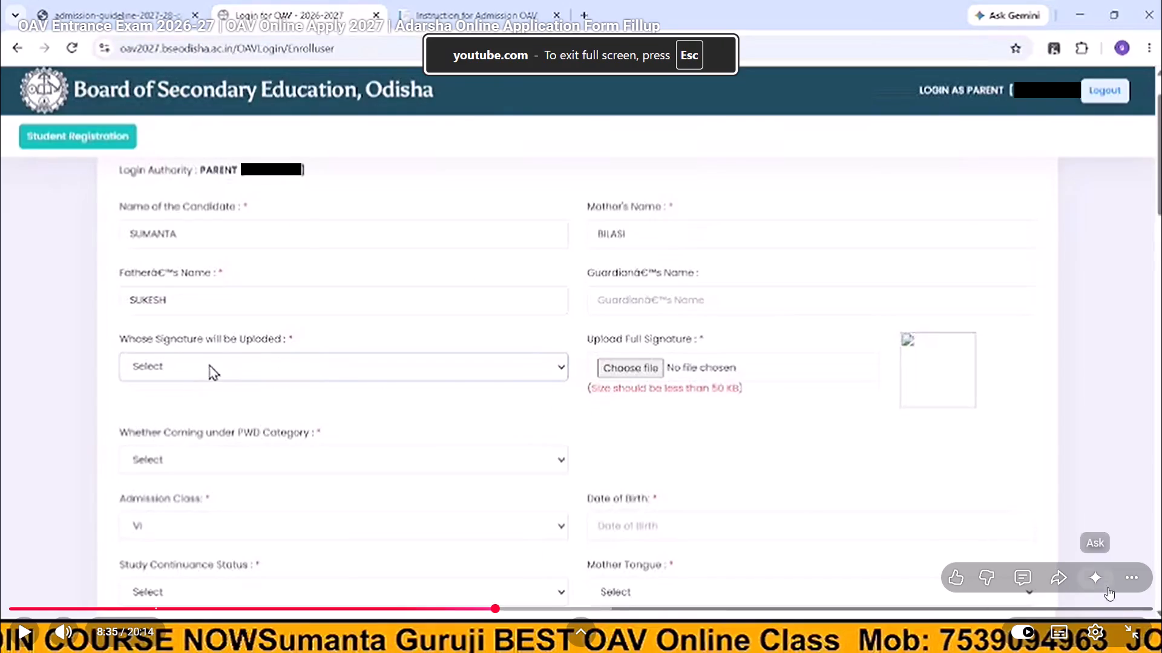
left_click(1123, 630)
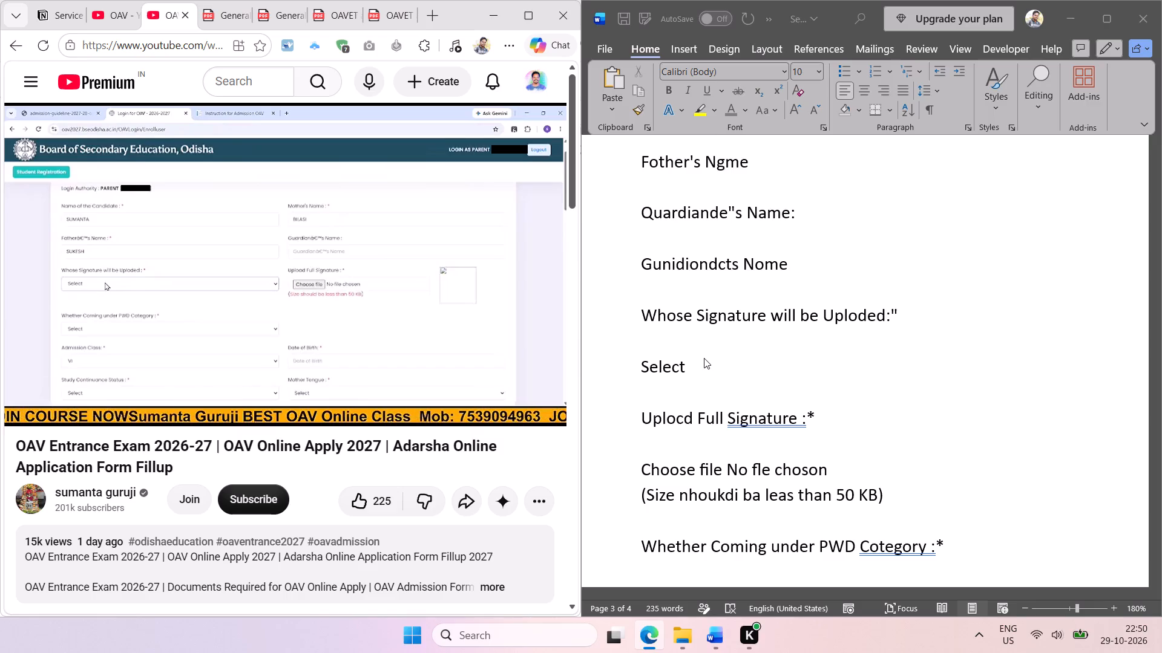
Copy the indented arrow bullet from the "Candidate, Mother, Father Name" line onto the empty line beneath it.
scroll(732, 351, "up", 1)
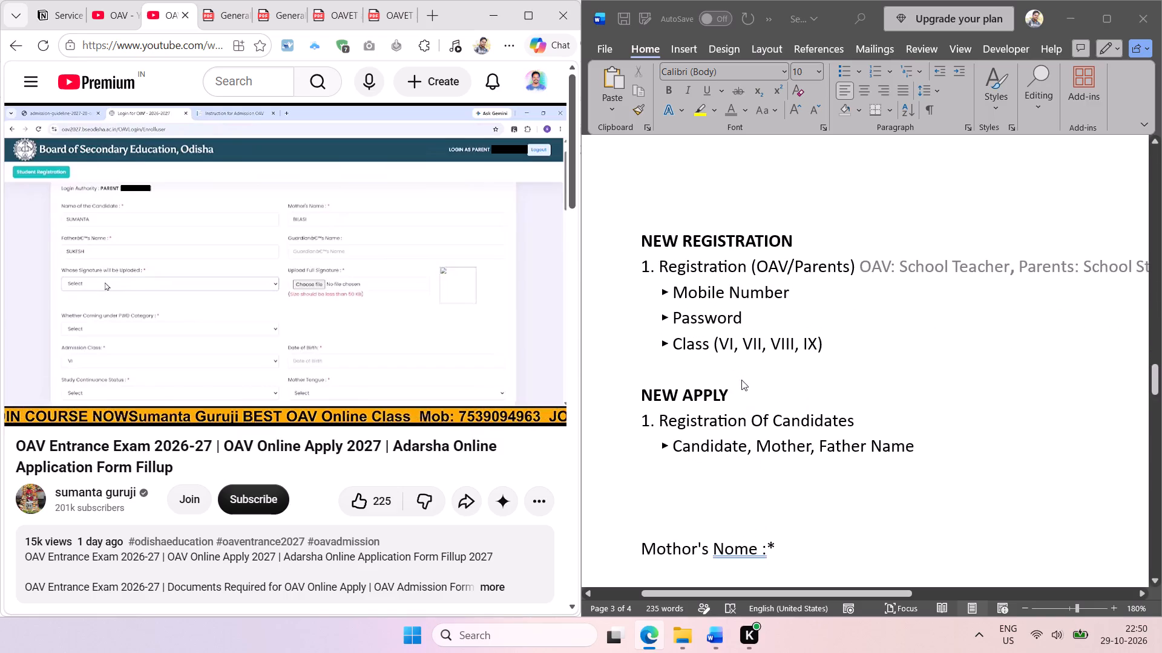
scroll(741, 380, "up", 1)
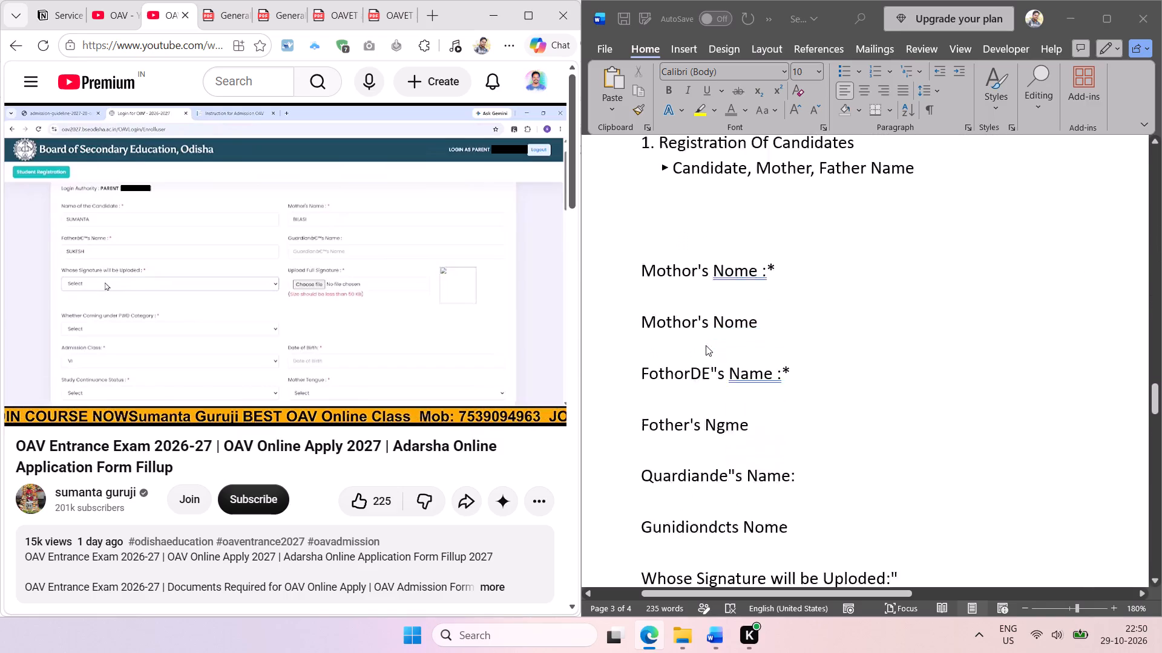
scroll(706, 345, "up", 1)
scroll(725, 432, "up", 1)
scroll(726, 342, "up", 1)
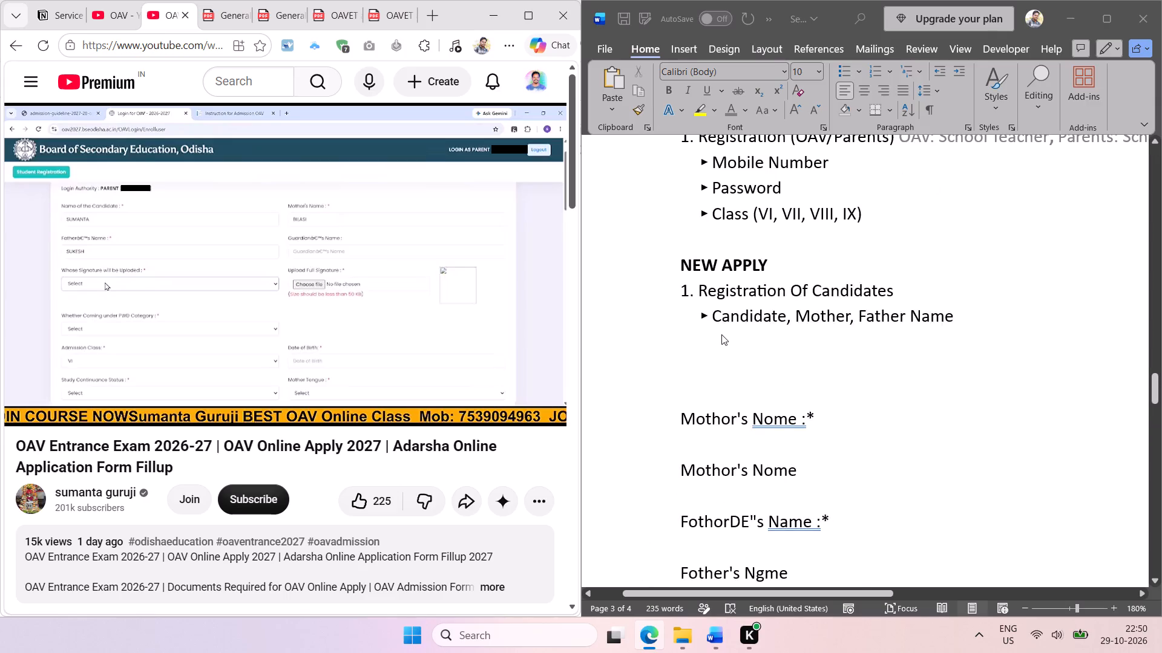
scroll(721, 334, "down", 1, "ctrl")
left_click(712, 263)
left_click_drag(714, 257, 623, 256)
key("ctrl+c")
left_click(863, 331)
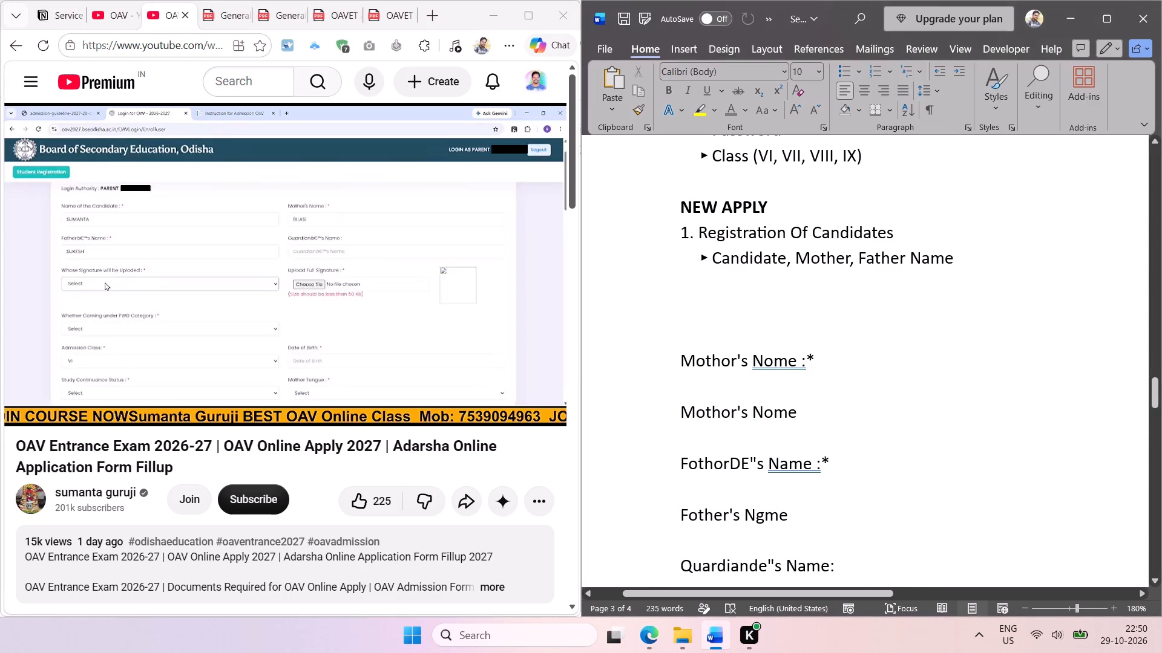
key("ctrl+minus")
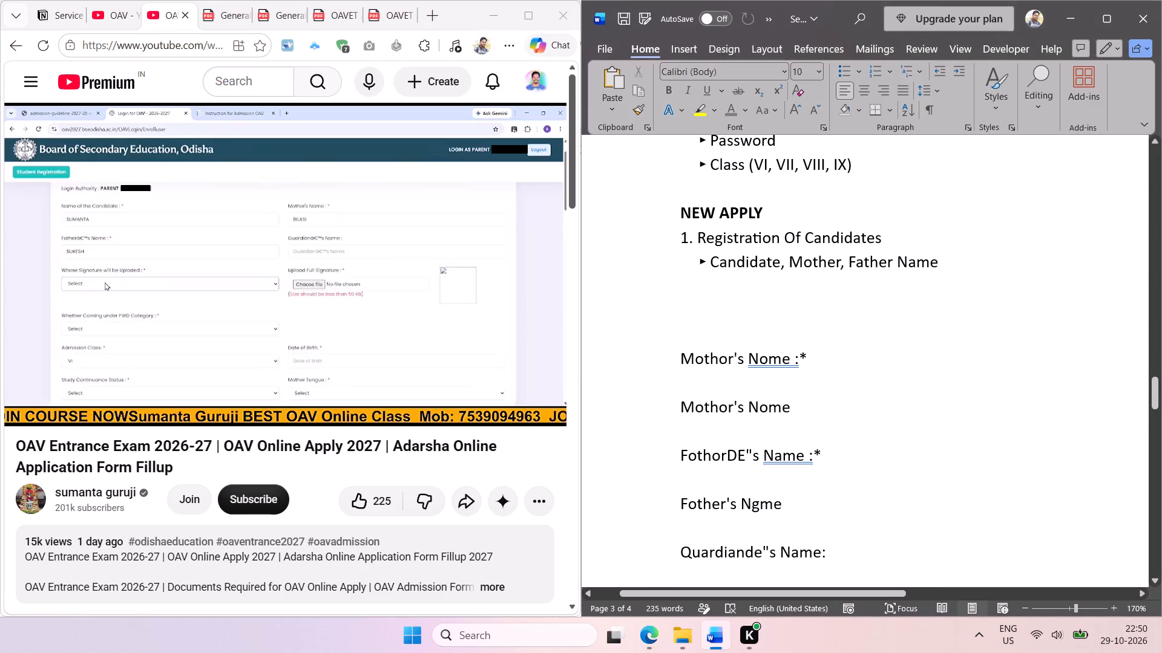
left_click(707, 293)
key("ctrl+v")
Fill the empty arrow bullet with "Signature", copied from the "Whose Signature will be Uploded" line, without a leading space.
scroll(767, 446, "left", 1)
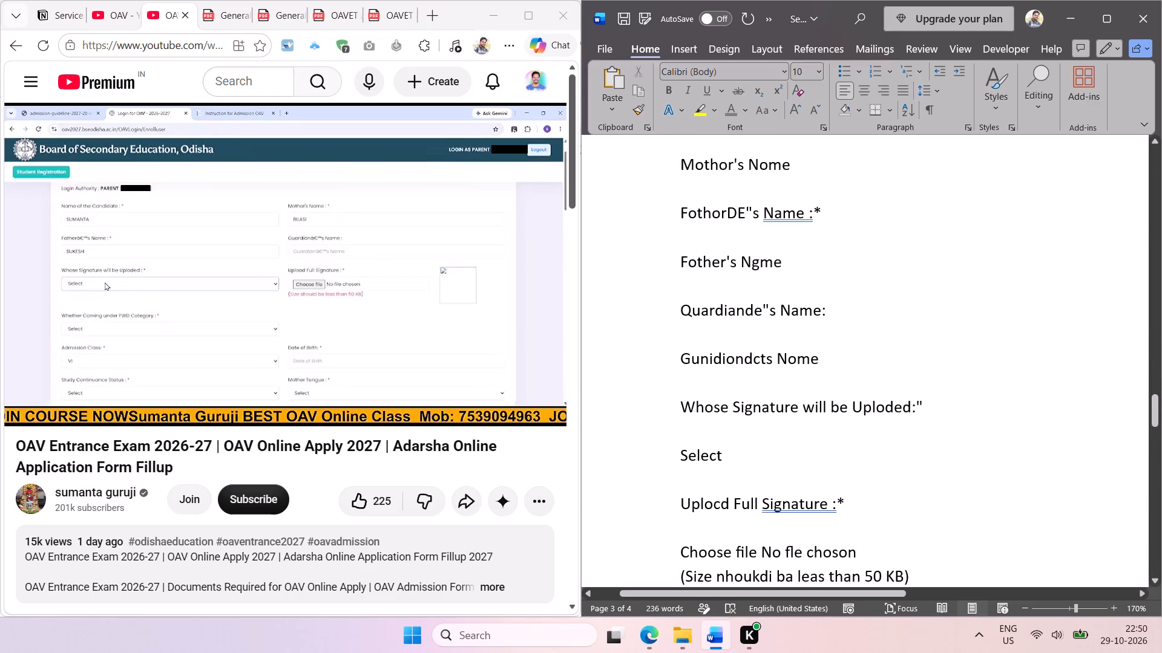
scroll(793, 441, "left", 1)
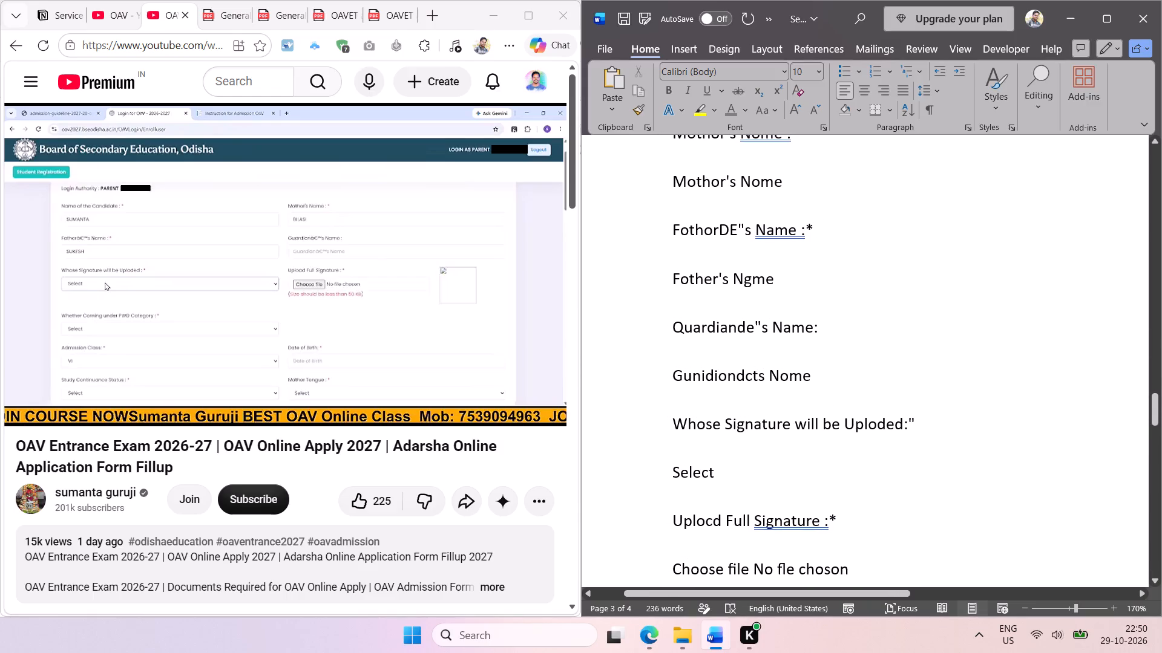
scroll(755, 435, "left", 1)
double_click(747, 426)
key("ctrl+c")
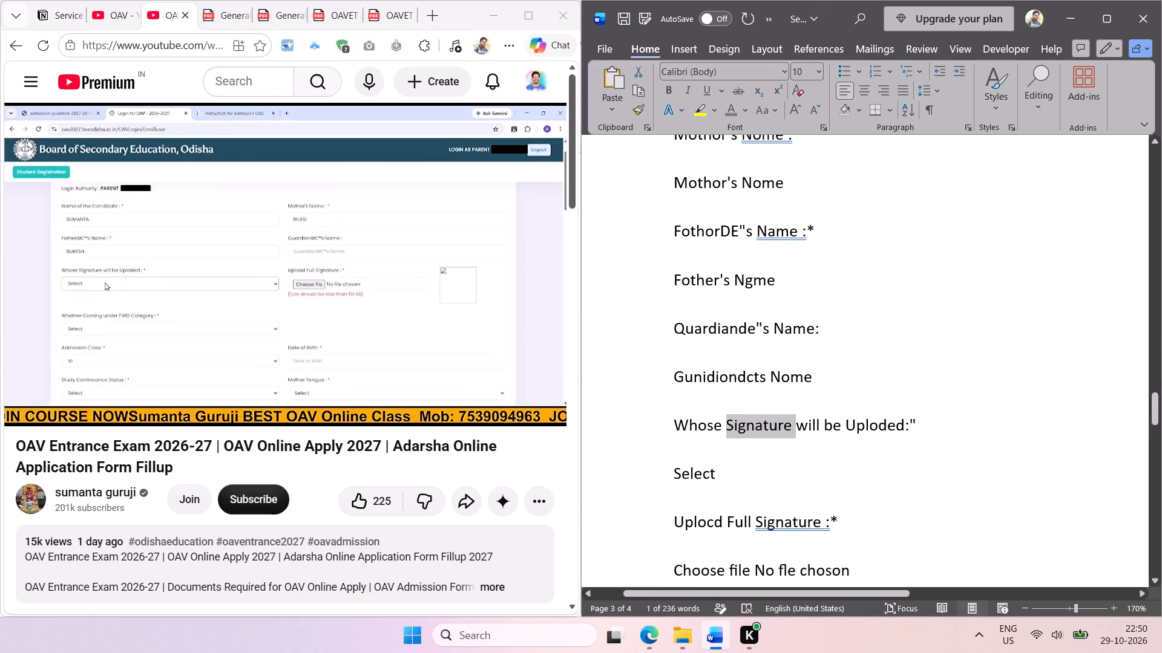
scroll(747, 231, "up", 1)
left_click(712, 397)
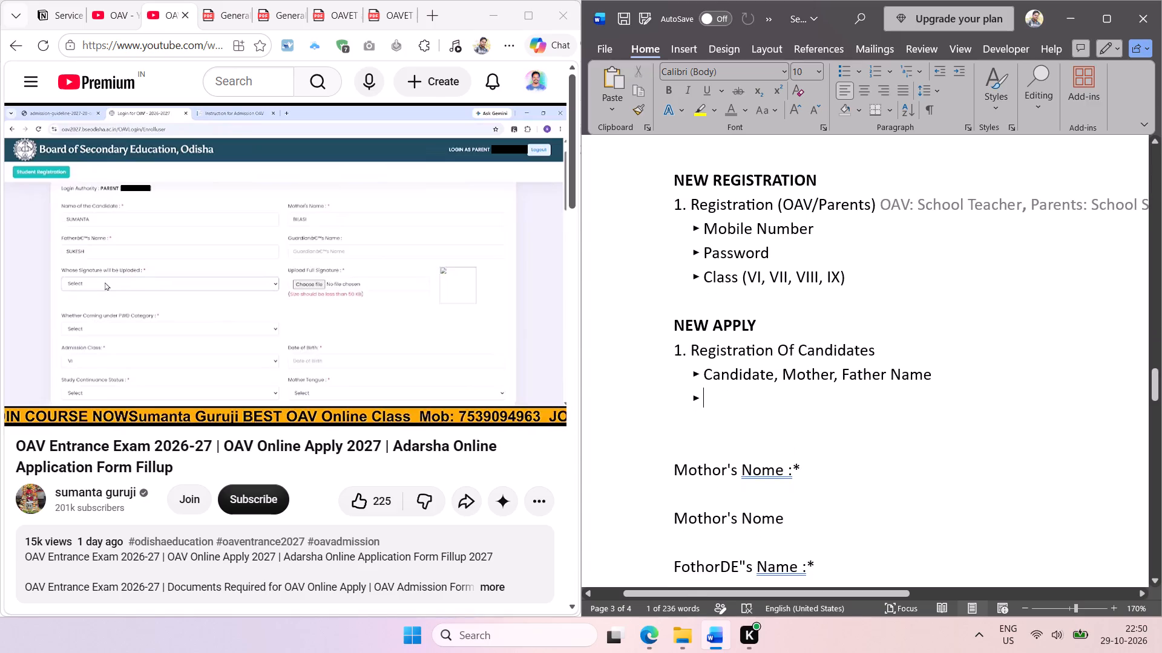
key("ctrl+v")
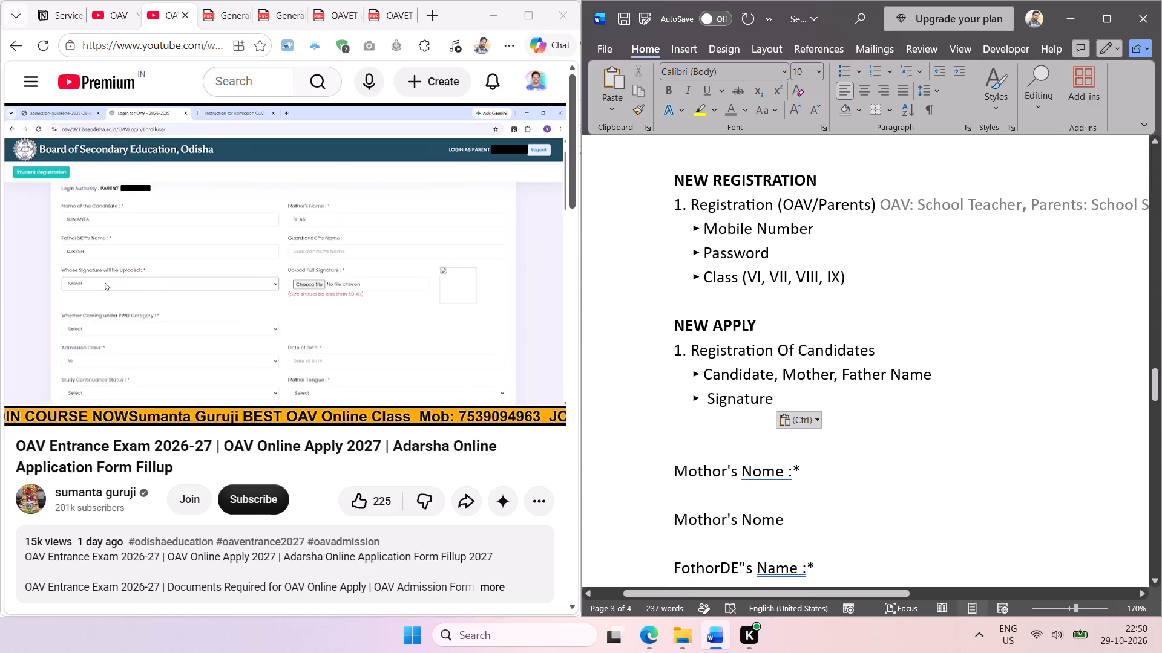
left_click(707, 399)
key("BackSpace")
left_click(772, 399)
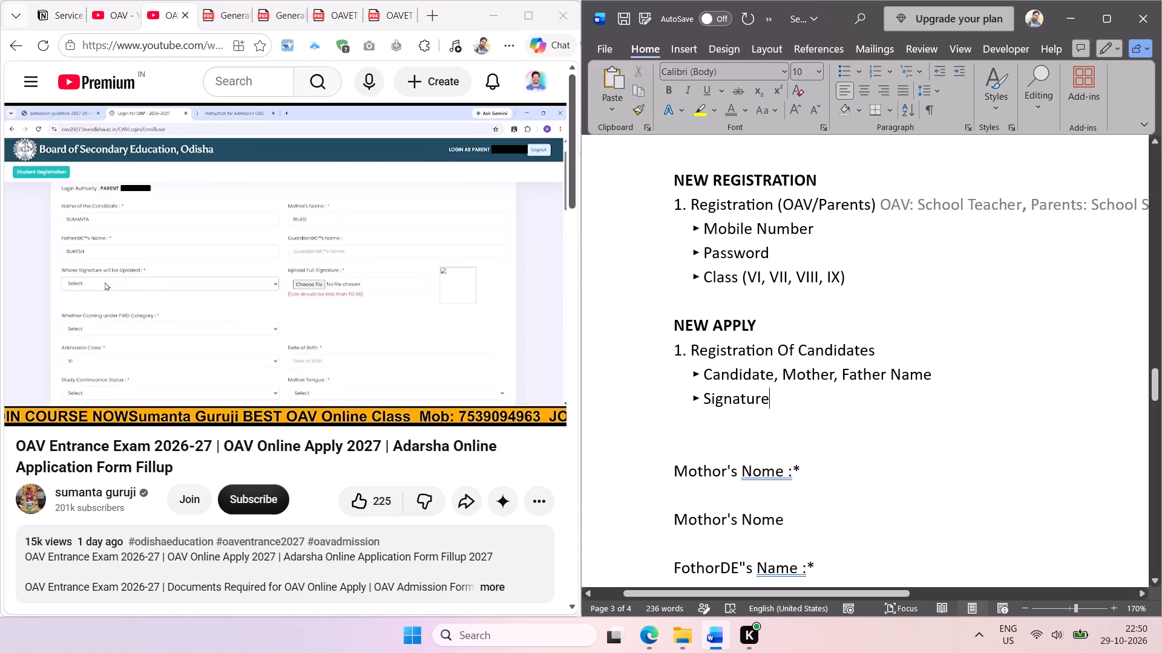
Play the walkthrough video through the choice of whose signature is uploaded, and pause at the file-upload field.
left_click(319, 263)
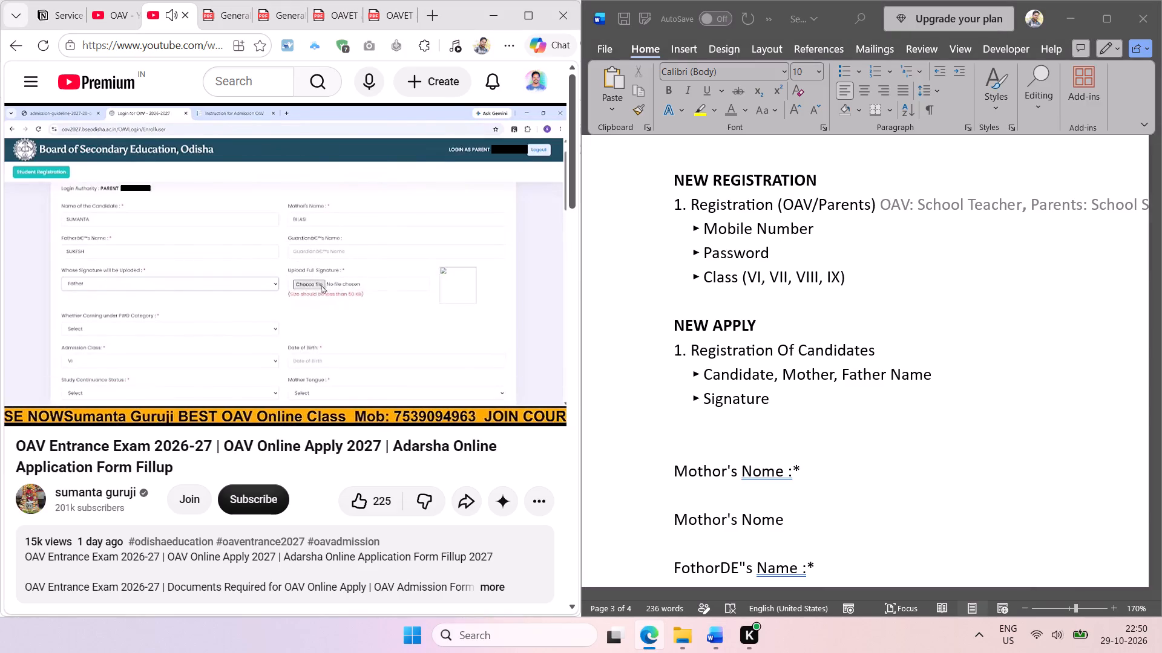
key("space")
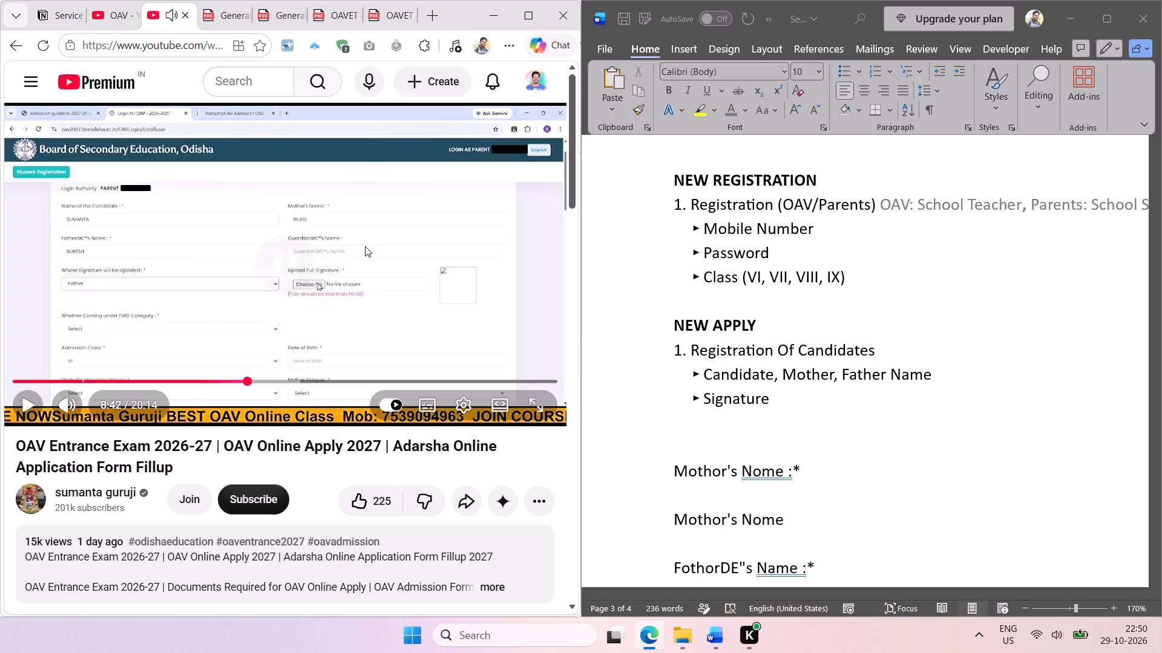
Extend the Signature sub-item to read "Signature (Mother, Father)", reusing the words from the line above.
left_click(835, 371)
left_click_drag(886, 372, 784, 377)
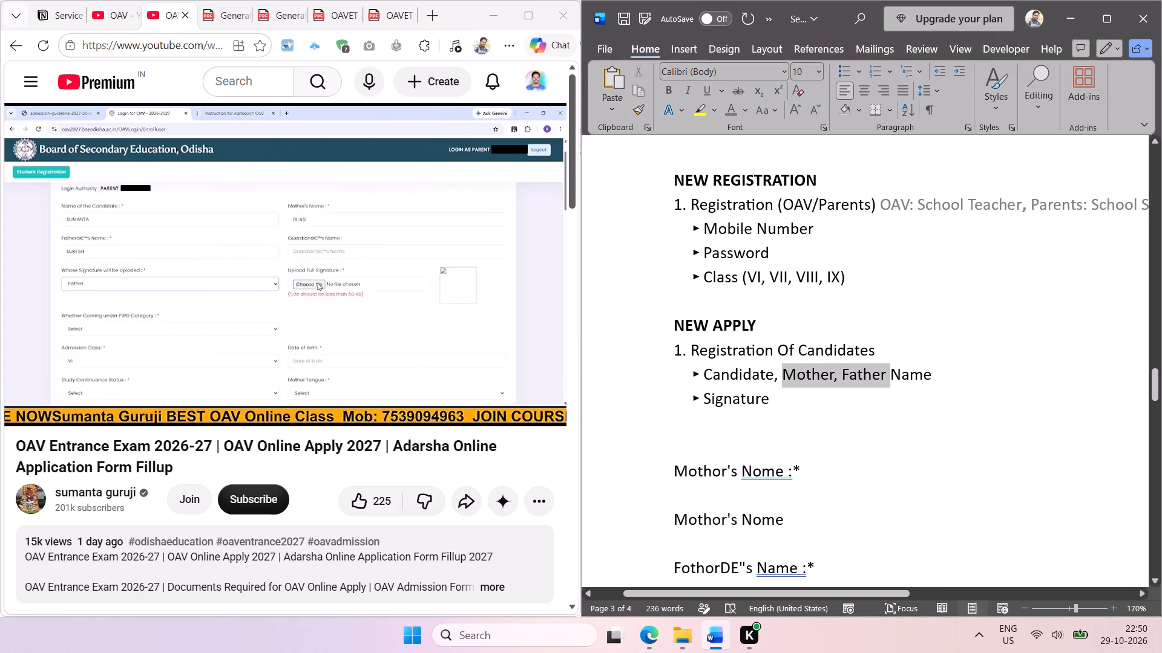
left_click_drag(784, 377, 787, 377)
key("ctrl+c")
left_click(786, 399)
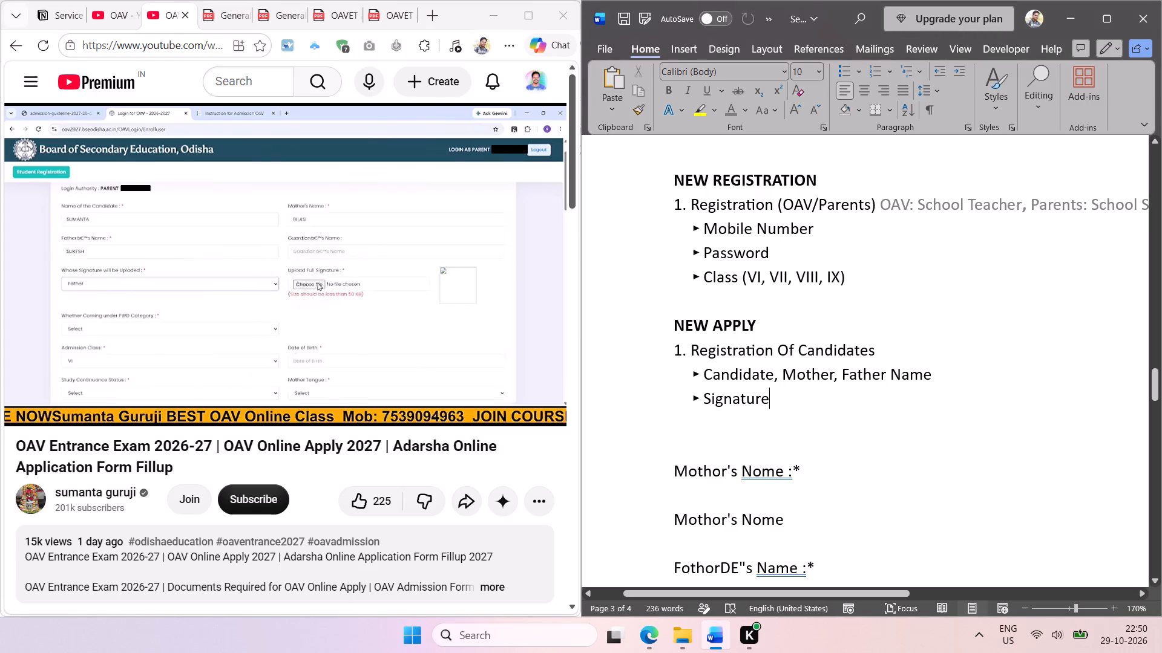
key("space")
type("(")
key("ctrl+v")
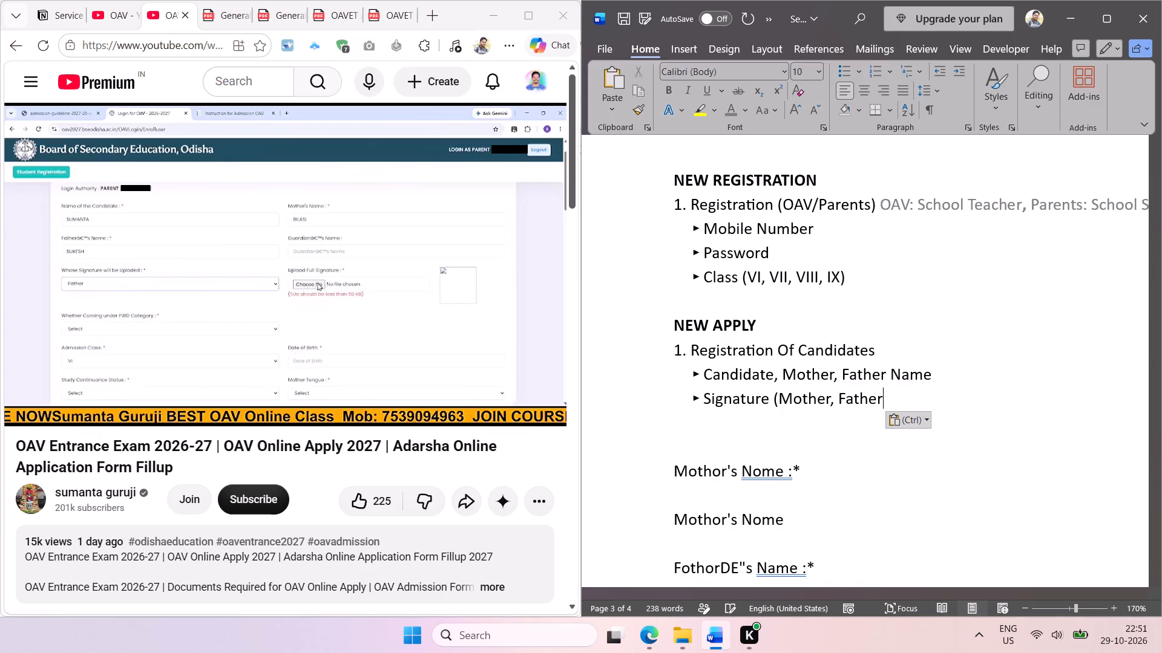
key("shift+parenright")
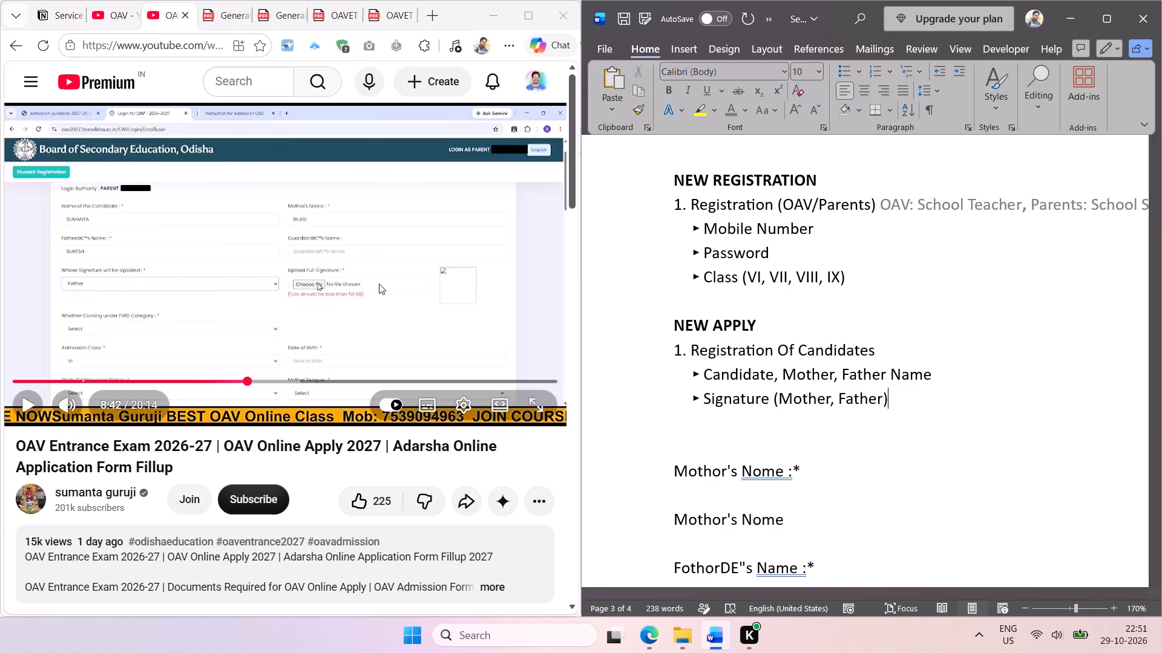
Add an arrow-bulleted sub-item "Signature Upload" below "Signature (Mother, Father)" by reusing its bullet and first word, and save the document.
left_click(766, 405)
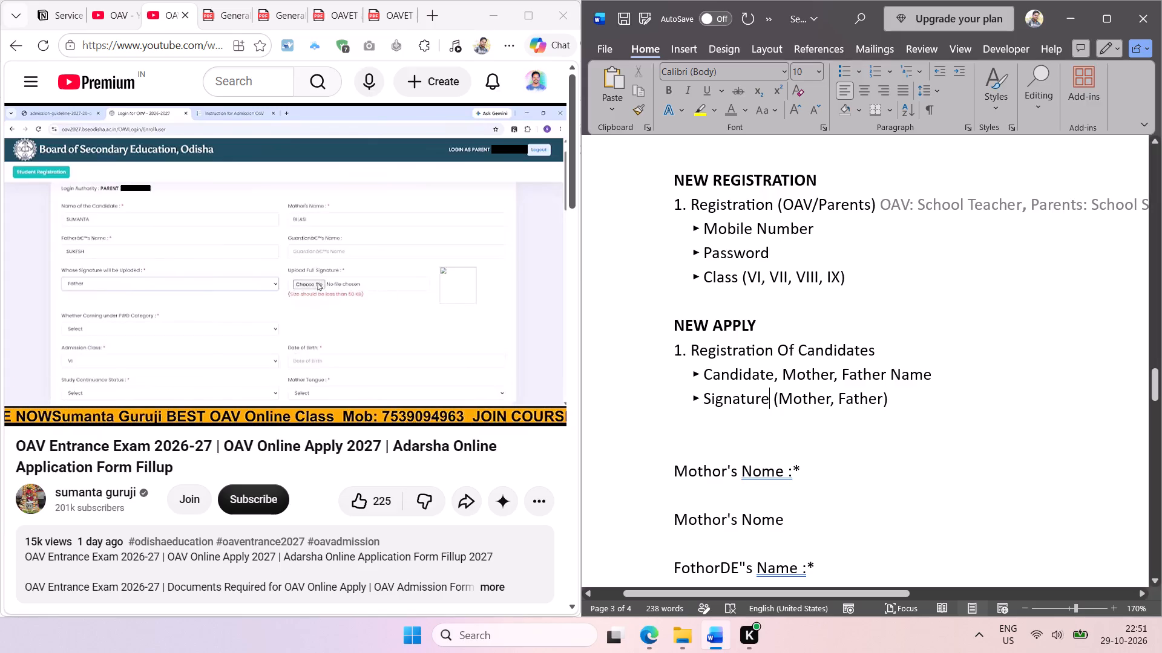
left_click_drag(769, 400, 674, 397)
key("ctrl+c")
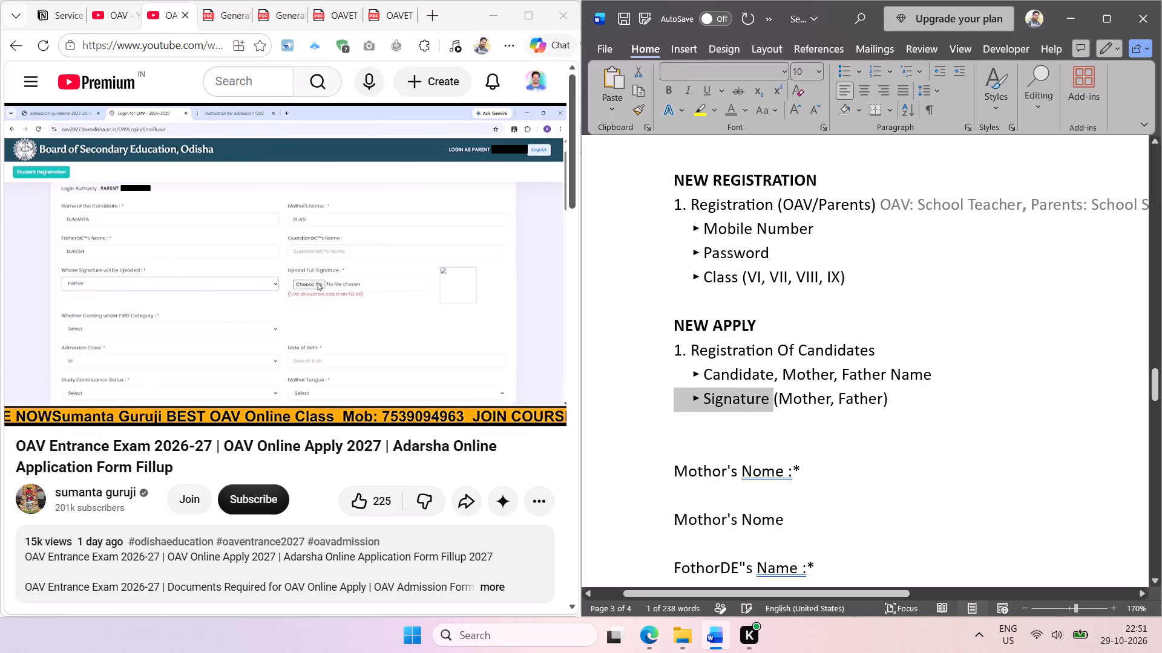
left_click(694, 421)
key("ctrl+v")
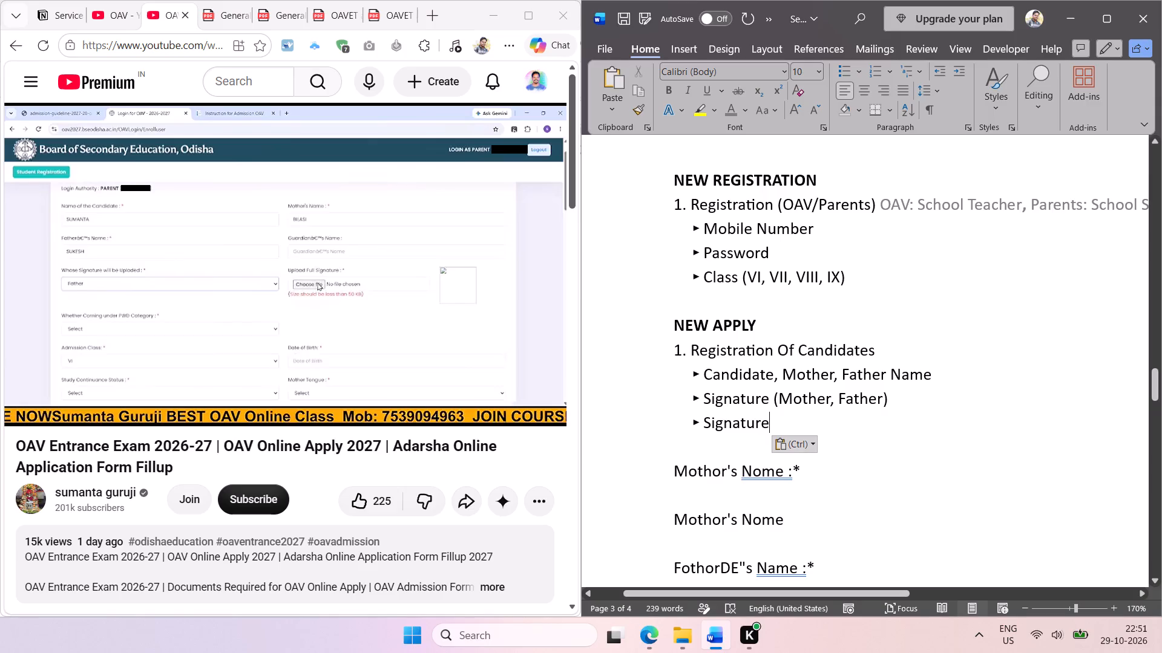
key("space")
type("Upload")
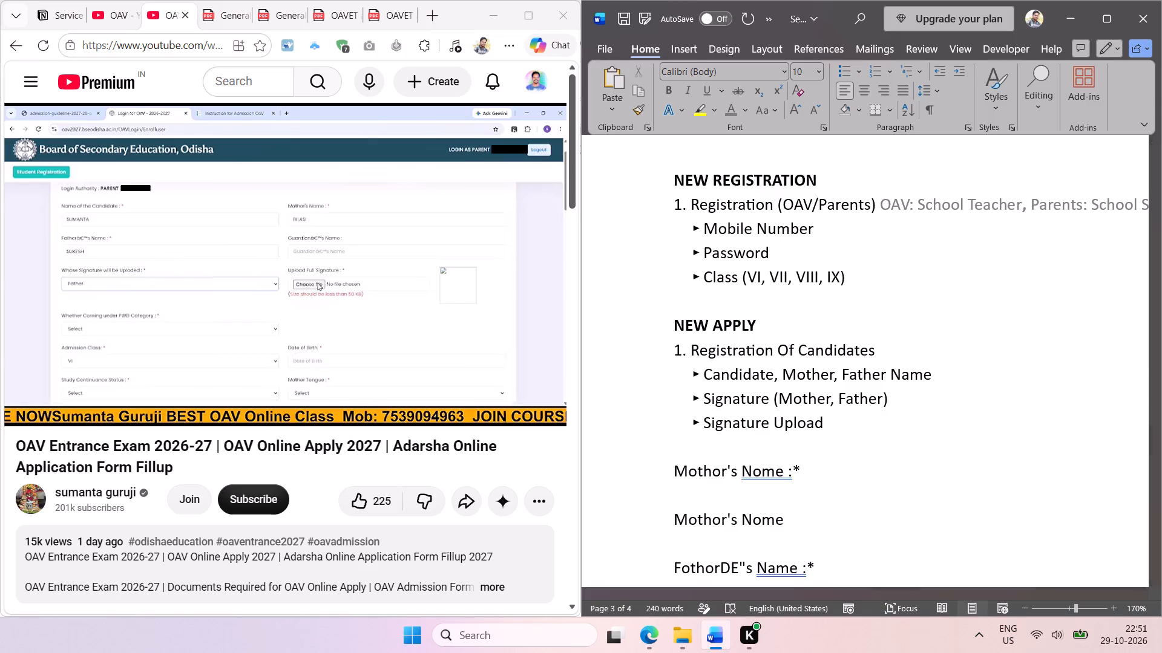
left_click(867, 422)
key("ctrl+s")
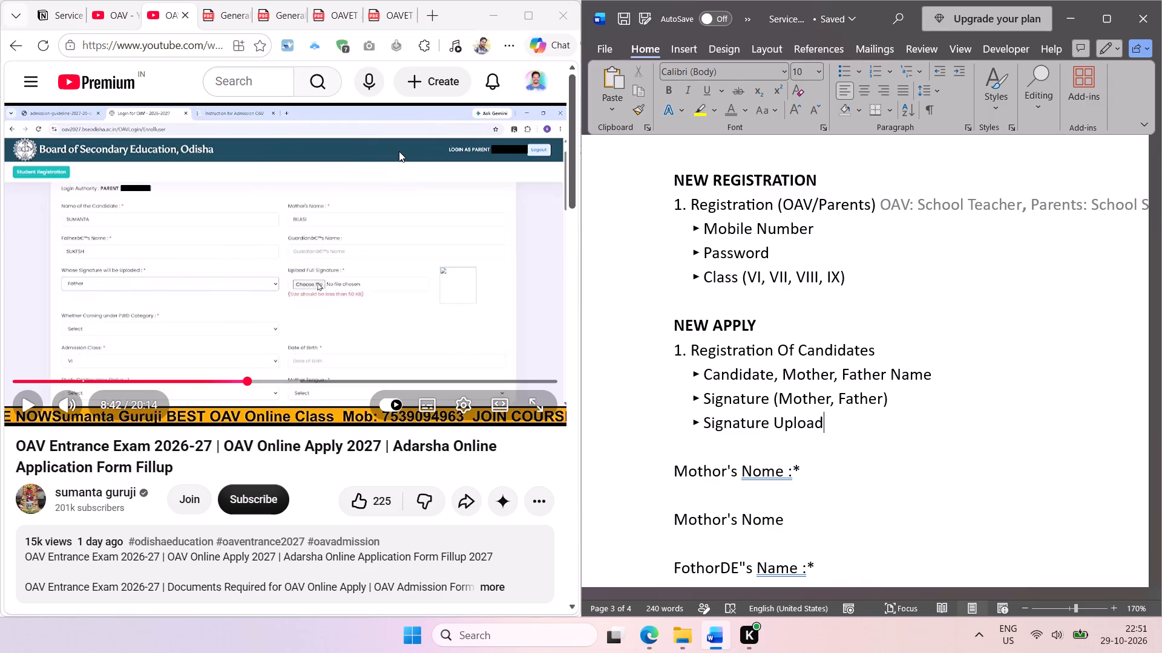
Copy the "Signature Upload" line over the "Abc" placeholder of item 1 under Scan Document.
left_click(847, 422)
left_click_drag(833, 423, 681, 424)
key("ctrl+c")
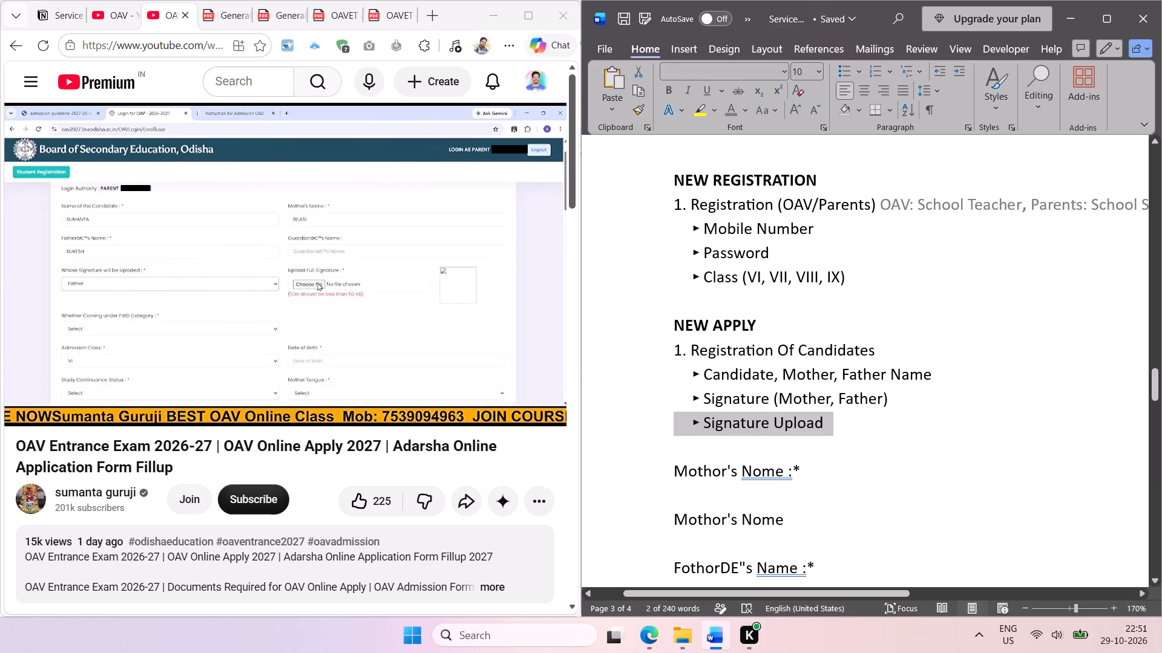
scroll(769, 457, "up", 3)
scroll(778, 383, "up", 1)
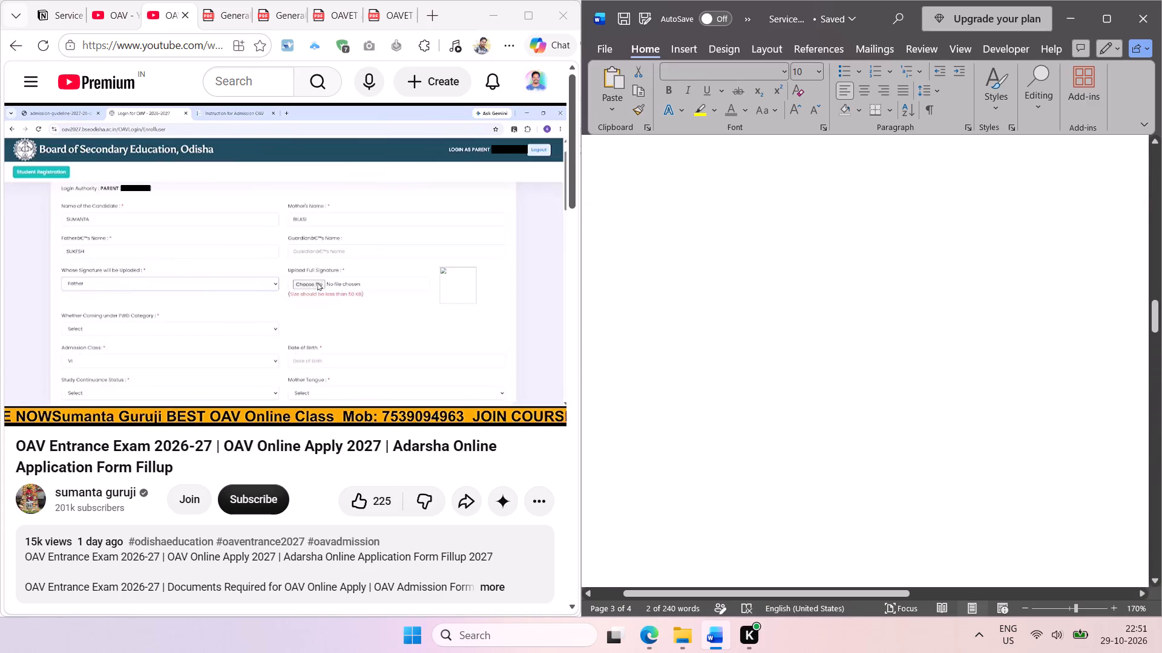
scroll(778, 383, "up", 2)
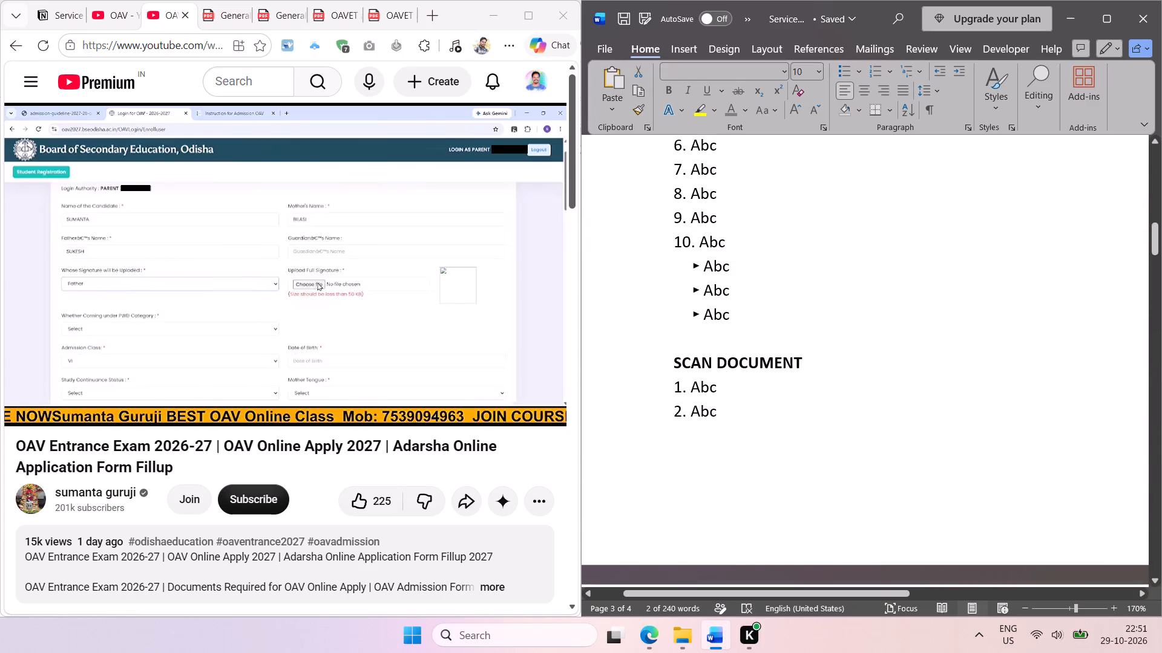
scroll(748, 386, "up", 1)
left_click(707, 343)
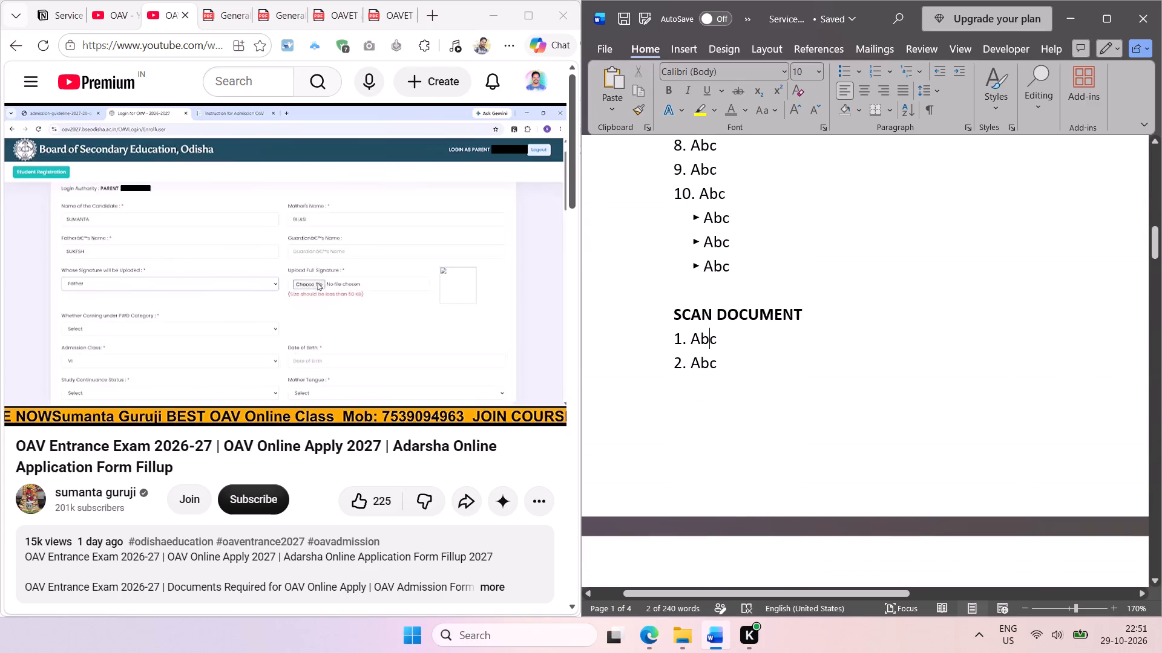
double_click(707, 340)
key("ctrl+v")
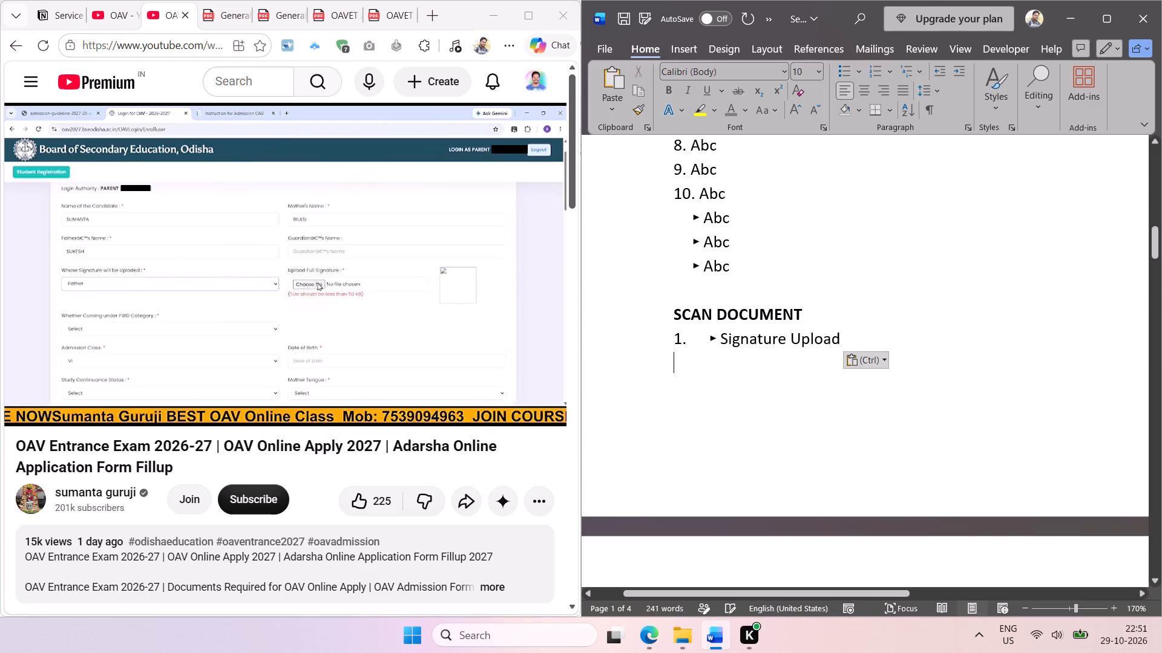
Remove the arrow bullet and extra gap from item 1 under Scan Document, leaving "1. Signature Upload" as a plain numbered line.
left_click_drag(719, 336, 698, 344)
key("BackSpace")
key("BackSpace")
key("BackSpace")
key("BackSpace")
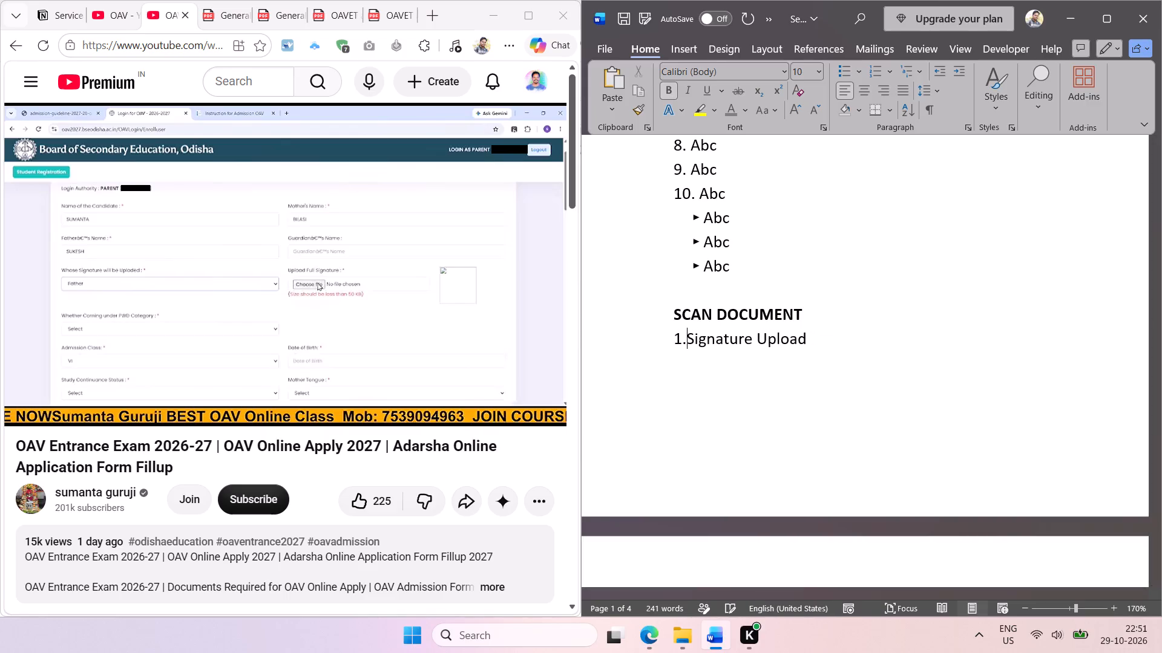
key("space")
key("ctrl+z")
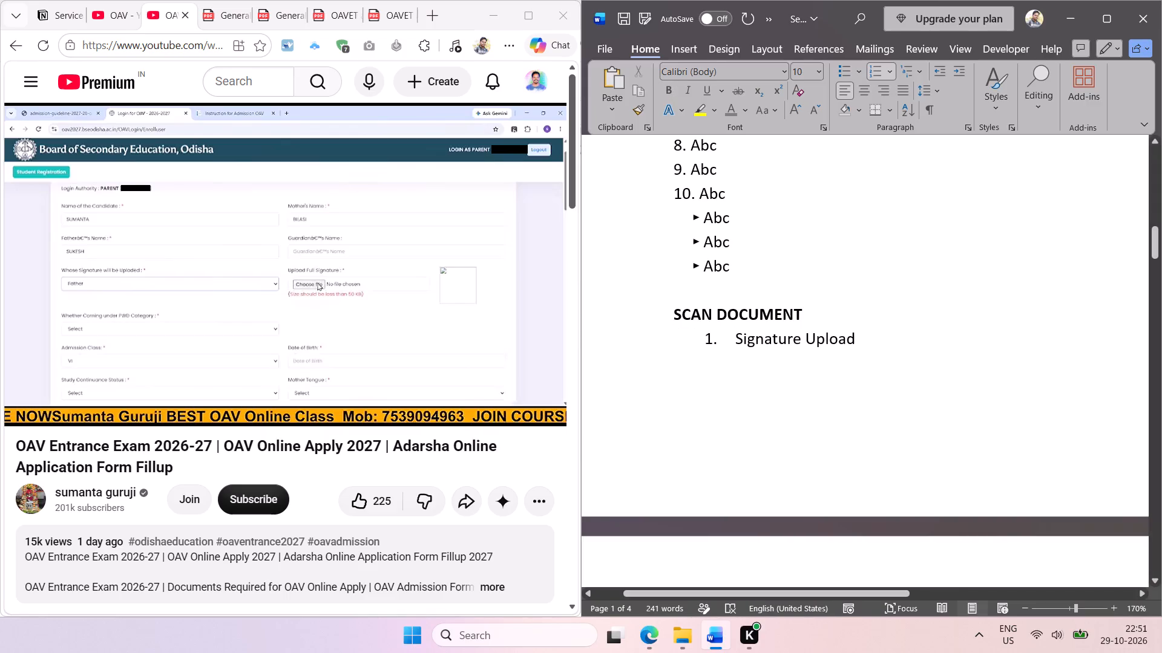
Replace "Upload" in Scan Document item 1 with "(Father, Mother)", so the line reads "Signature (Father, Mother)".
double_click(790, 339)
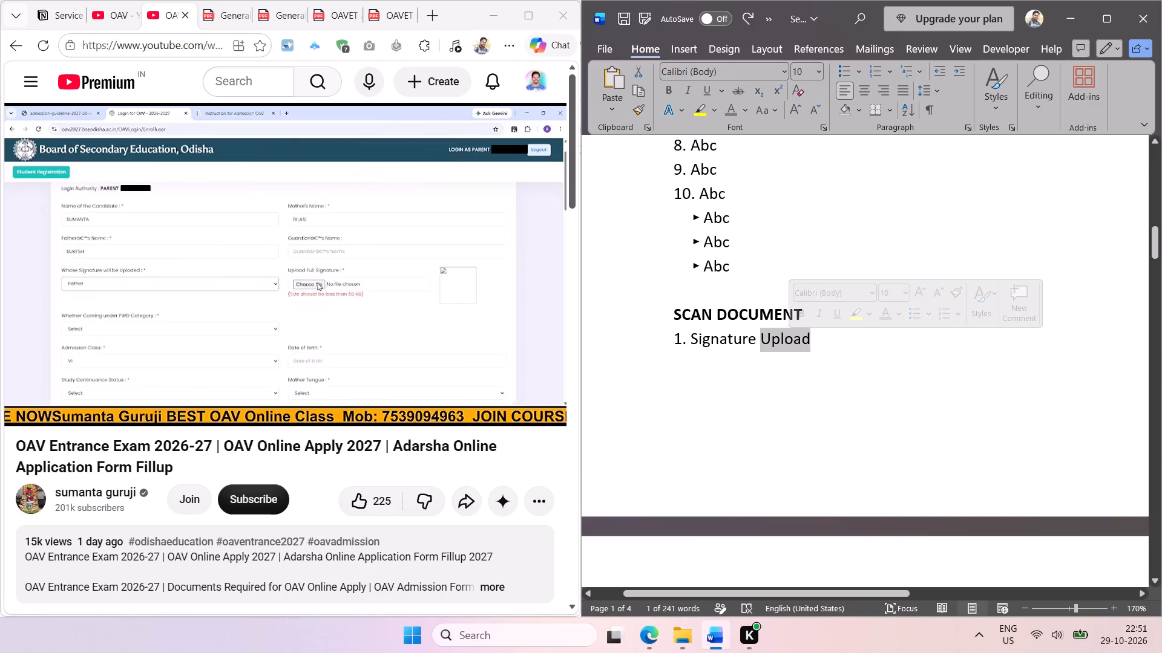
key("BackSpace")
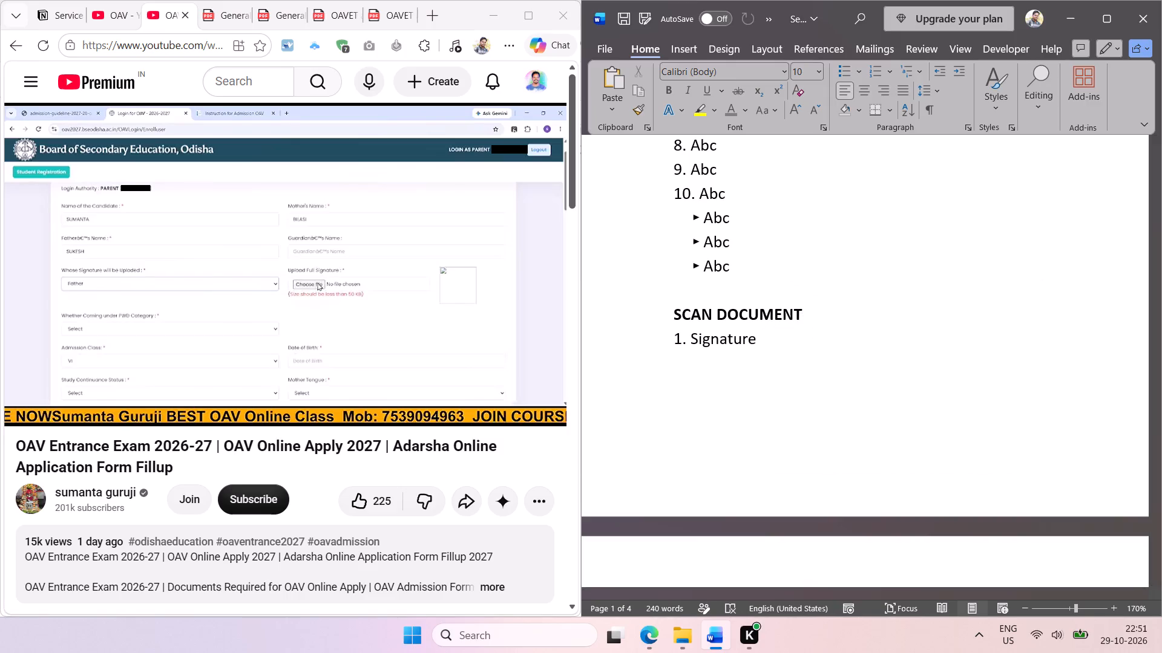
key("shift+parenleft")
key("shift+f")
type("ather")
key("space")
key("BackSpace")
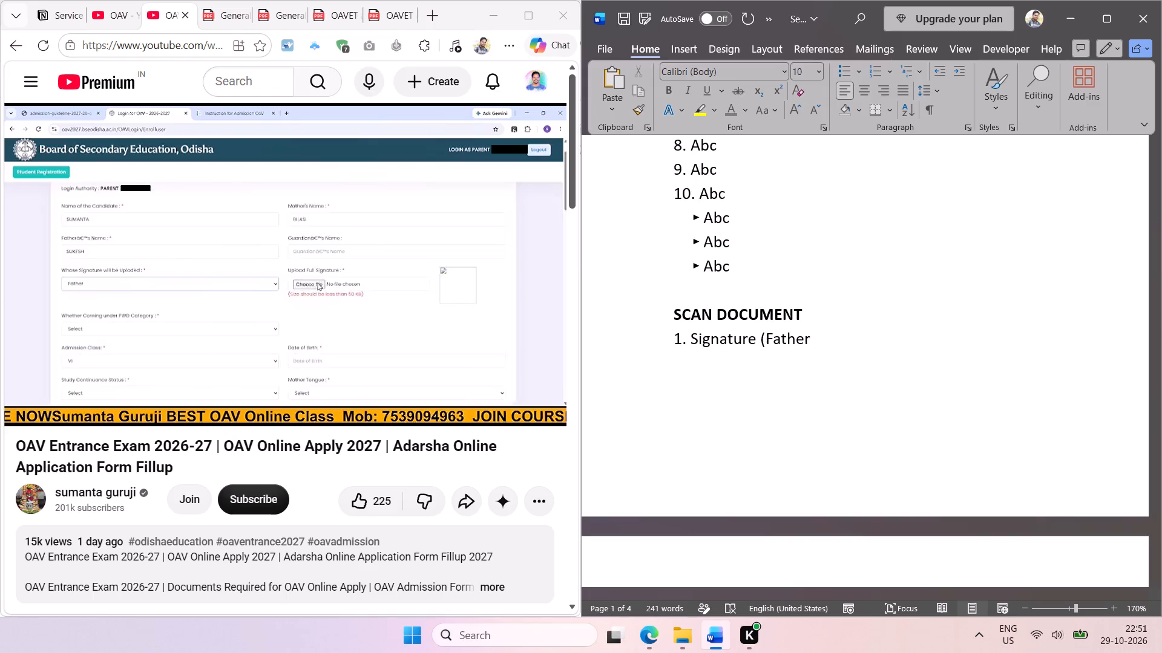
type(", Mother")
key("shift+parenright")
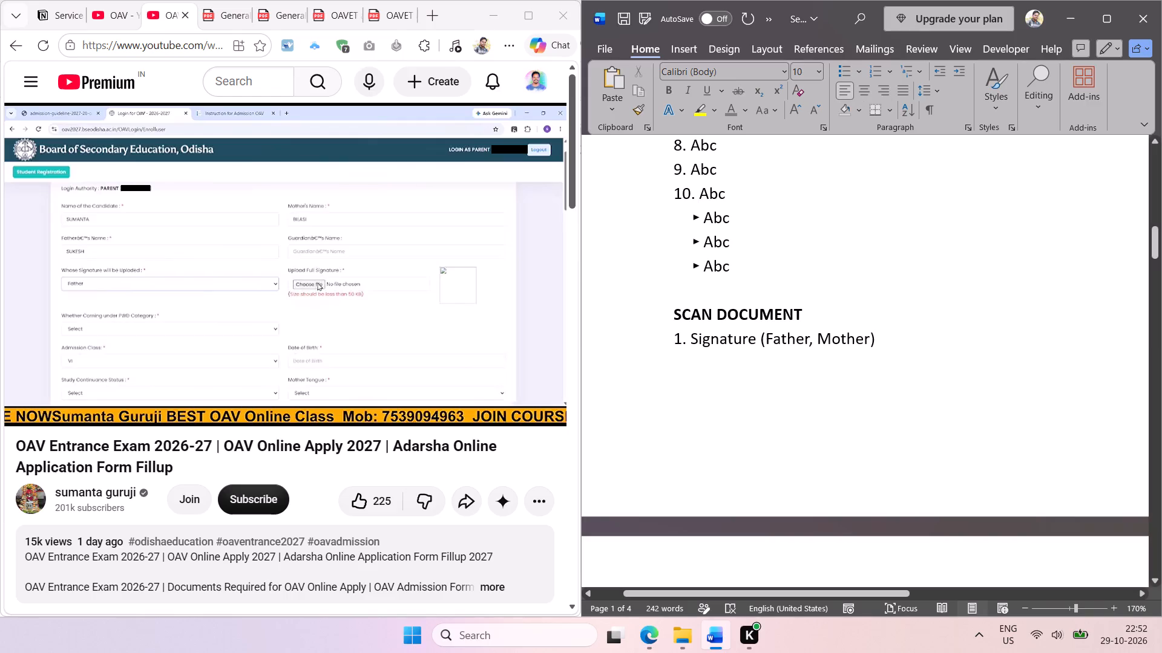
Copy the "1. Signature (Father, Mother)" line over the "1. Abc" placeholder under Document Requirement.
left_click_drag(901, 343, 628, 346)
key("ctrl+c")
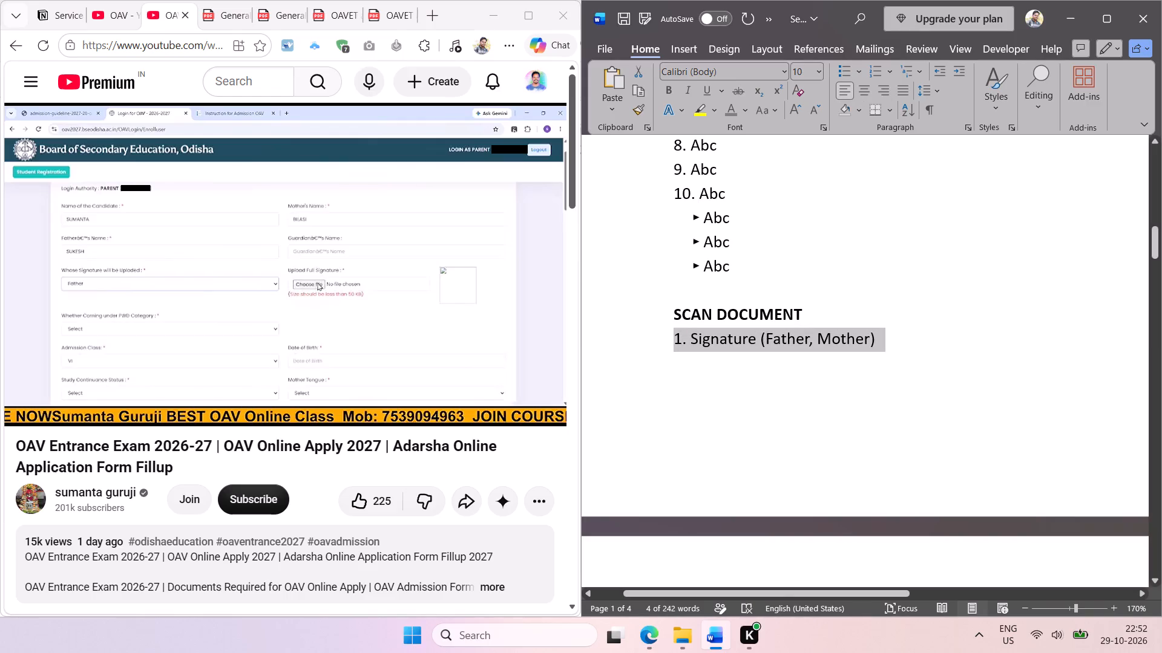
scroll(771, 224, "up", 1)
scroll(738, 262, "up", 2)
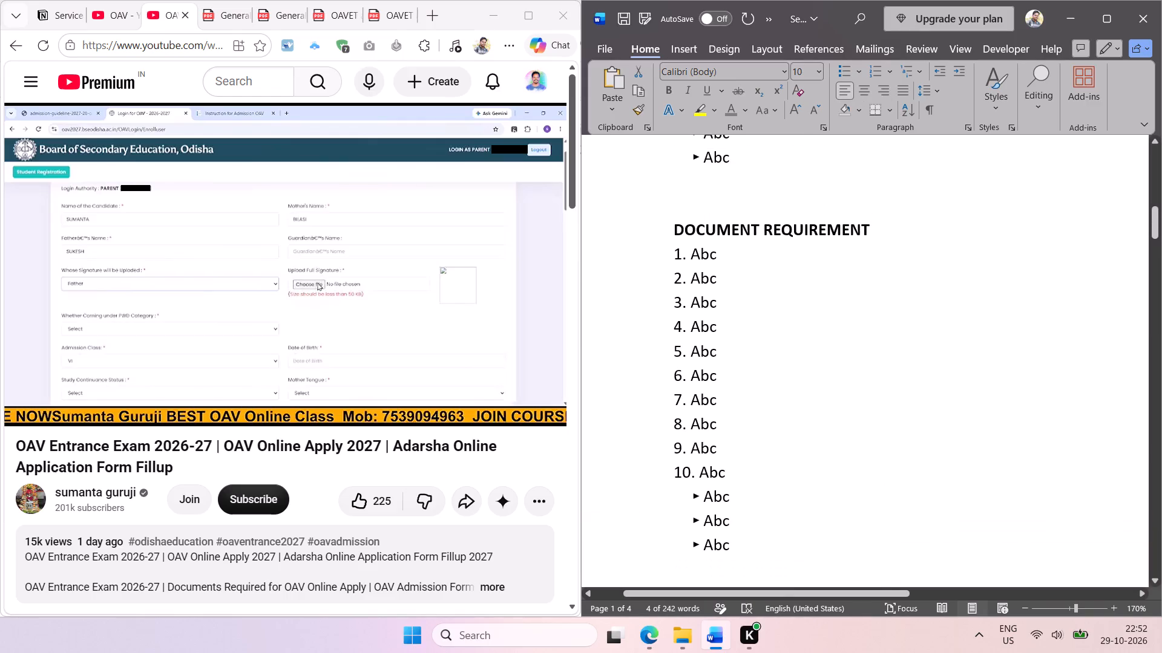
left_click_drag(735, 255, 671, 253)
key("ctrl+v")
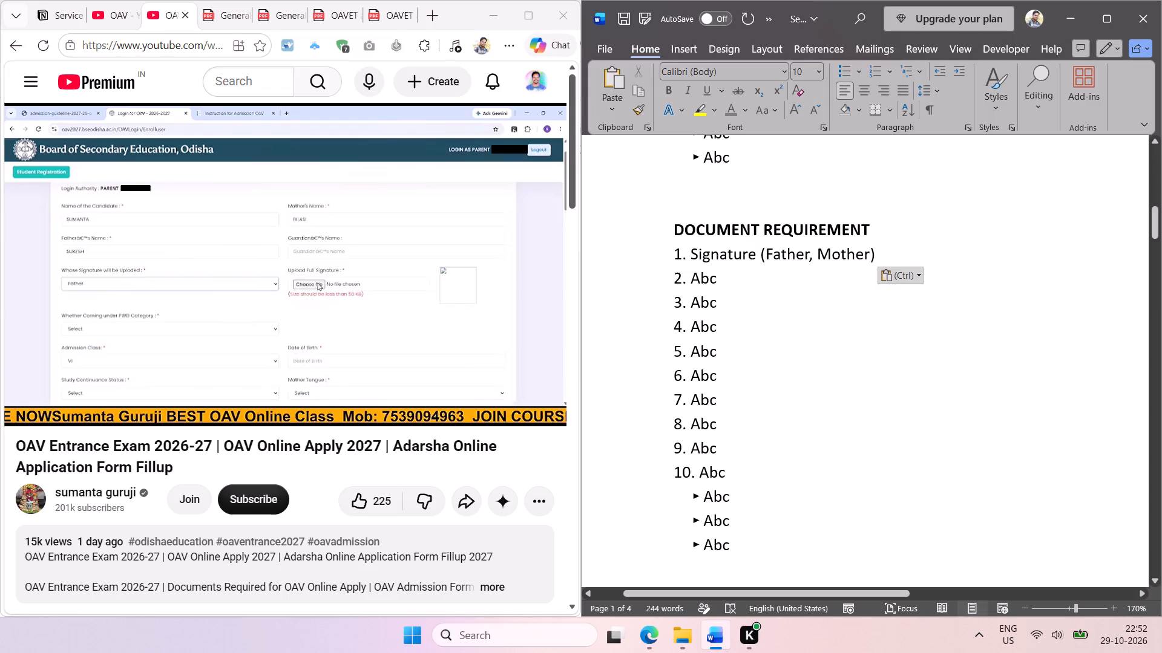
Delete the unused numbered placeholders 7 to 10 under Document Requirement, keeping the arrow-bulleted ones.
scroll(770, 321, "down", 1)
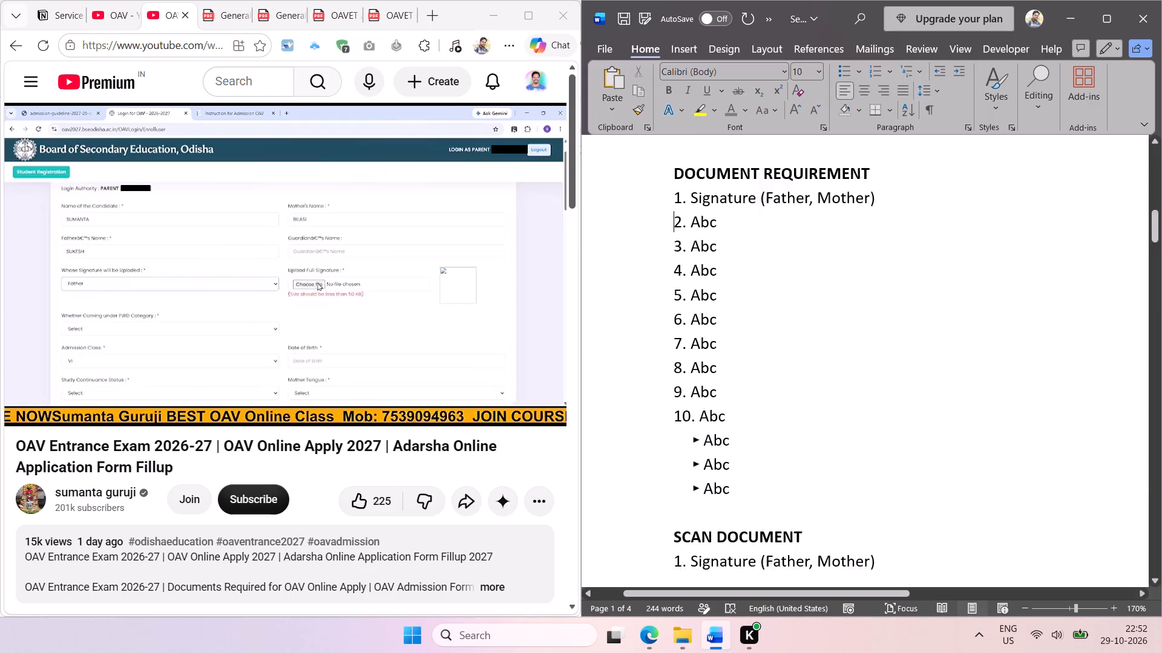
scroll(770, 321, "down", 4)
scroll(789, 399, "down", 4)
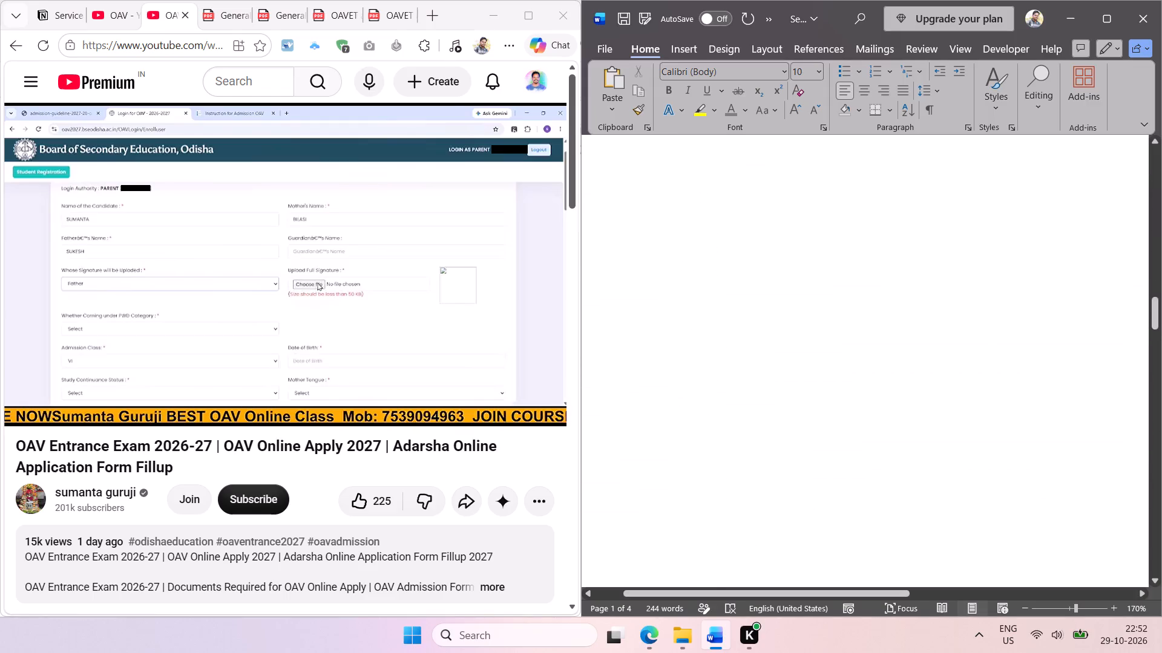
scroll(805, 406, "up", 1)
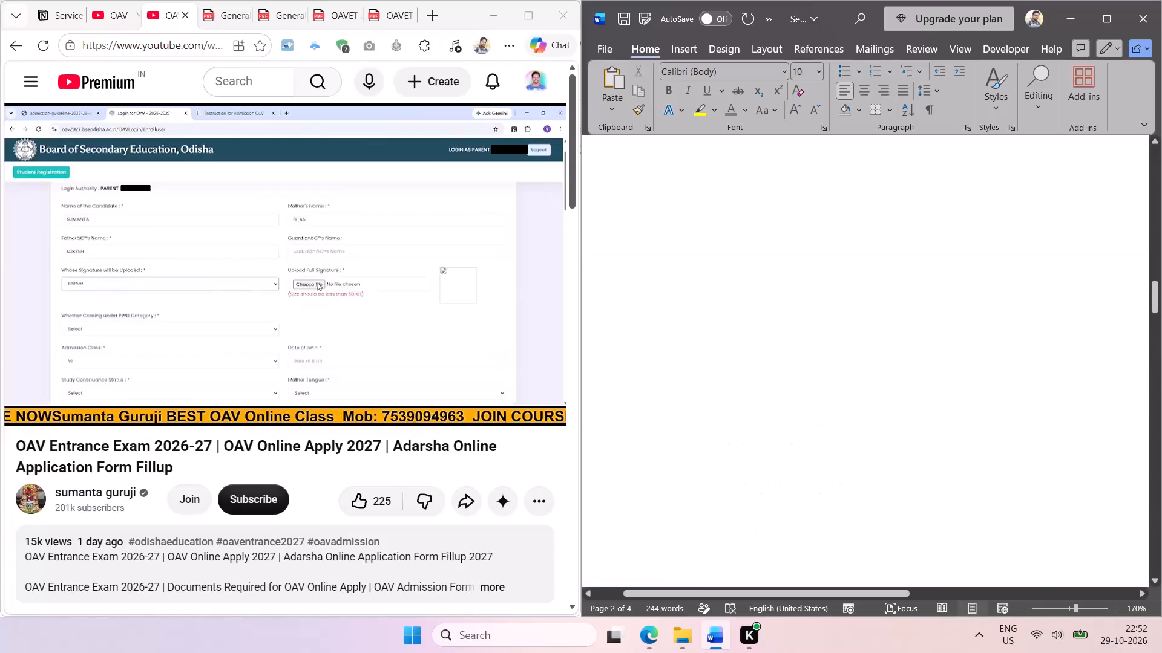
scroll(805, 406, "up", 1)
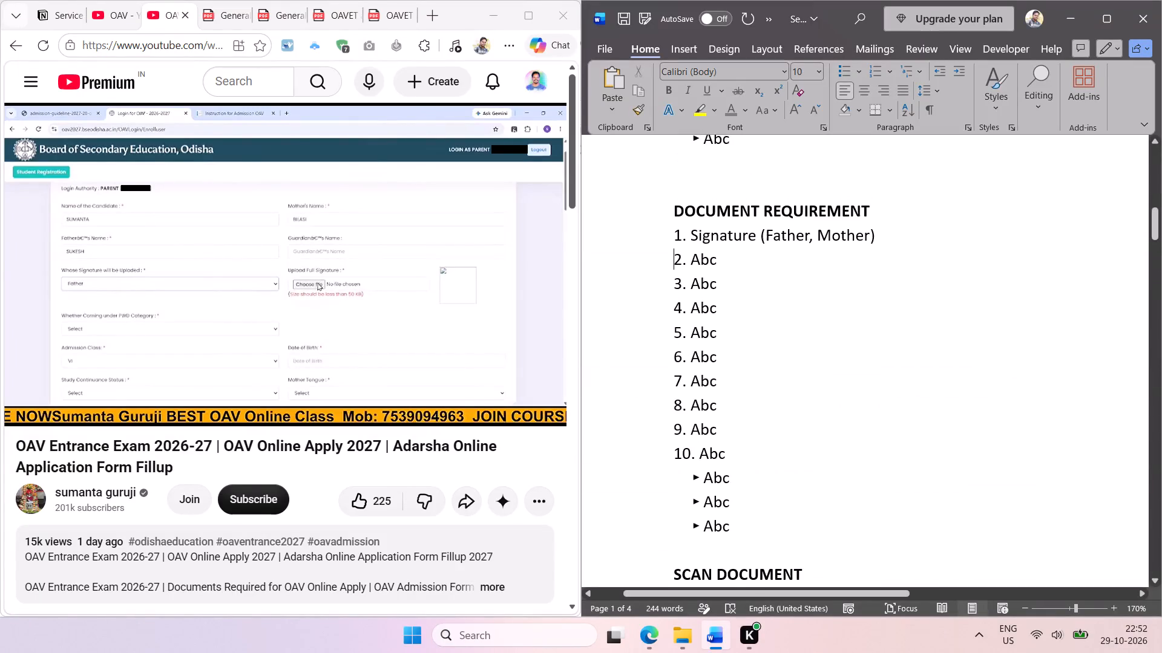
left_click(746, 470)
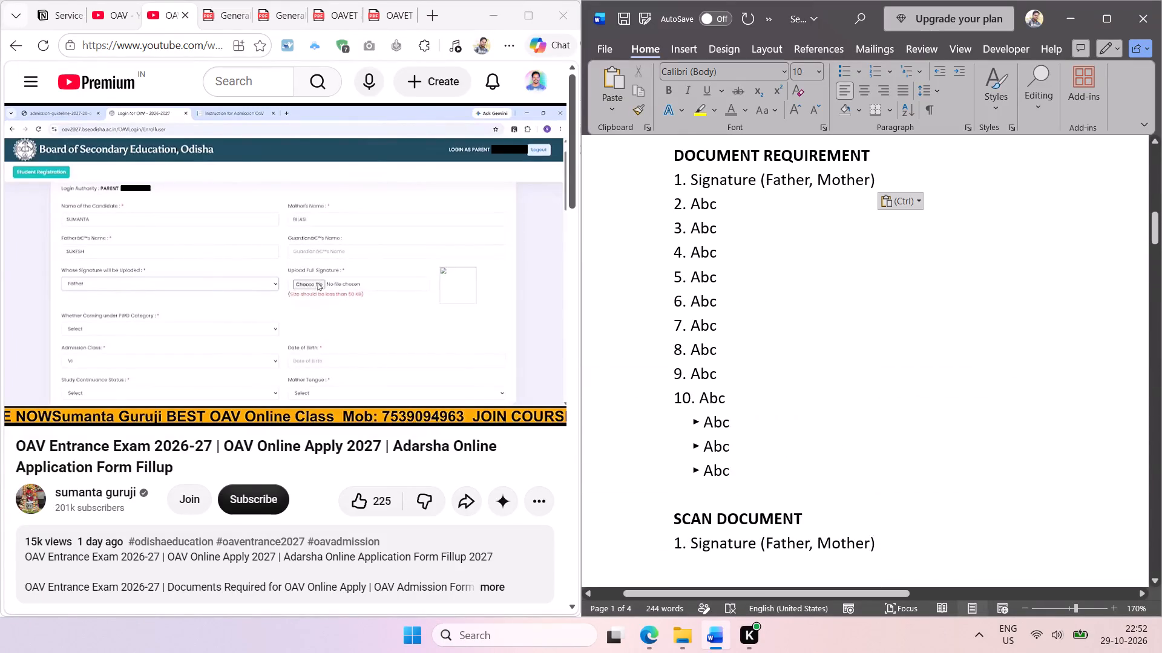
left_click_drag(737, 389, 651, 330)
key("BackSpace")
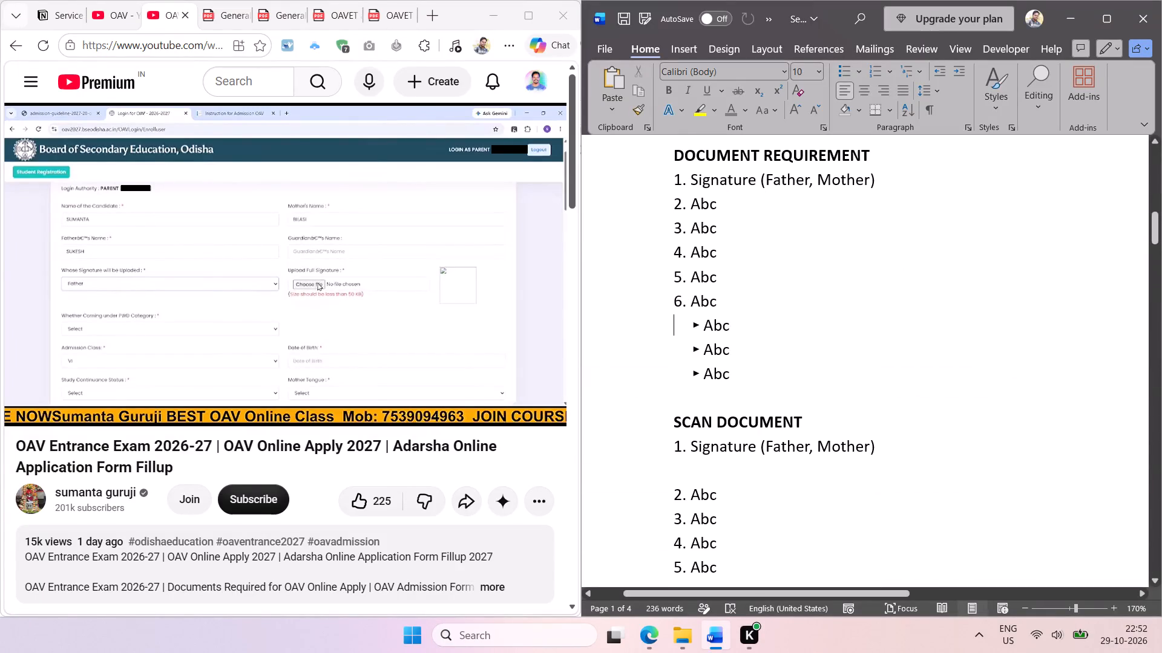
Append ": 50 KB" to the "Signature (Father, Mother)" line under Scan Document and save the document.
left_click(877, 444)
type(": 50")
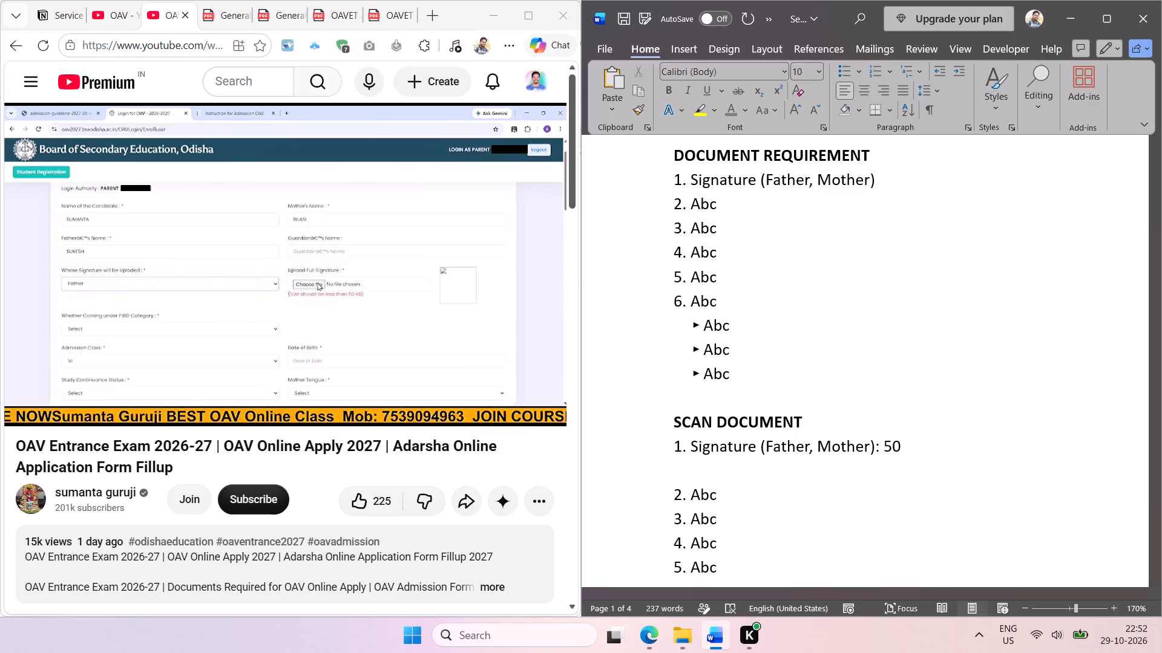
key("space")
type("KB")
key("ctrl+s")
Switch to the browser and resume the walkthrough video from the signature upload field.
left_click(300, 275)
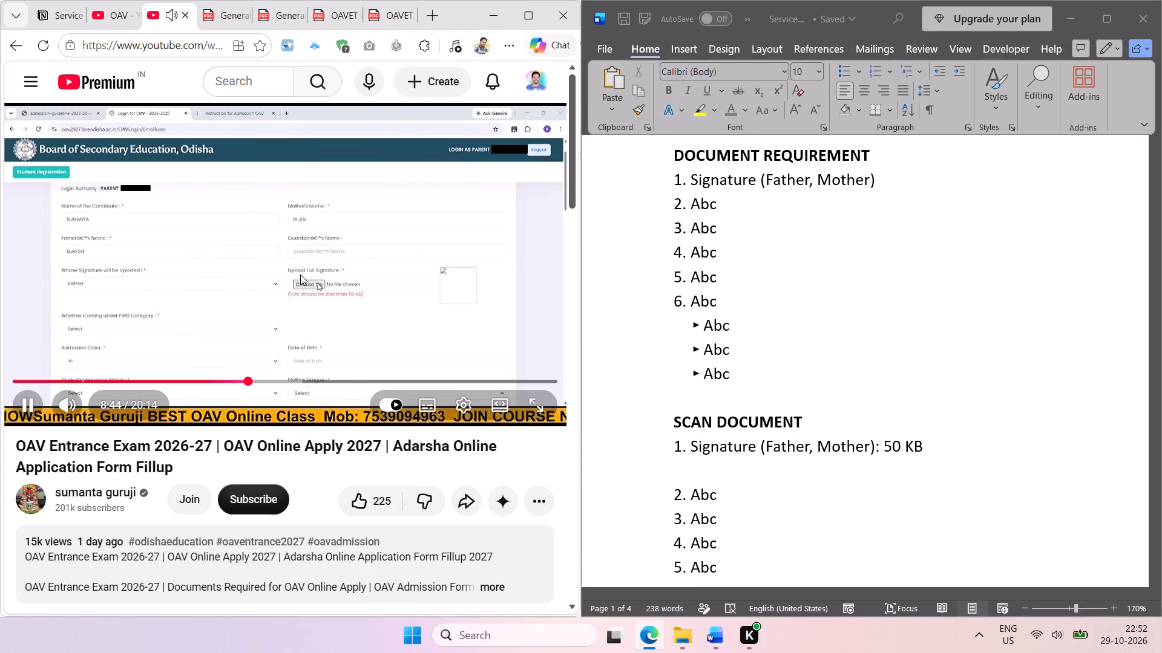
Delete the leftover pasted form text under New Apply, from "Mothor's Nome" through the signature file-size note, and save the document.
scroll(979, 475, "down", 7)
scroll(855, 402, "down", 1)
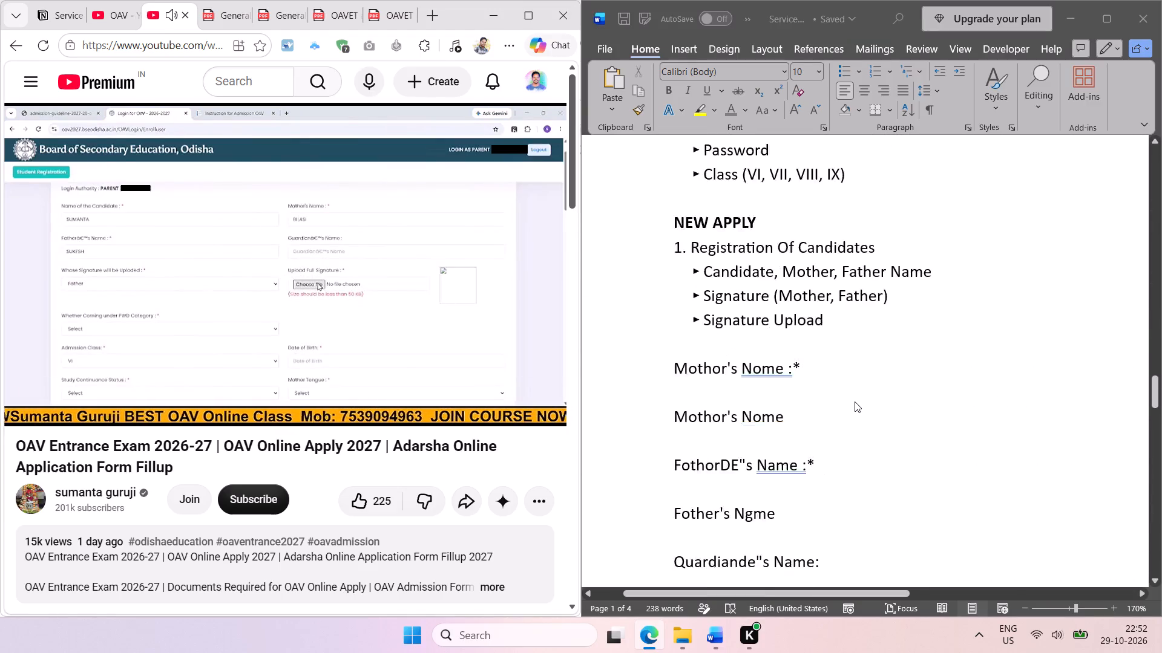
scroll(855, 401, "down", 2)
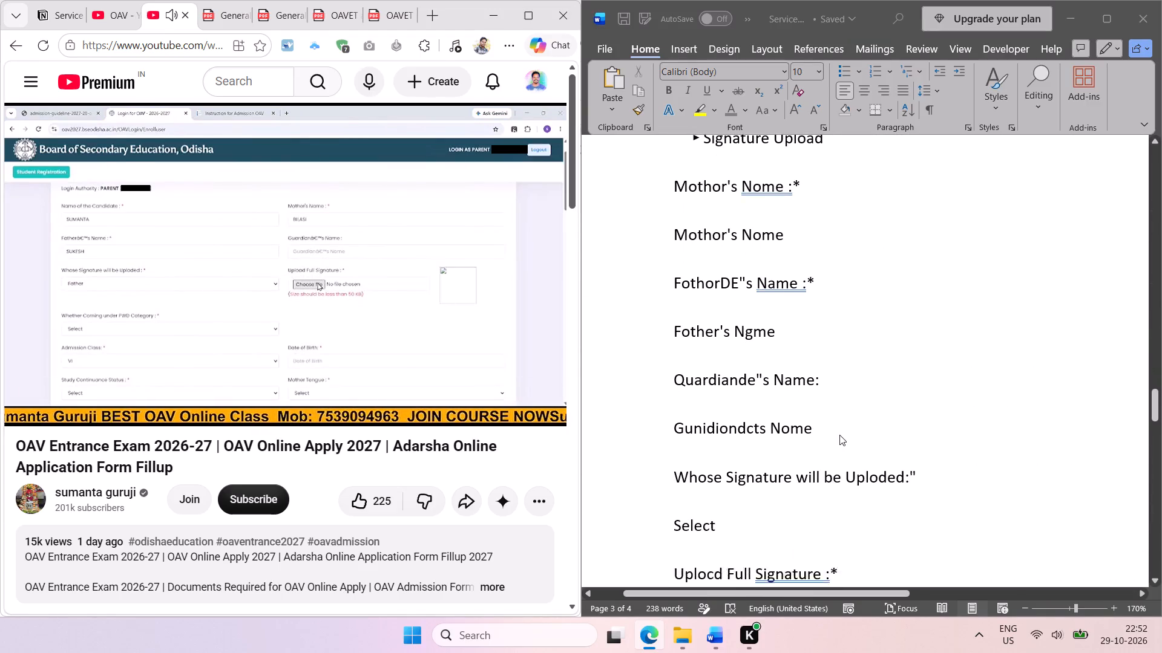
scroll(839, 435, "down", 2)
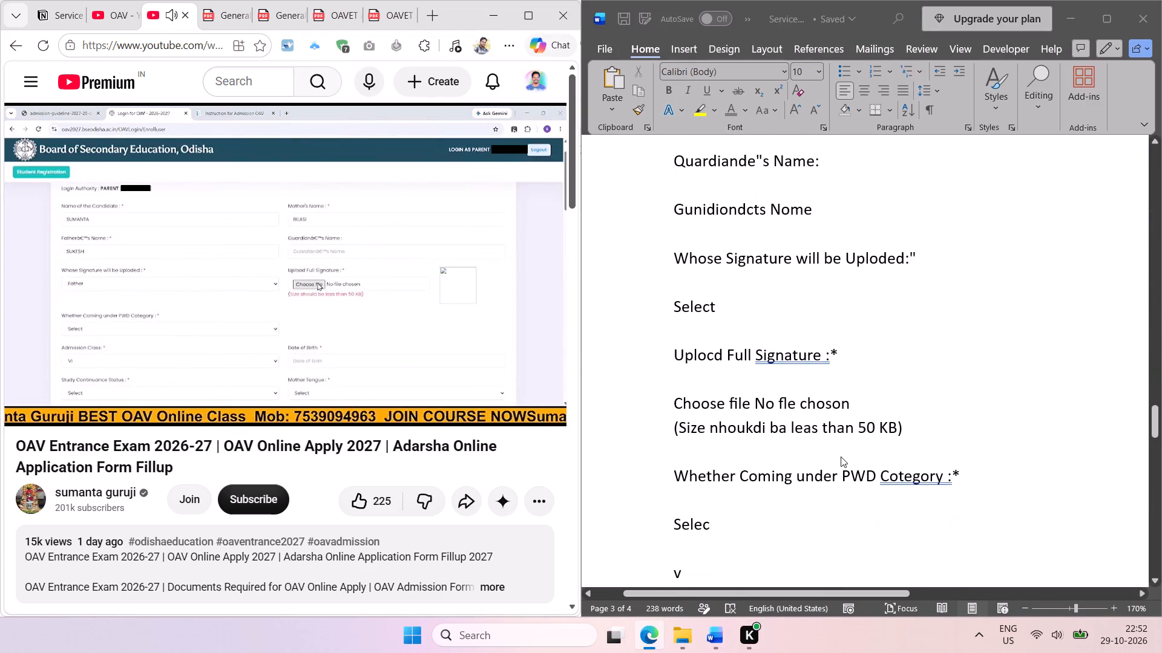
scroll(841, 456, "down", 2)
left_click(827, 444)
left_click_drag(707, 446, 674, 345)
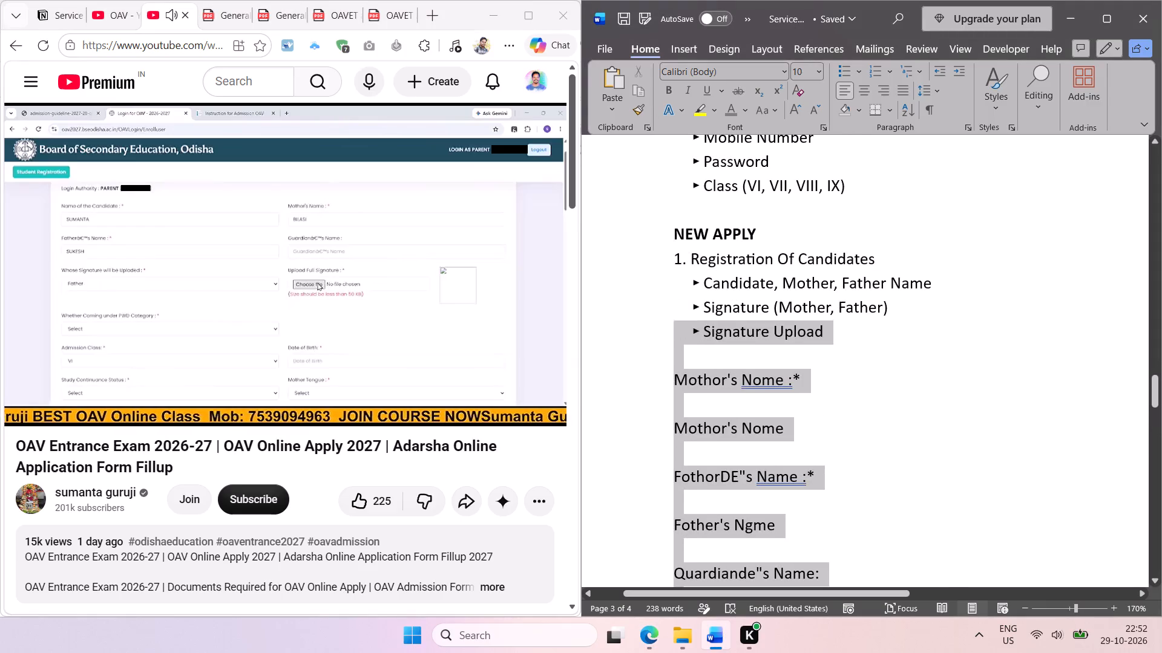
left_click_drag(674, 345, 667, 385)
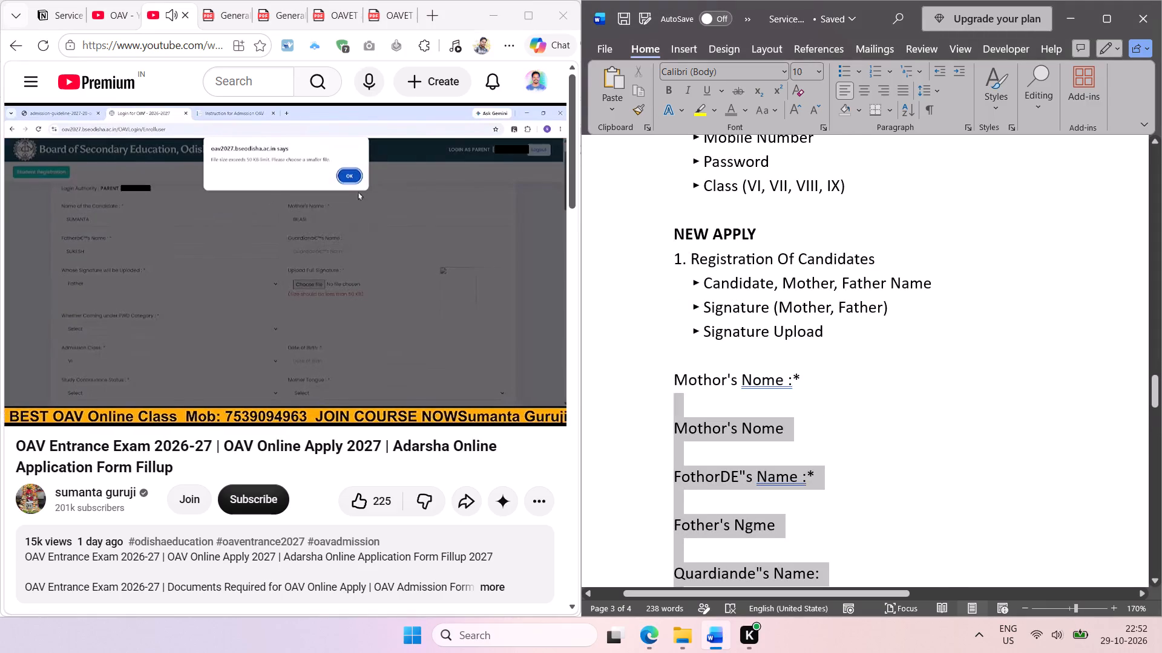
left_click_drag(667, 385, 666, 369)
key("BackSpace")
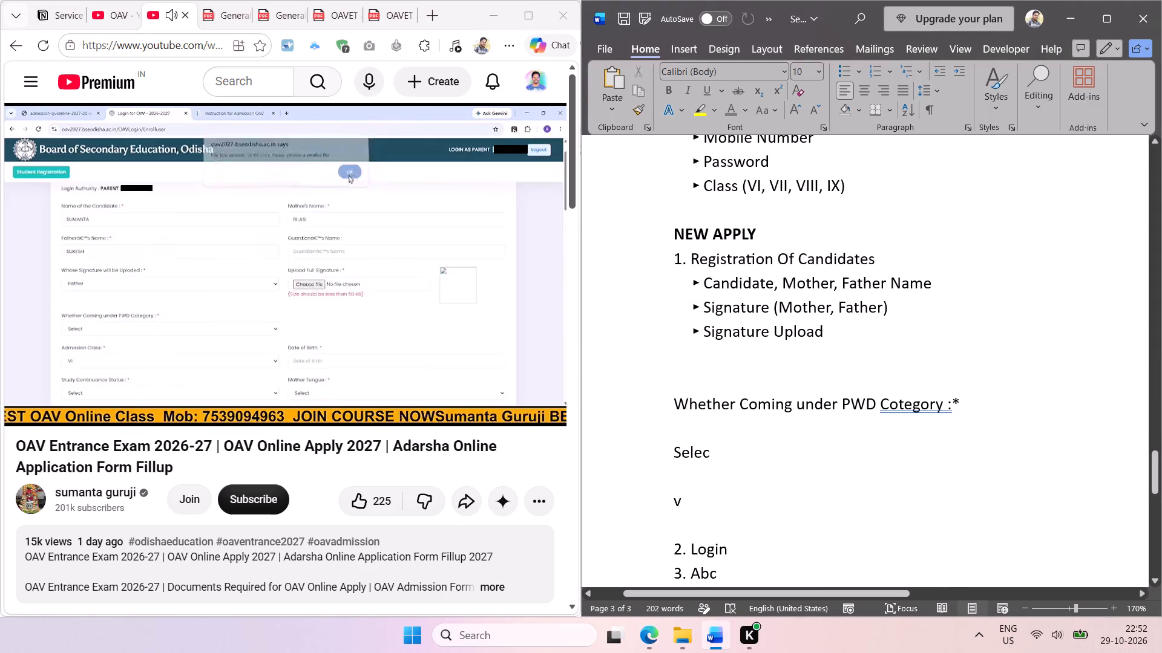
scroll(733, 371, "down", 2, "ctrl")
scroll(753, 341, "left", 1)
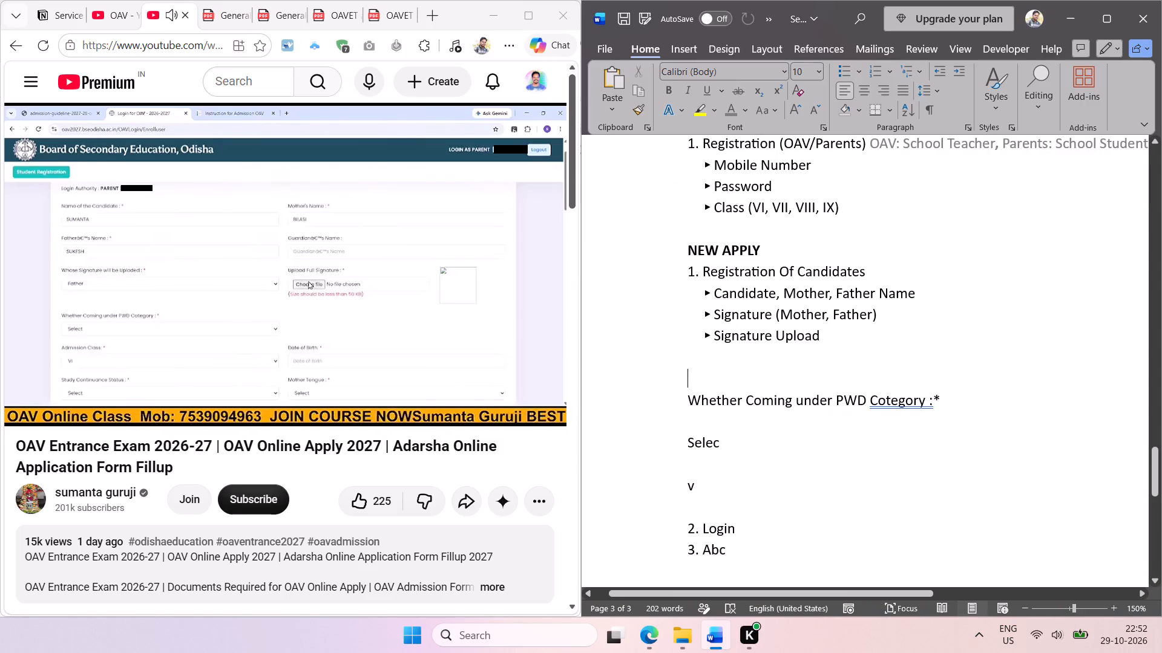
scroll(747, 346, "up", 2, "ctrl")
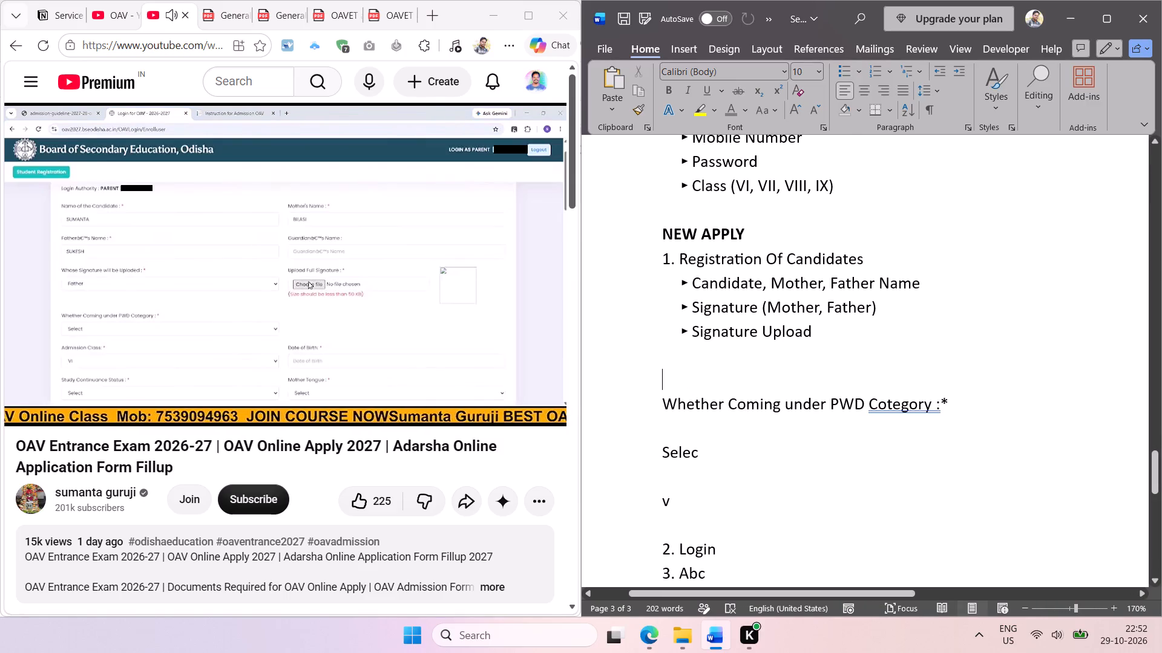
left_click(754, 346)
key("ctrl+s")
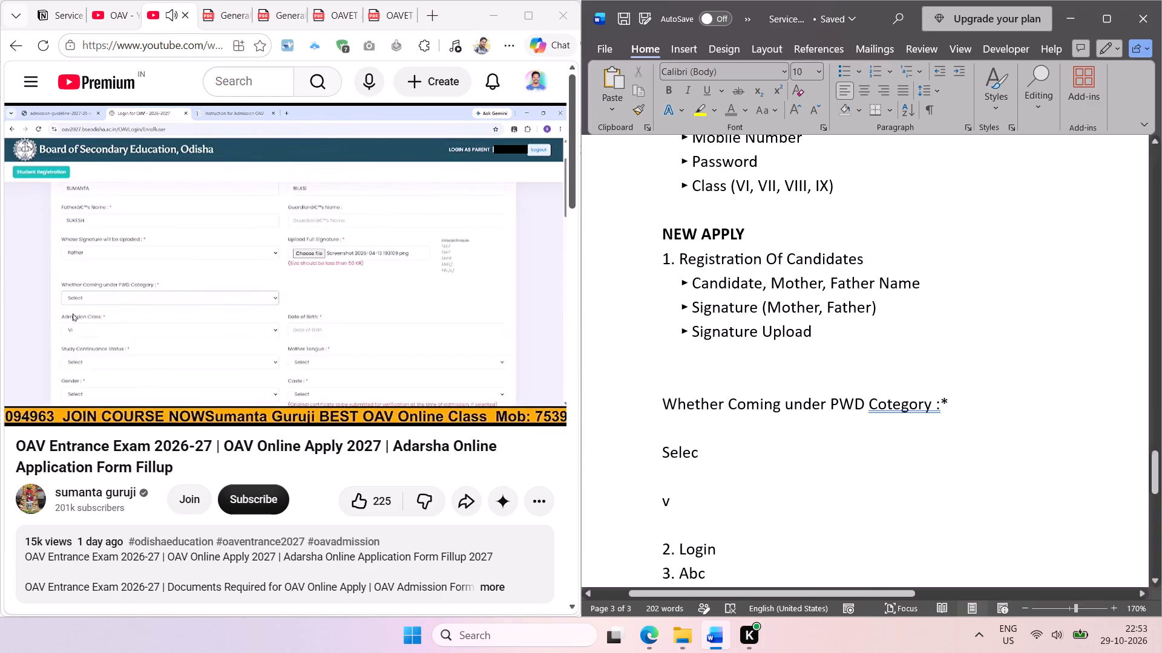
Pause the walkthrough video at the PWD category and admission class fields.
left_click(275, 242)
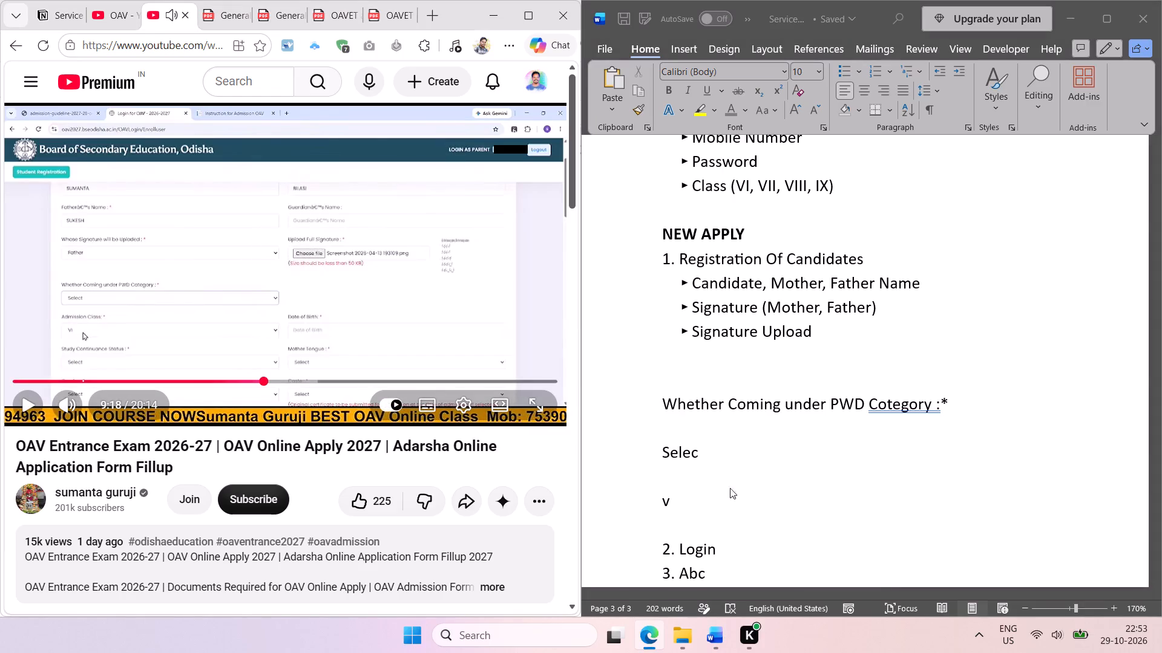
Turn the pasted PWD line under Signature Upload into an arrow bullet, replacing "Whether Coming under" and the blank lines above it.
left_click(731, 353)
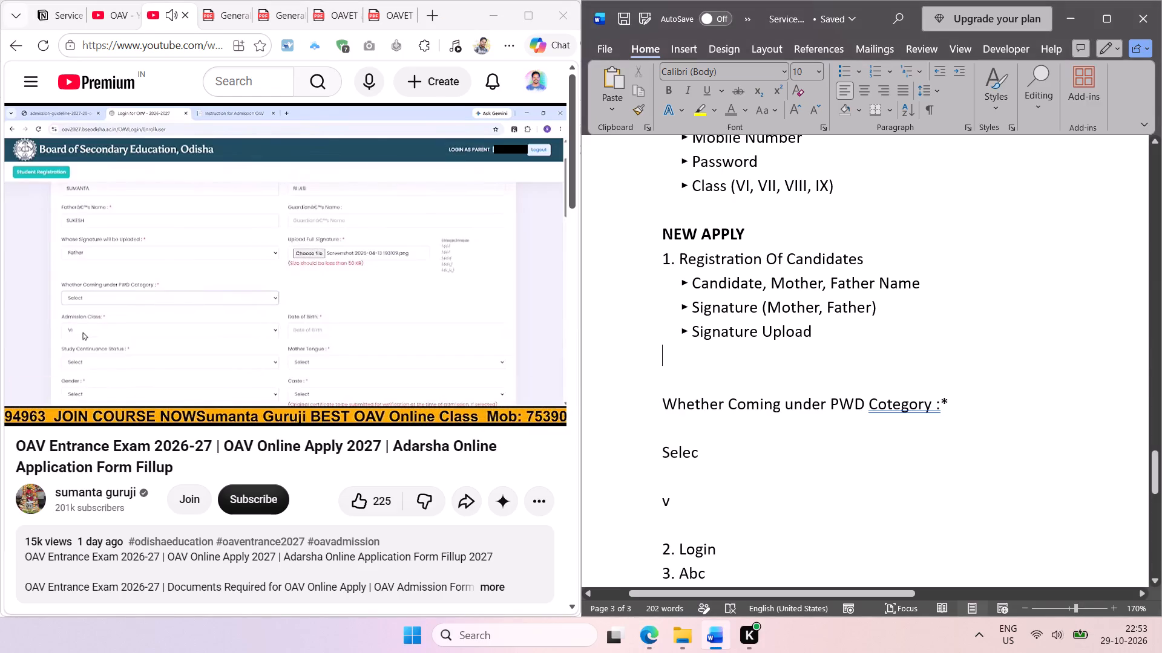
left_click_drag(694, 337, 651, 337)
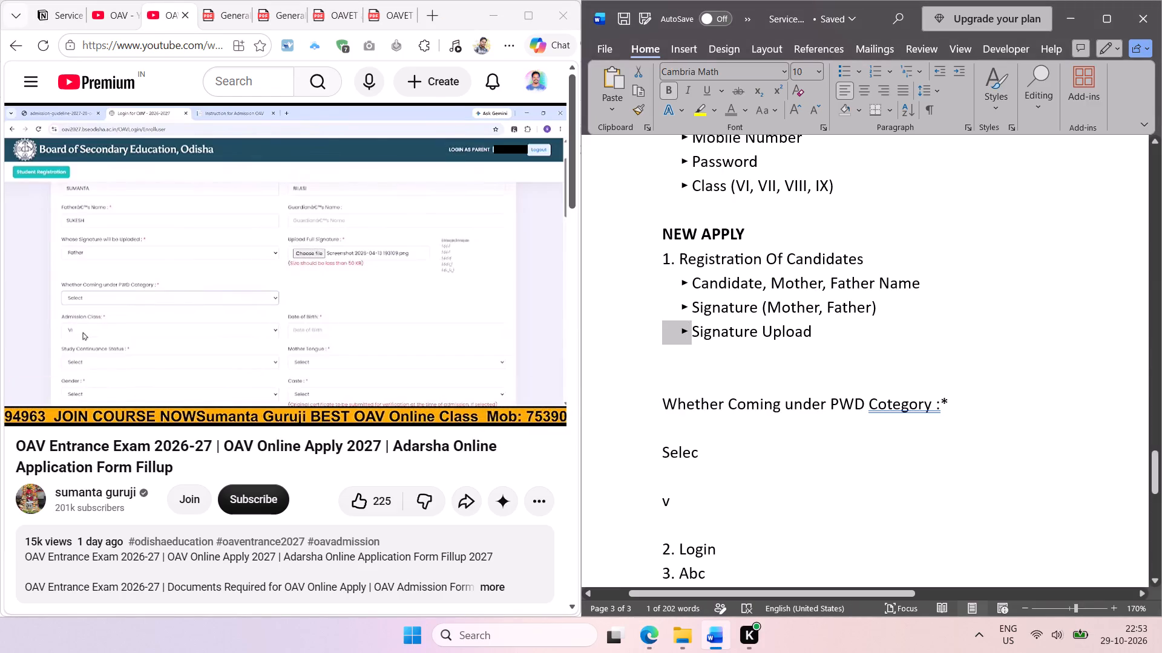
left_click(712, 335)
left_click_drag(690, 328, 619, 333)
key("ctrl+c")
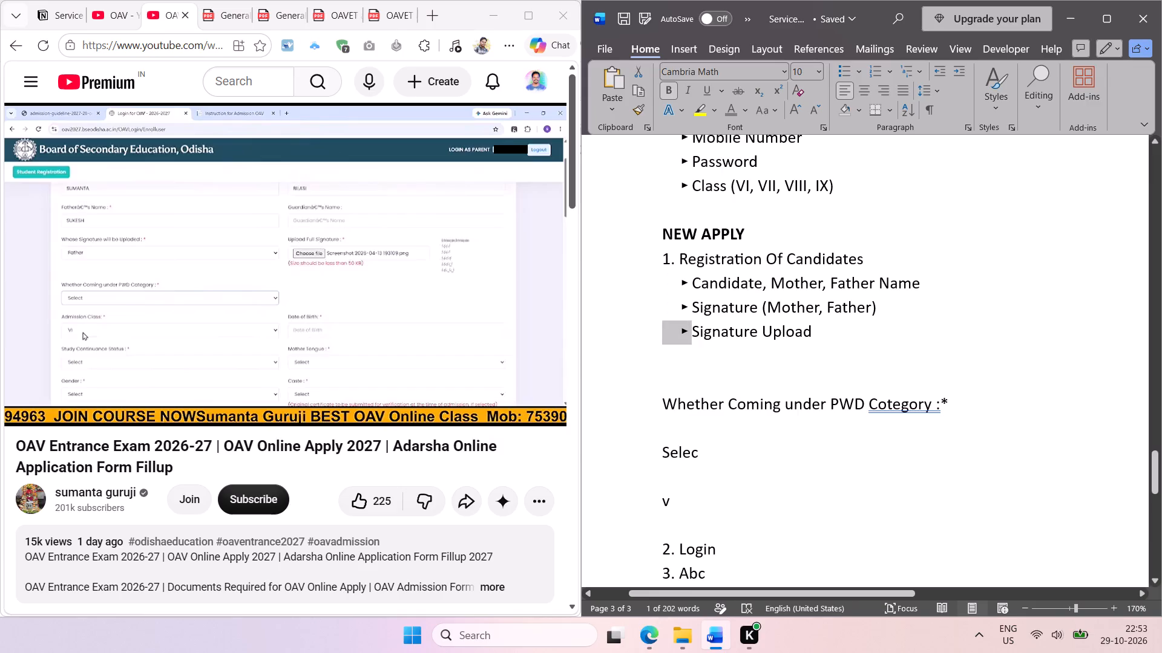
left_click(899, 452)
left_click_drag(831, 404, 672, 354)
key("ctrl+v")
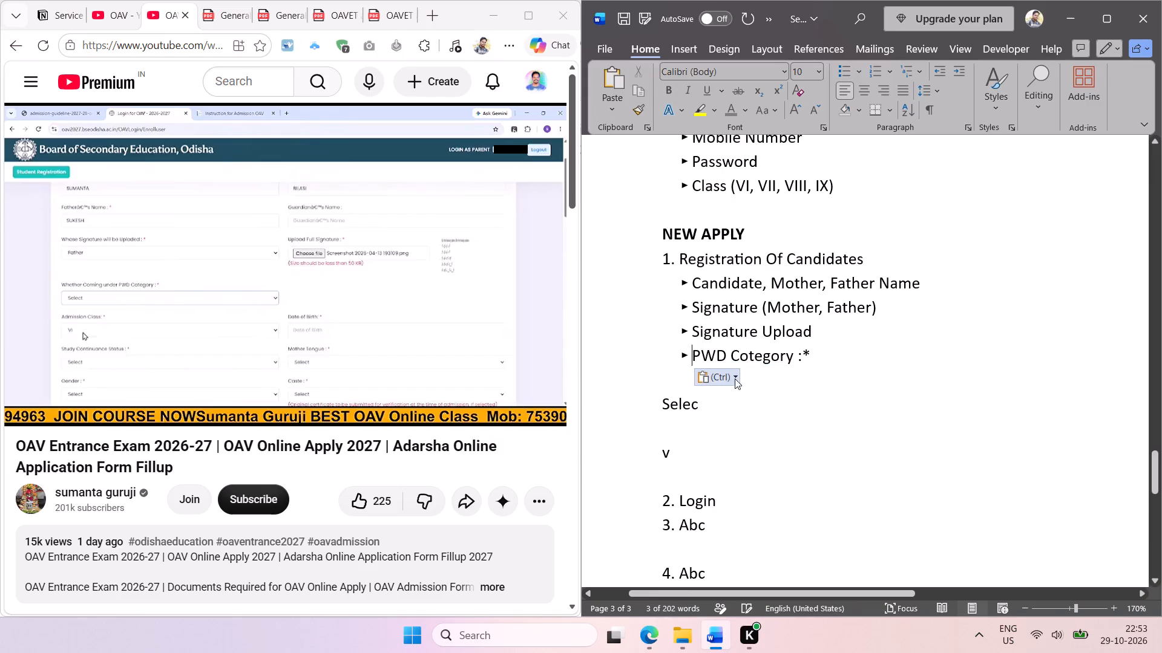
Trim the trailing ":*" from the "PWD Cotegory" bullet, append "(Yes, No)" and save the document.
left_click(824, 349)
key("BackSpace")
key("BackSpace")
key("BackSpace")
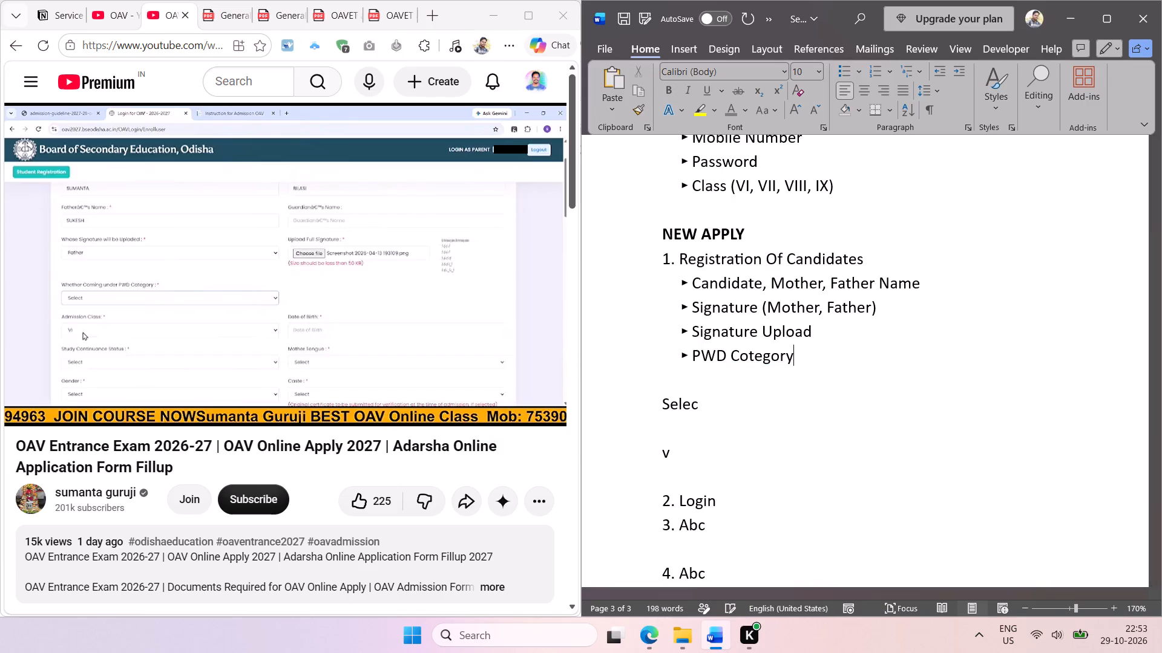
key("space")
type("(Ye")
key("s")
type(", No)")
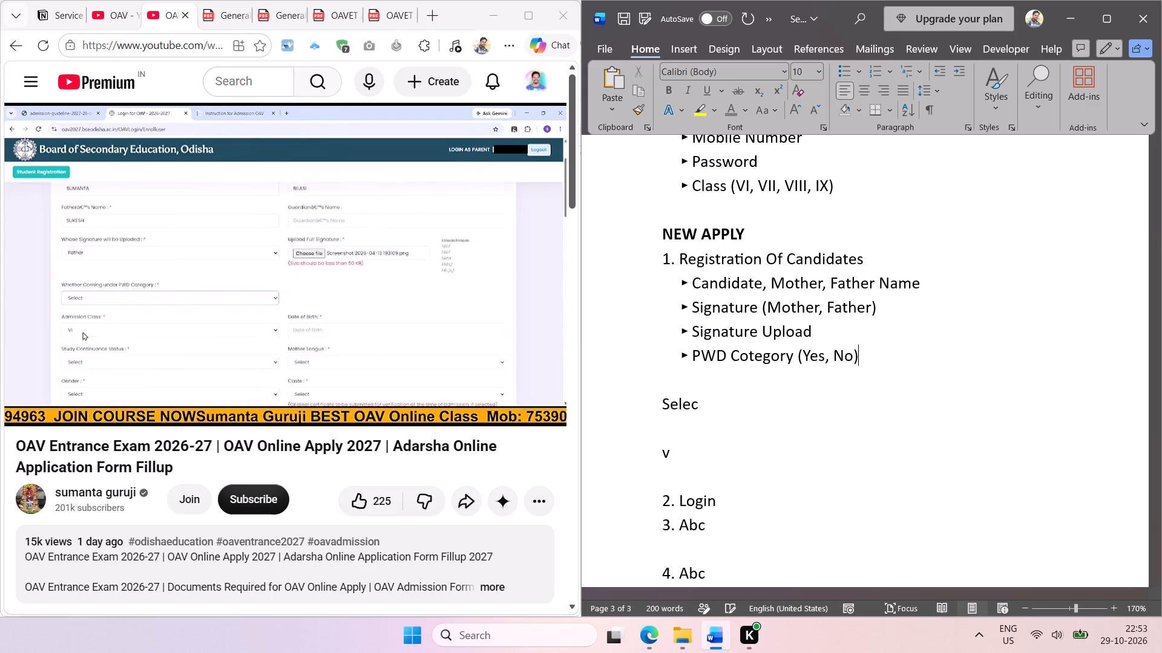
key("ctrl+s")
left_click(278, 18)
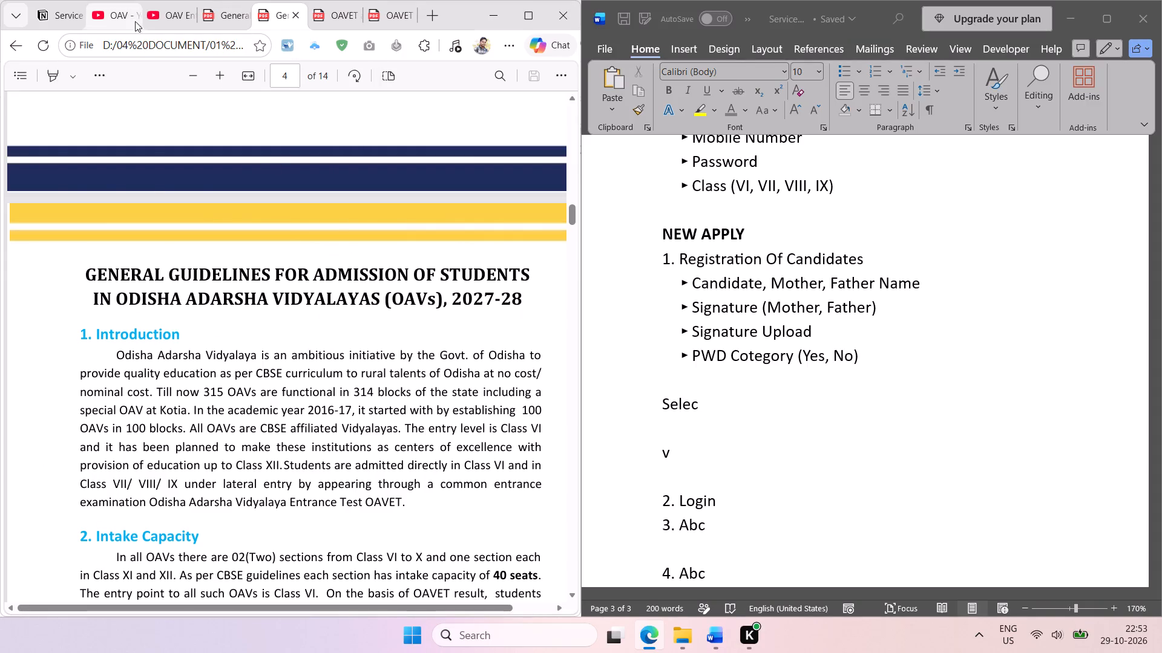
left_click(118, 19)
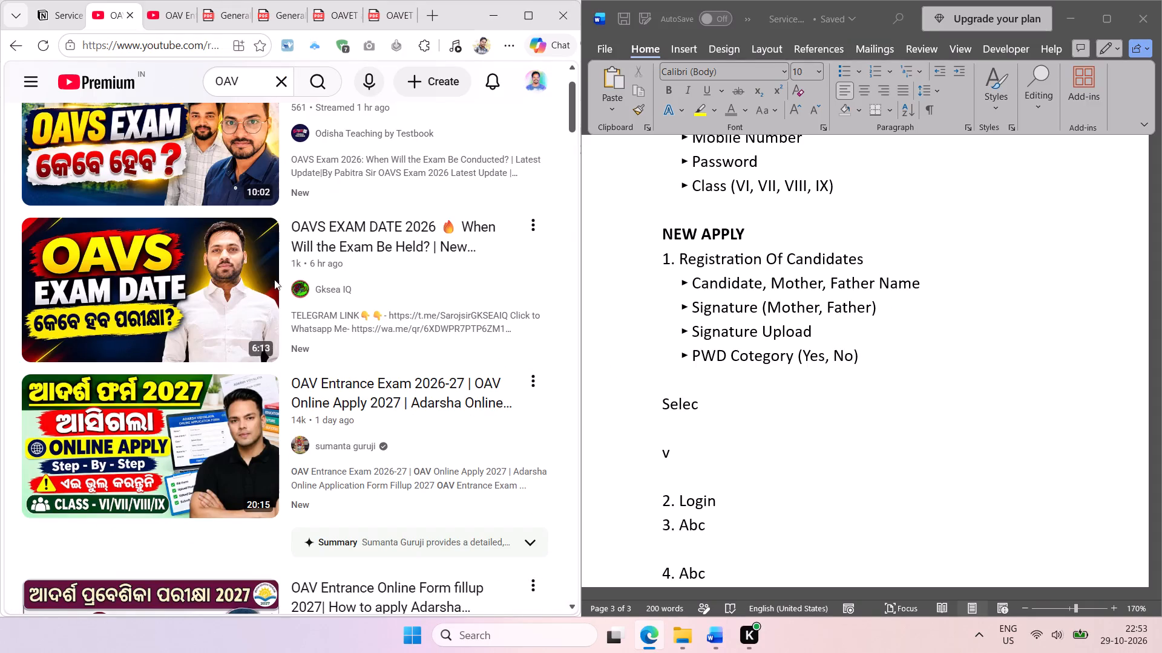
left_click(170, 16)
Replace the comma separators with slashes so the New Apply bullets read "PWD Cotegory (Yes/No)" and "Signature (Mother/Father)".
left_click(859, 385)
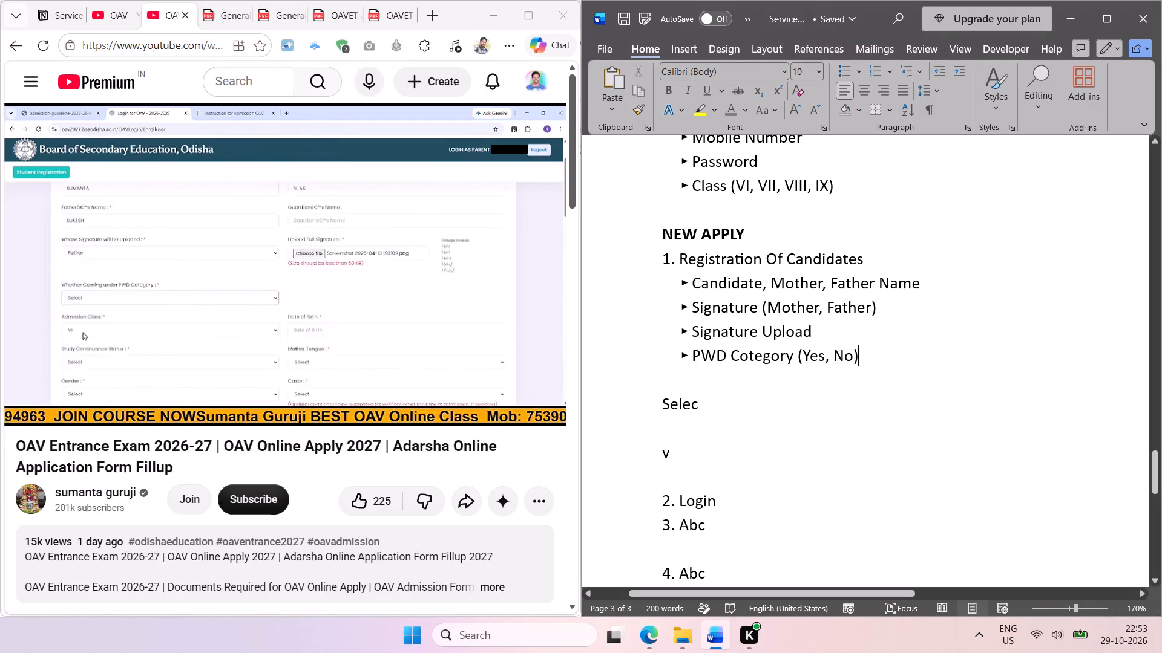
left_click(835, 354)
key("BackSpace")
key("BackSpace")
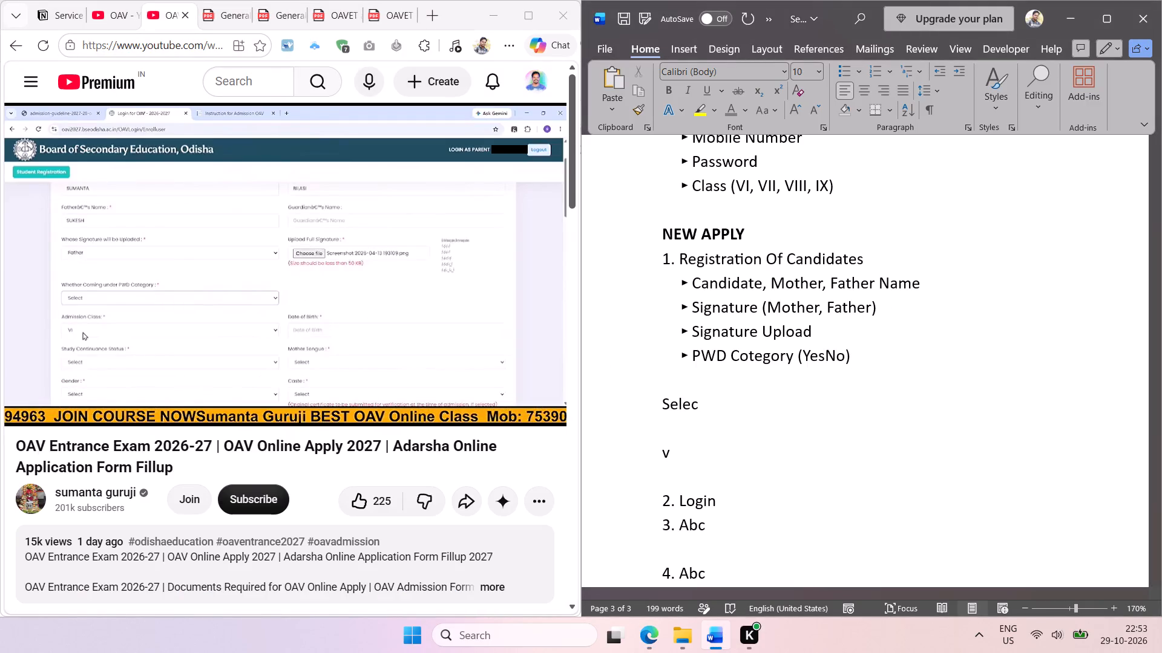
key("slash")
left_click(827, 305)
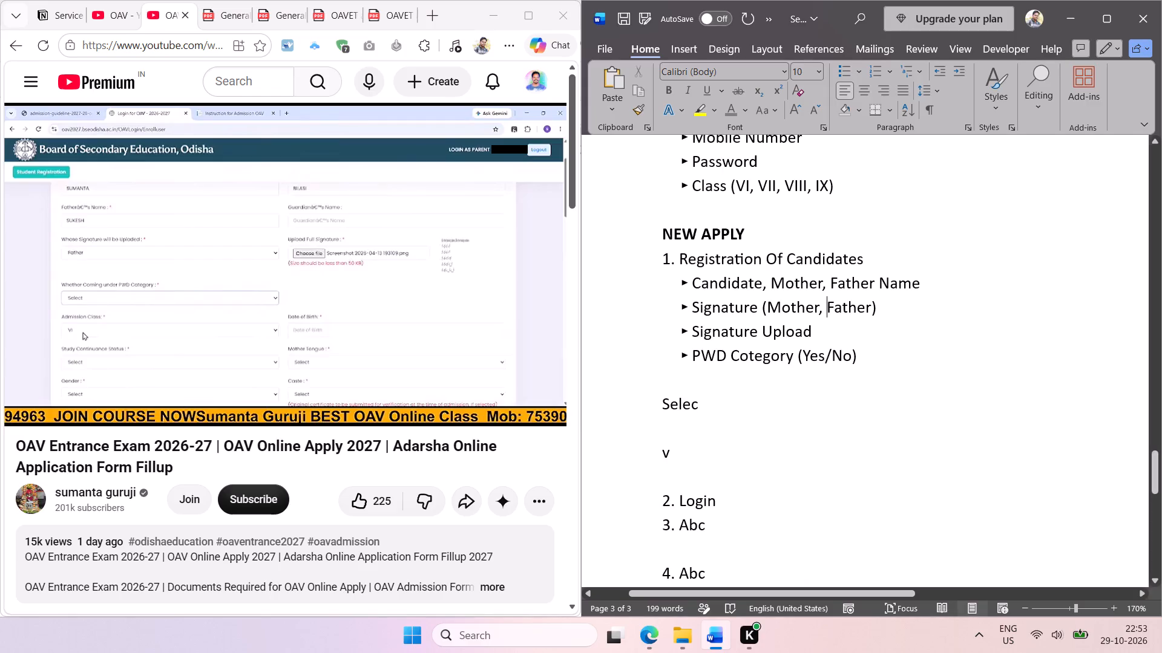
key("BackSpace")
key("BackSpace")
key("slash")
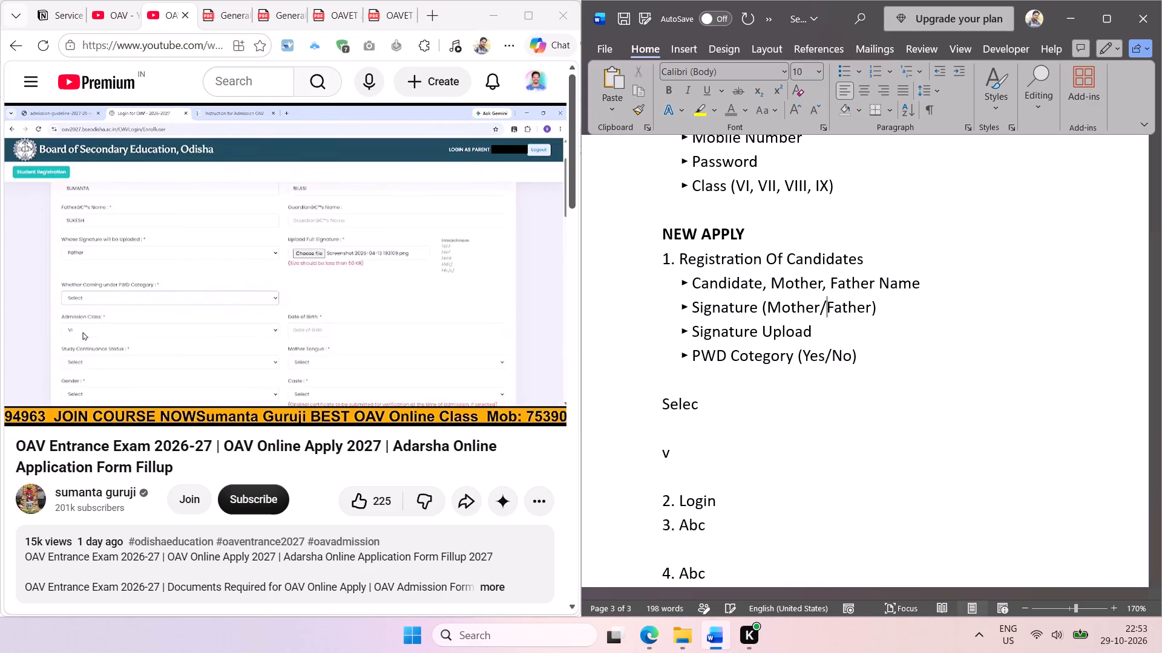
Switch to the browser and play the walkthrough video briefly, pausing at the Admission Class and Study Continuance Status fields.
left_click(290, 241)
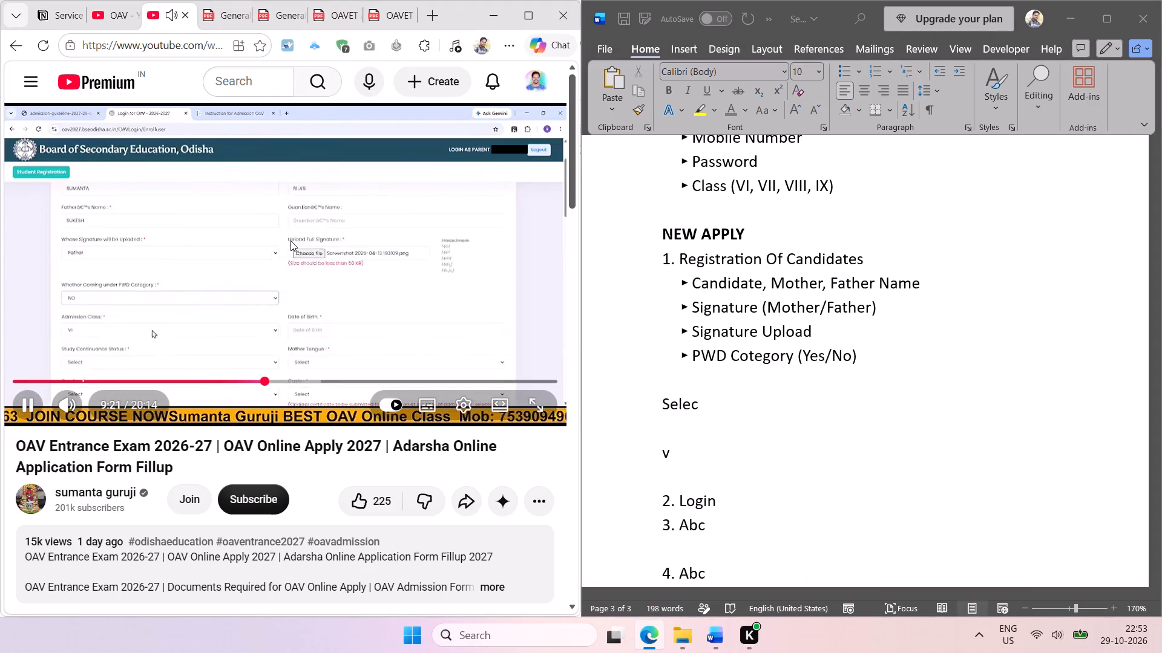
key("space")
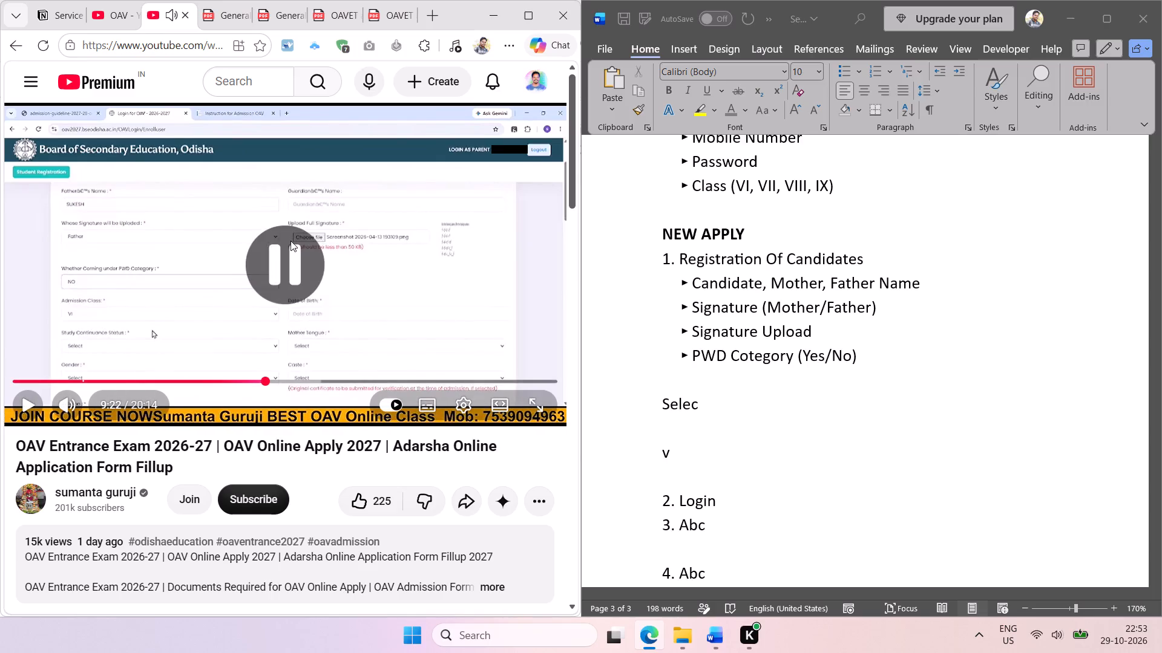
Copy the arrow bullet marker from the "PWD Cotegory (Yes/No)" line to the empty line below it.
left_click(691, 358)
left_click_drag(691, 357, 632, 356)
key("ctrl+c")
left_click(688, 381)
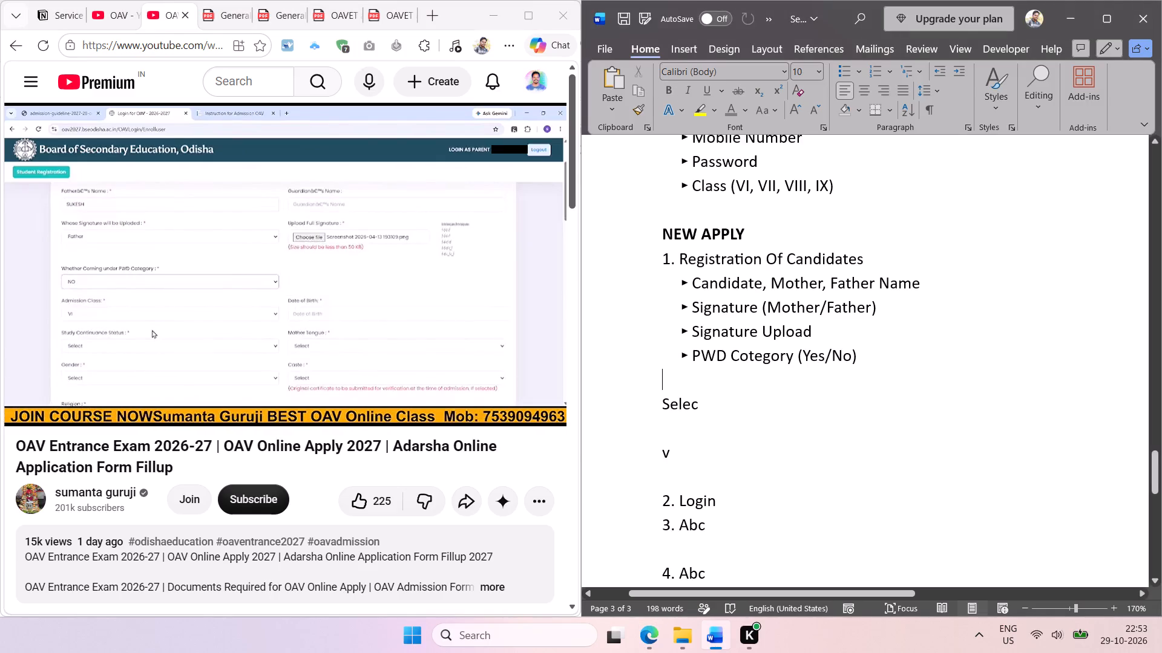
key("ctrl+v")
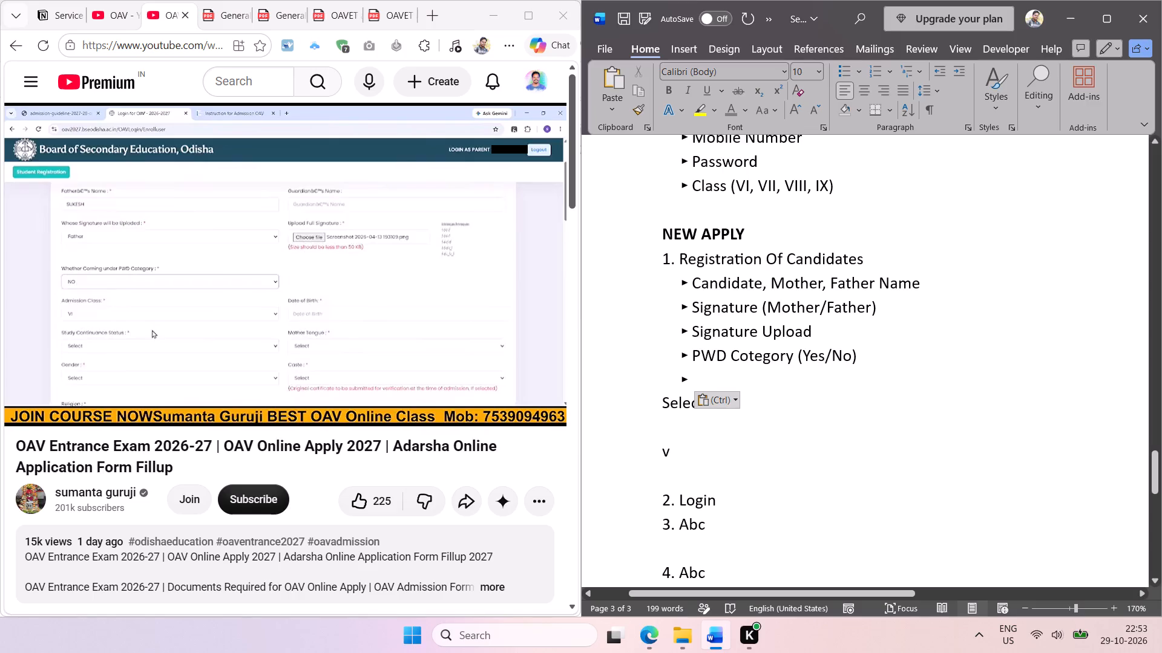
Extract the text of the form fields from Admission Class to Caste in the paused video and paste it over "Selec".
key("shift+super+t")
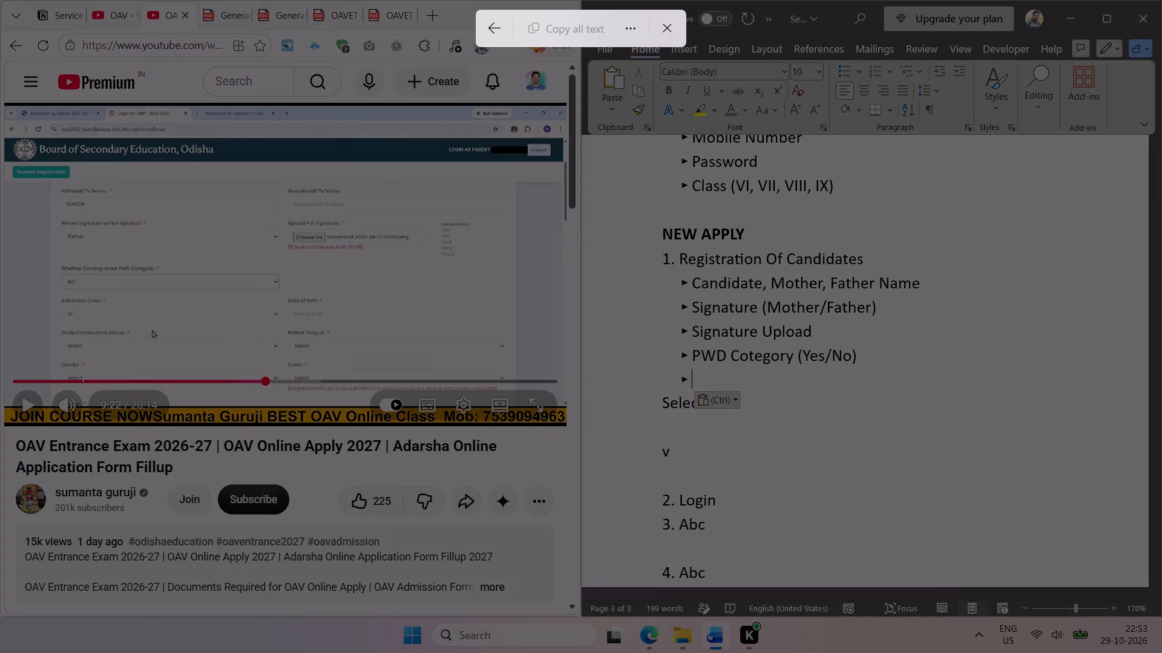
left_click_drag(52, 292, 467, 387)
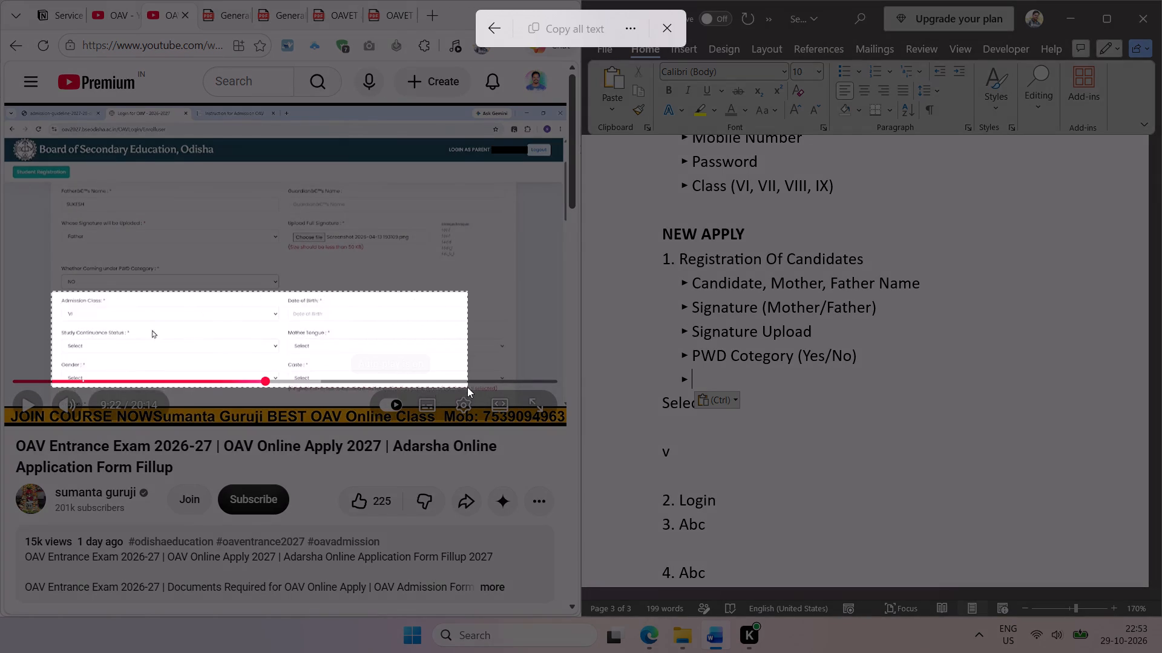
left_click_drag(467, 387, 470, 386)
left_click(583, 25)
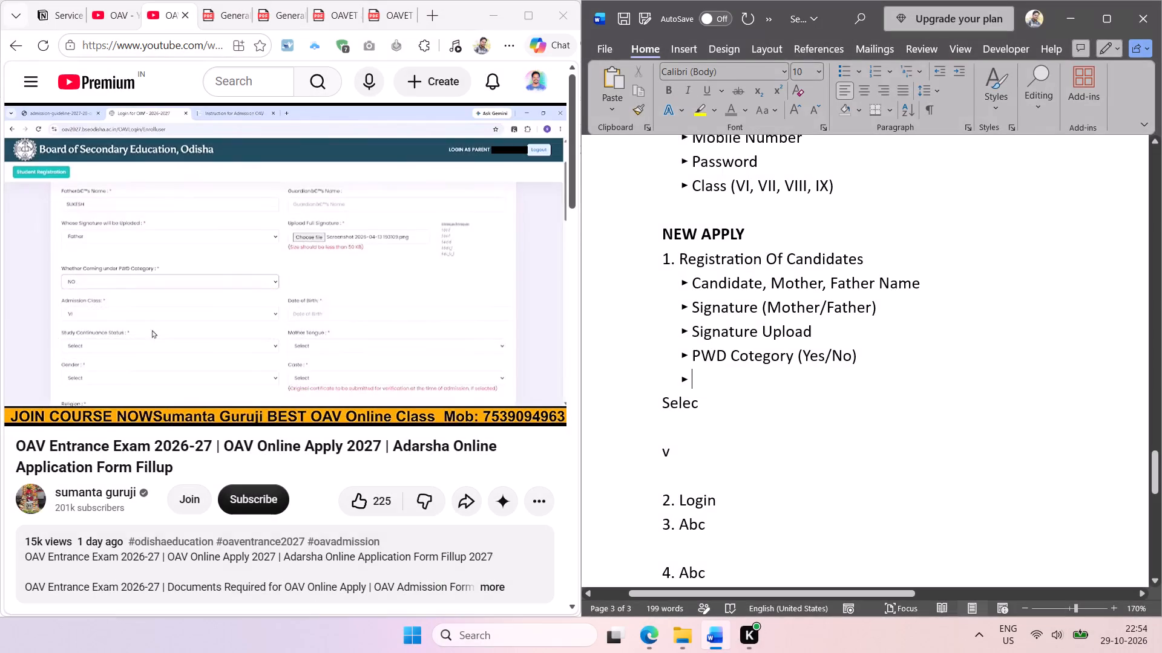
double_click(673, 403)
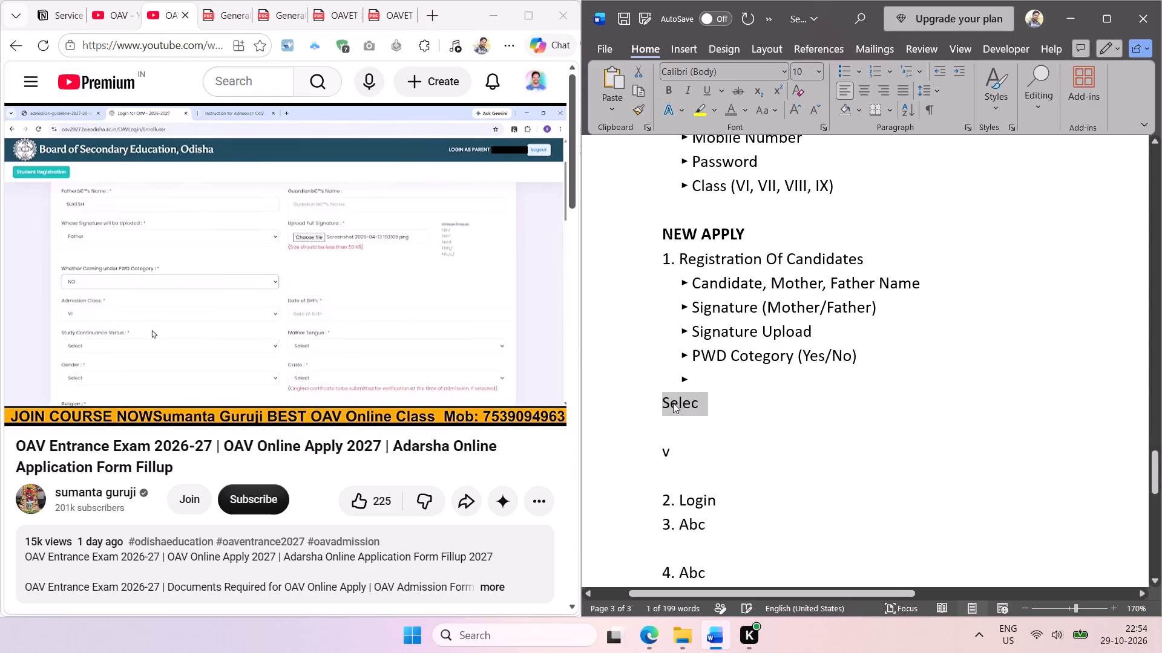
key("ctrl+v")
Join the pasted "Admistion Class" text to the empty arrow bullet and remove its trailing colon and period.
scroll(744, 364, "up", 1)
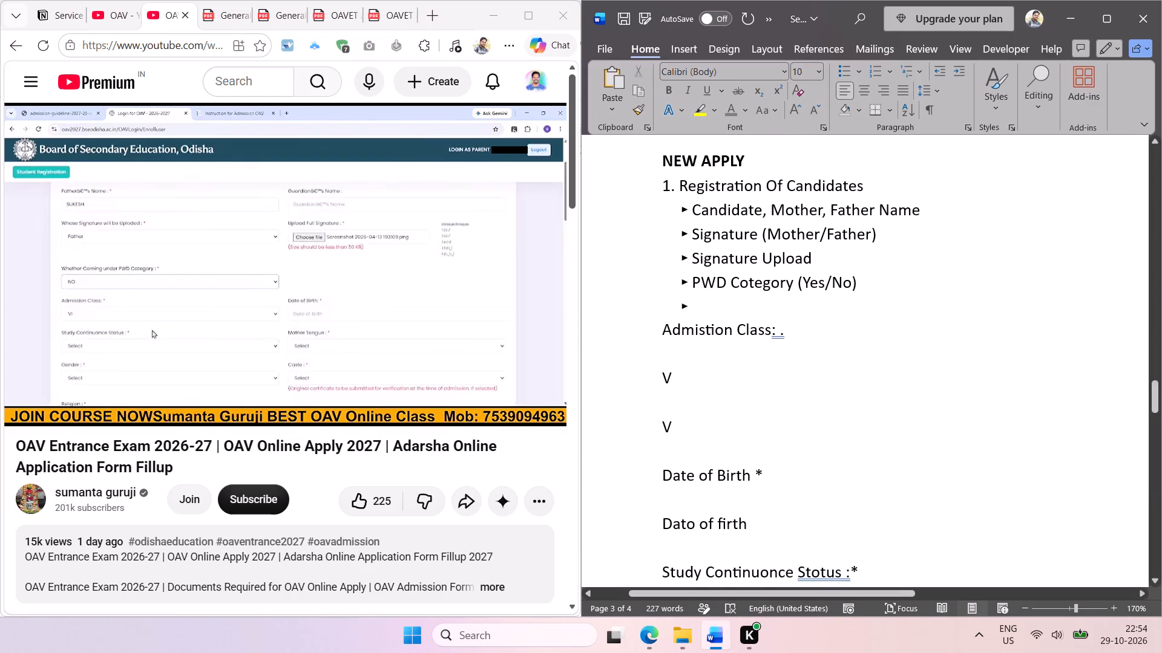
scroll(744, 364, "up", 1)
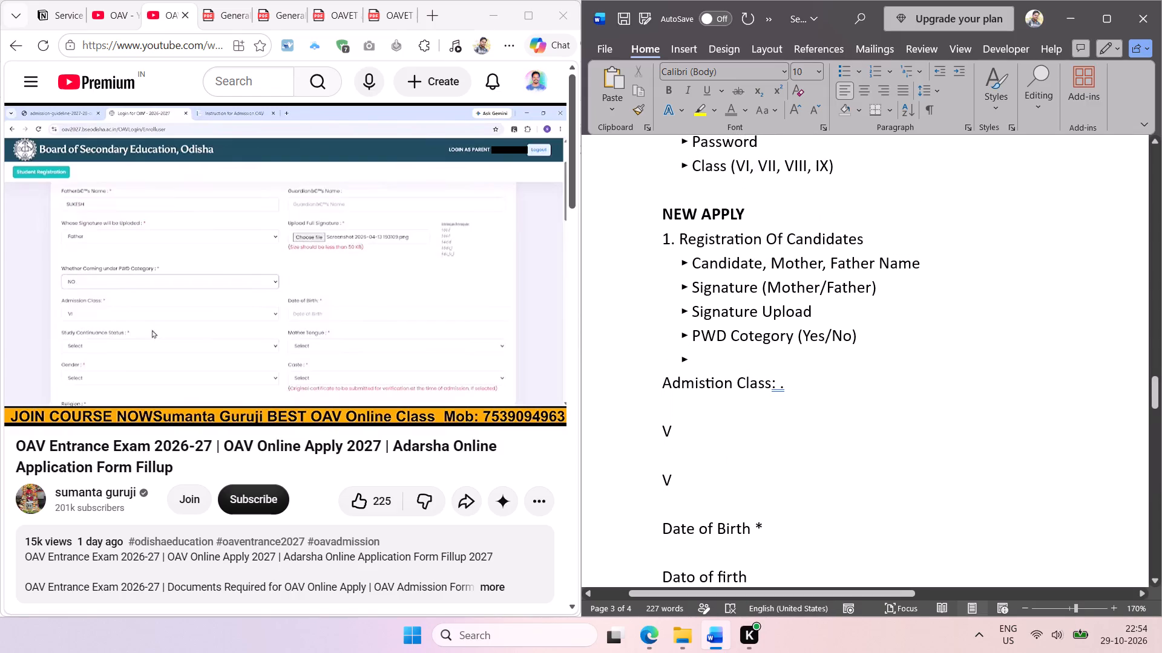
left_click(661, 386)
key("BackSpace")
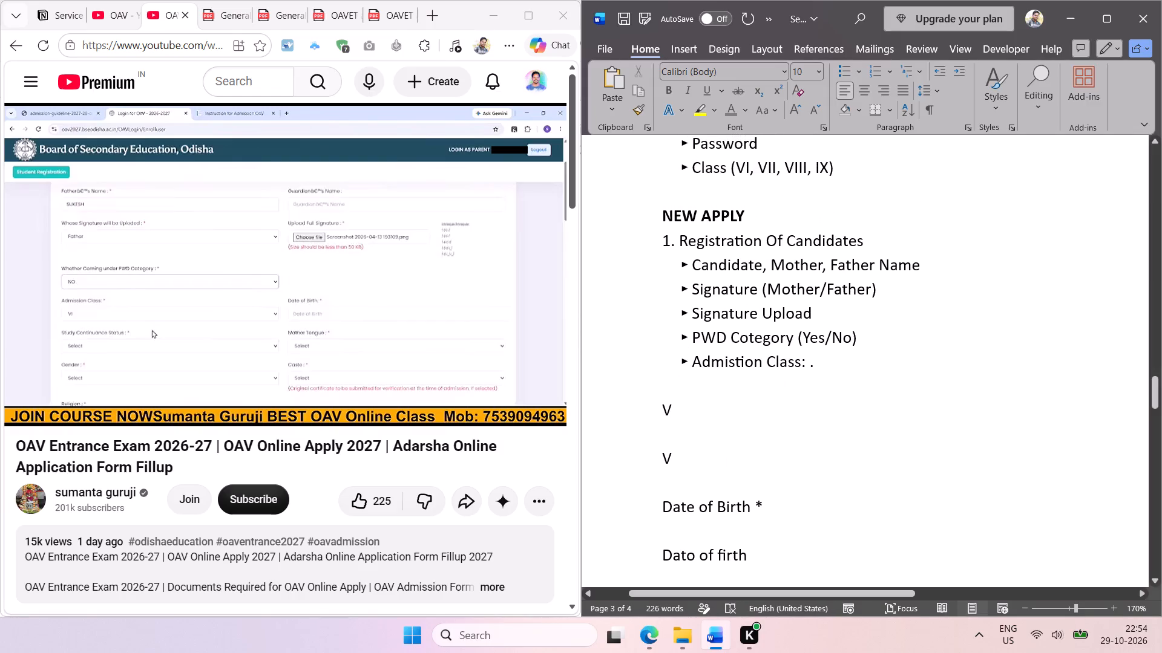
key("BackSpace")
key("ctrl+z")
left_click(805, 358)
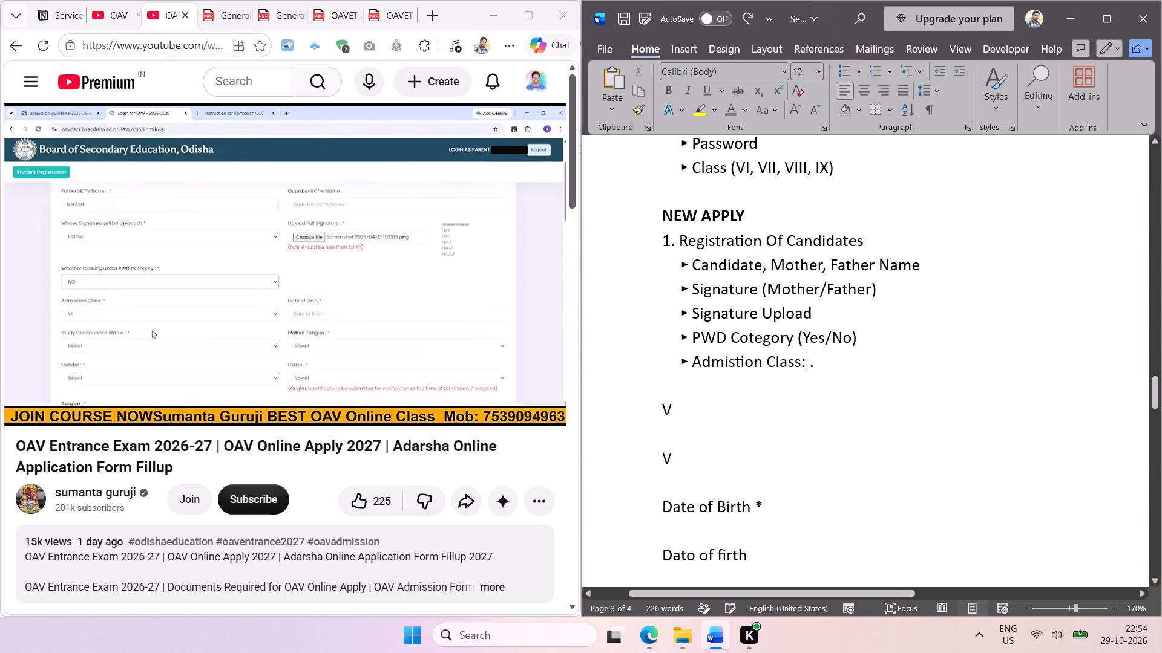
left_click(831, 368)
key("BackSpace")
key("BackSpace")
key("BackSpace")
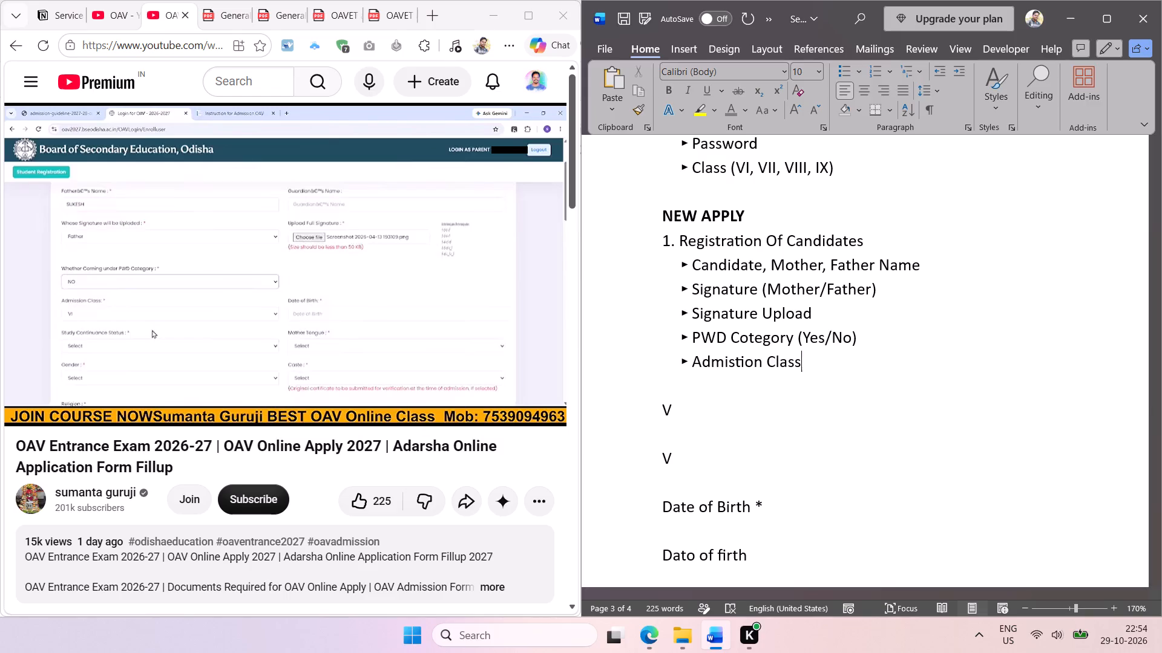
Copy "(VI, VII, VIII, IX)" from the Class bullet above New Apply and append it to the "Admistion Class" bullet.
left_click_drag(829, 169, 798, 170)
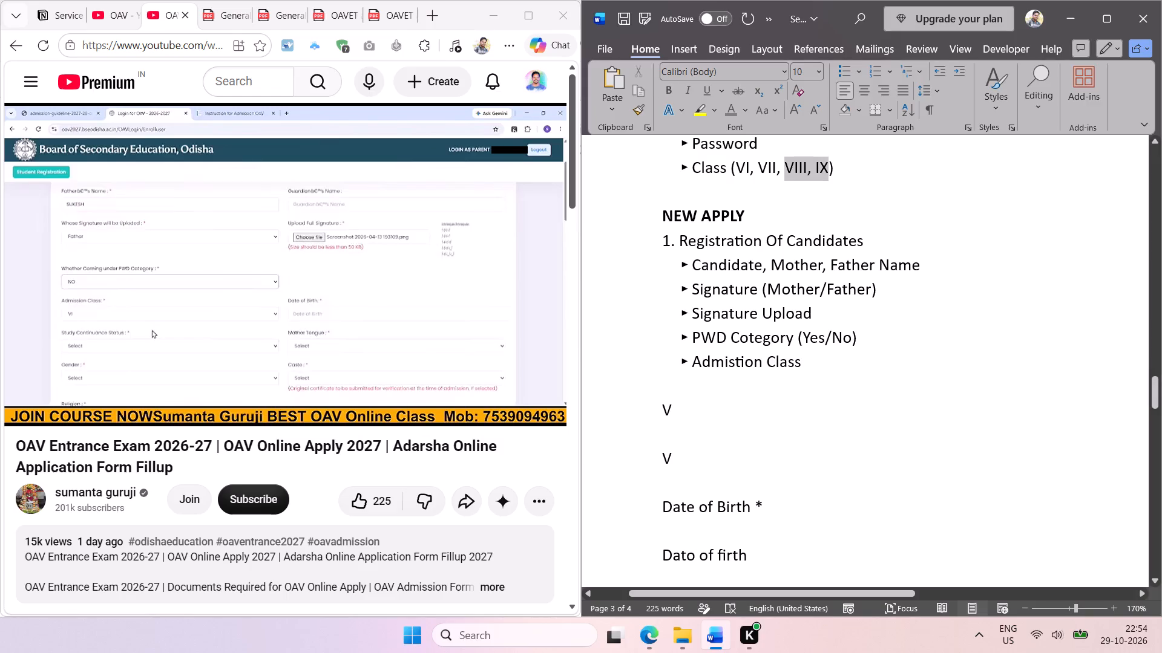
left_click_drag(798, 170, 743, 173)
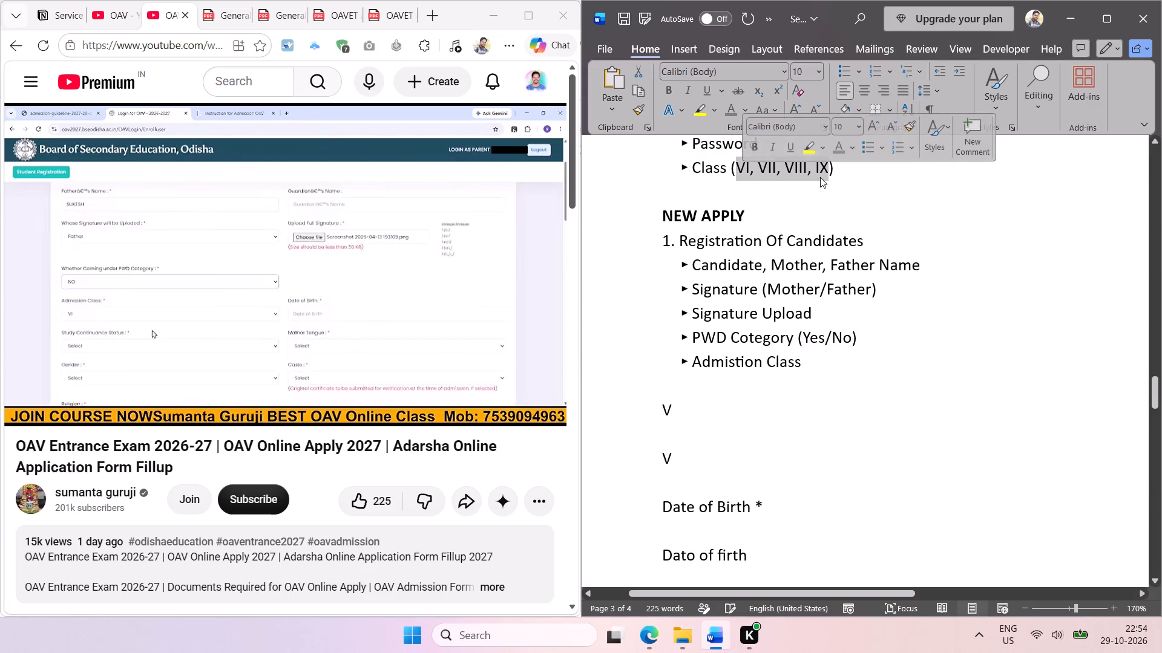
left_click(824, 187)
left_click_drag(841, 168, 731, 174)
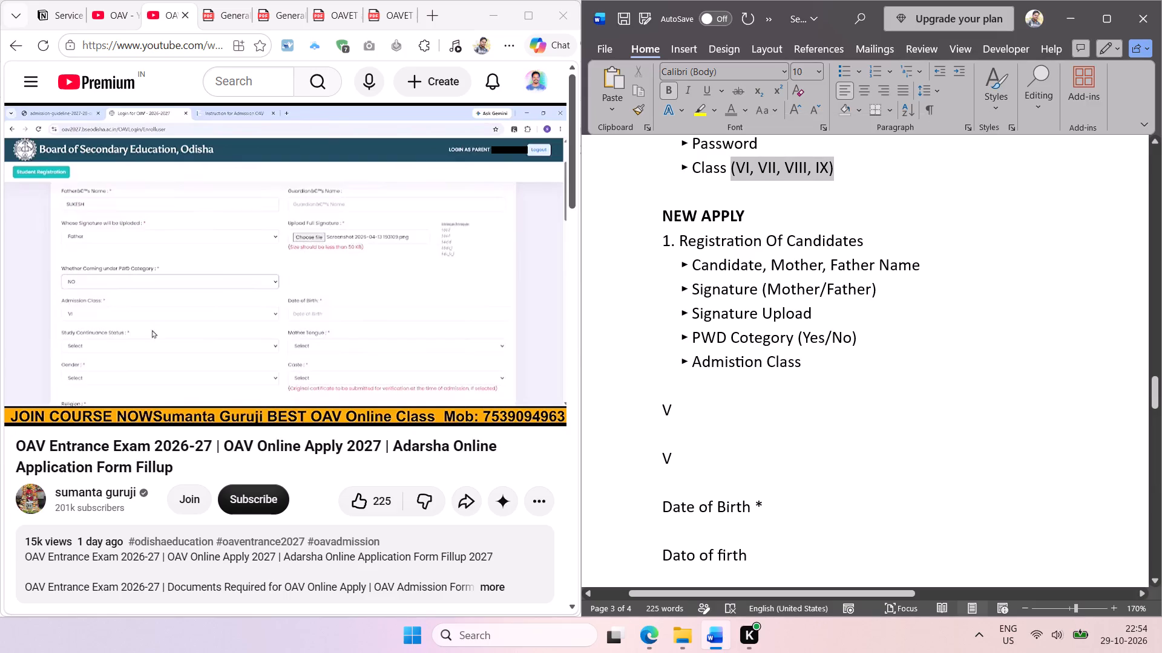
left_click_drag(731, 174, 730, 174)
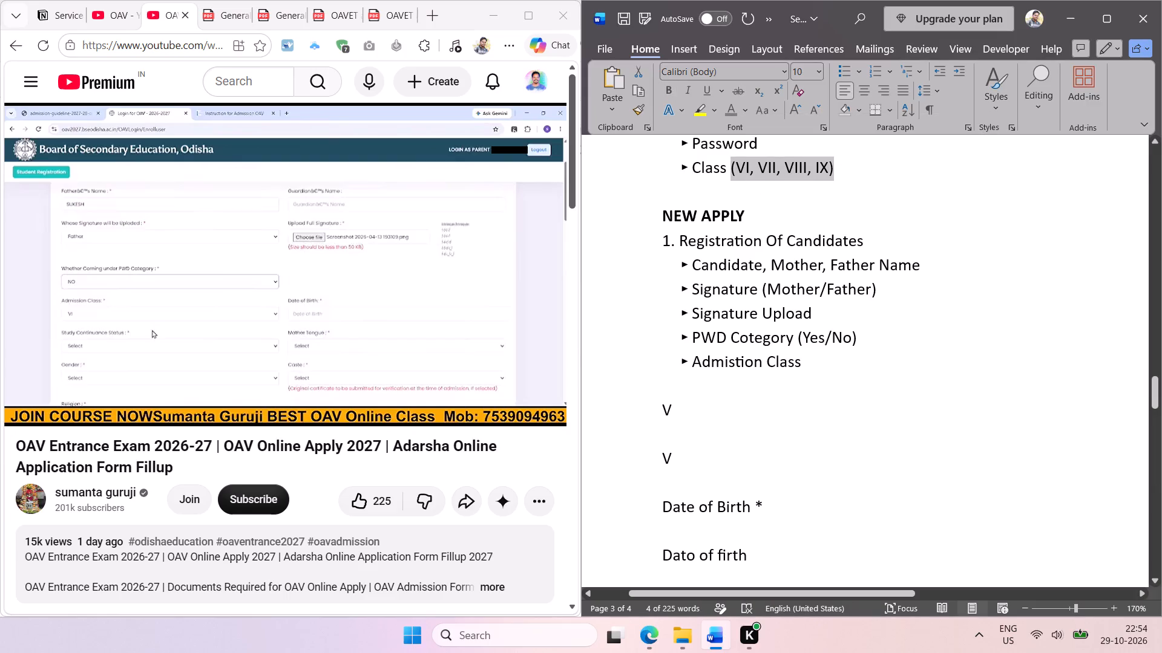
key("ctrl+c")
left_click(835, 370)
key("space")
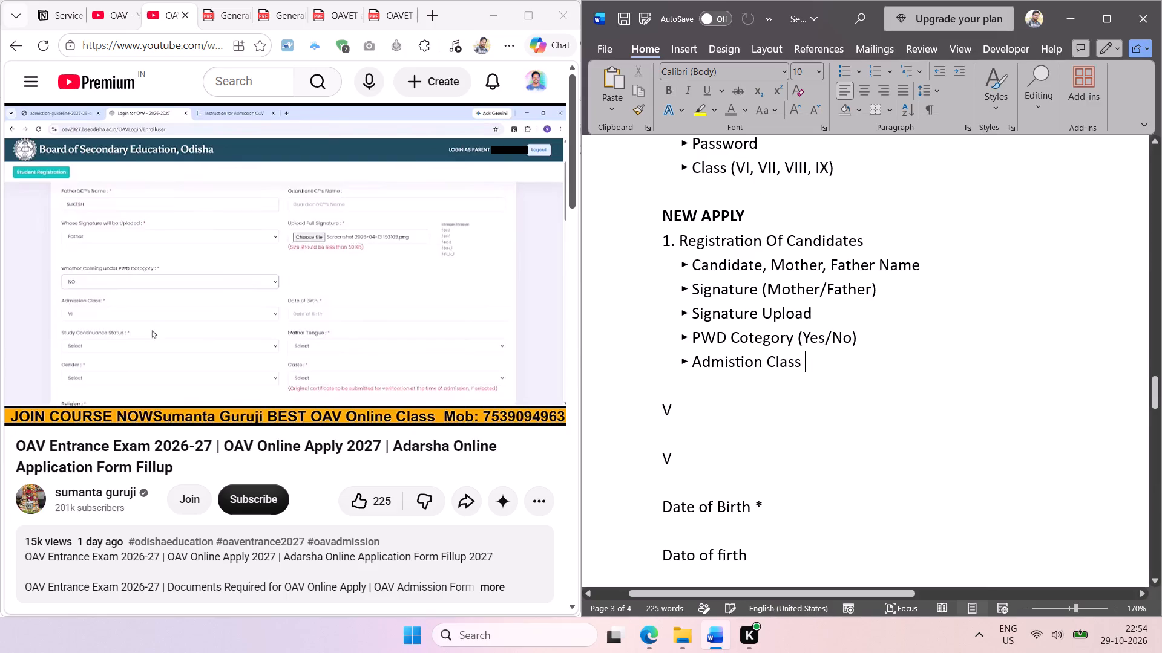
key("ctrl+v")
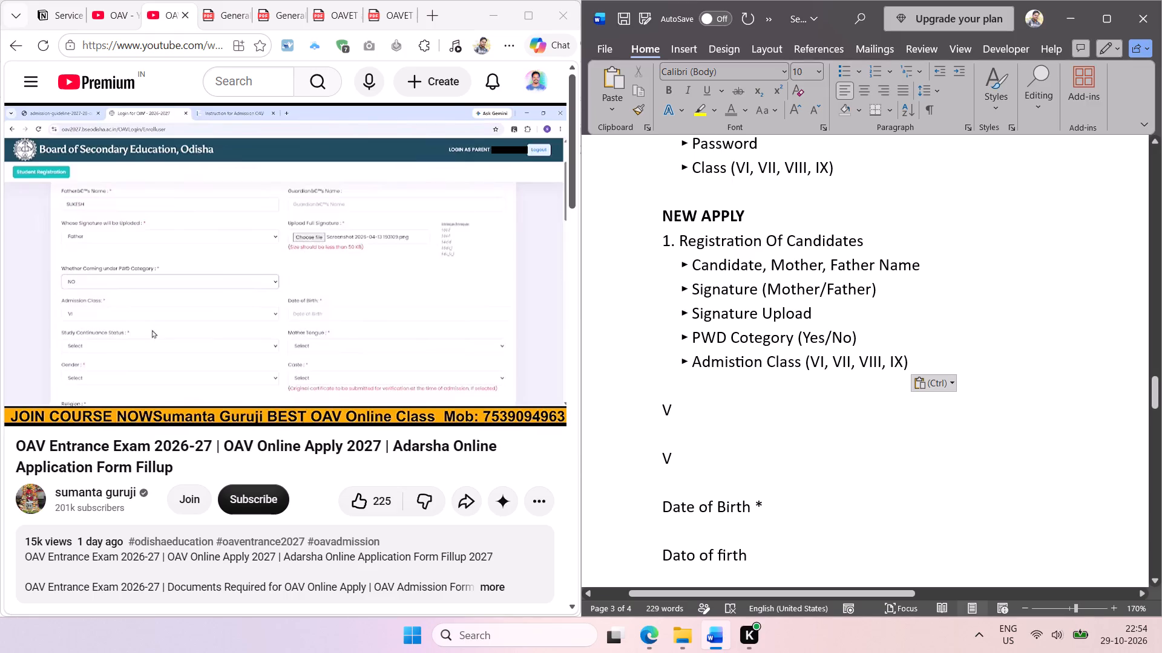
Copy the arrow bullet marker from the "Admistion Class" line onto six new lines below it.
left_click_drag(694, 362, 617, 360)
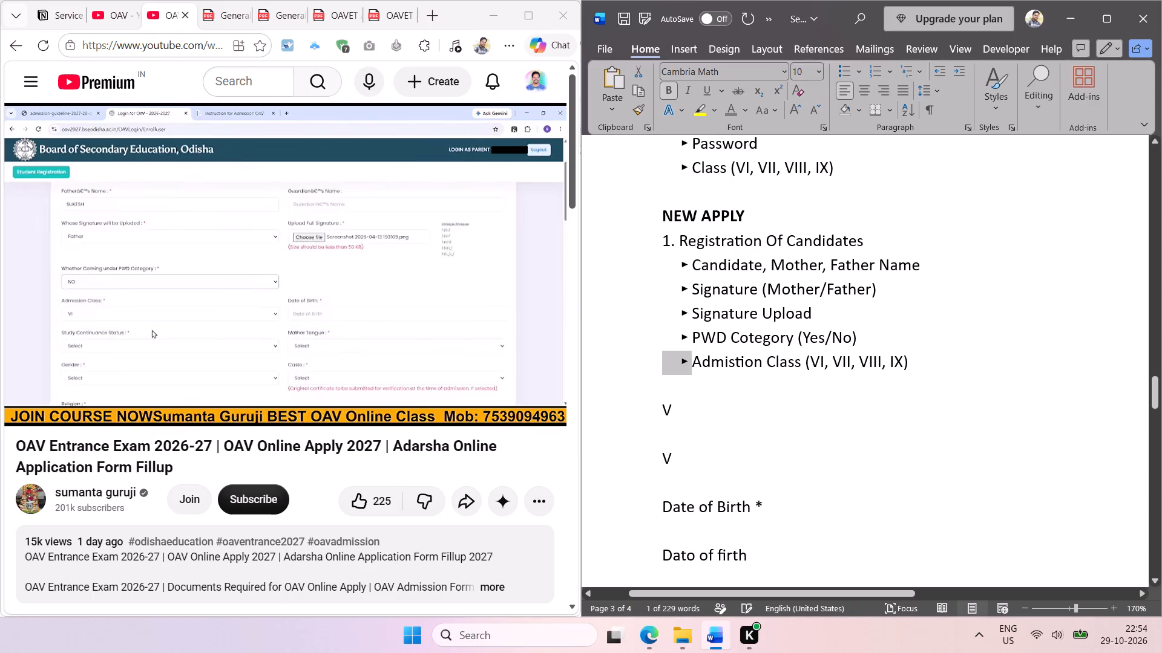
key("ctrl+c")
left_click(674, 386)
key("ctrl+v")
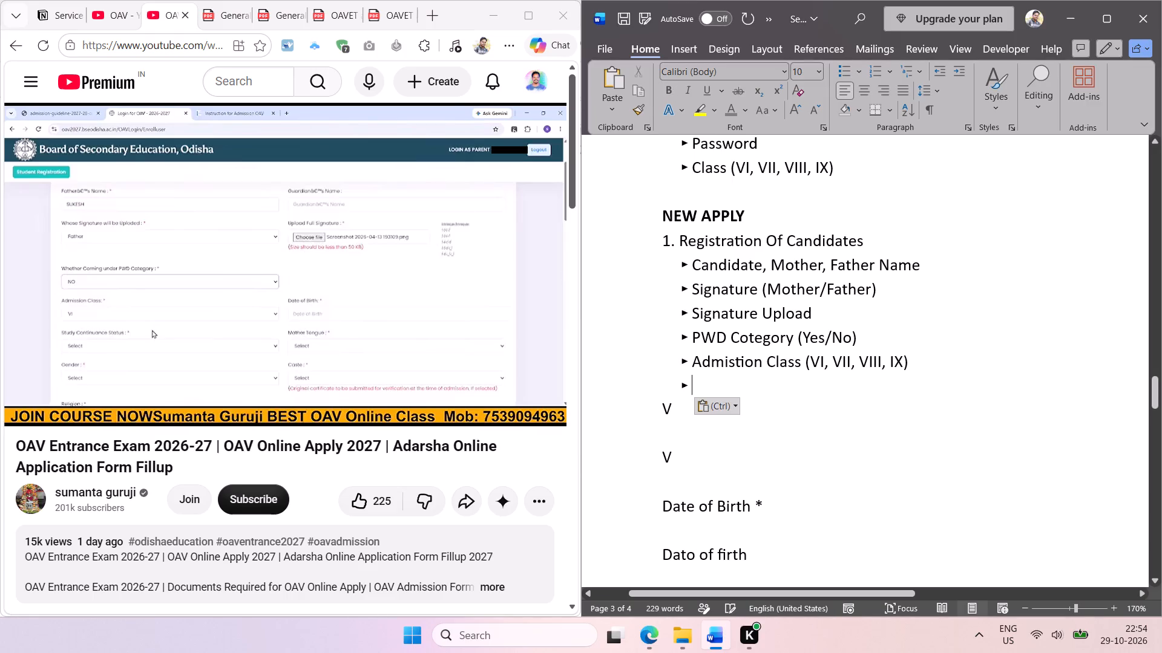
key("Return")
key("ctrl+v")
key("Return")
key("ctrl+v")
key("Return")
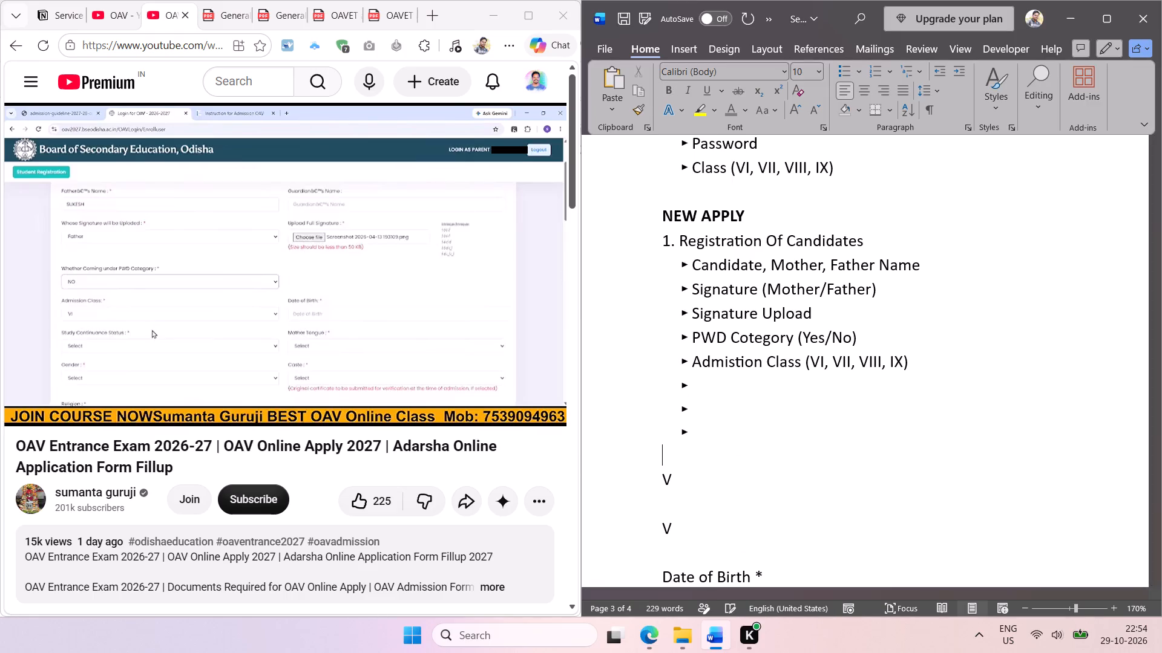
key("ctrl+v")
key("Return")
key("ctrl+v")
key("Return")
key("ctrl+v")
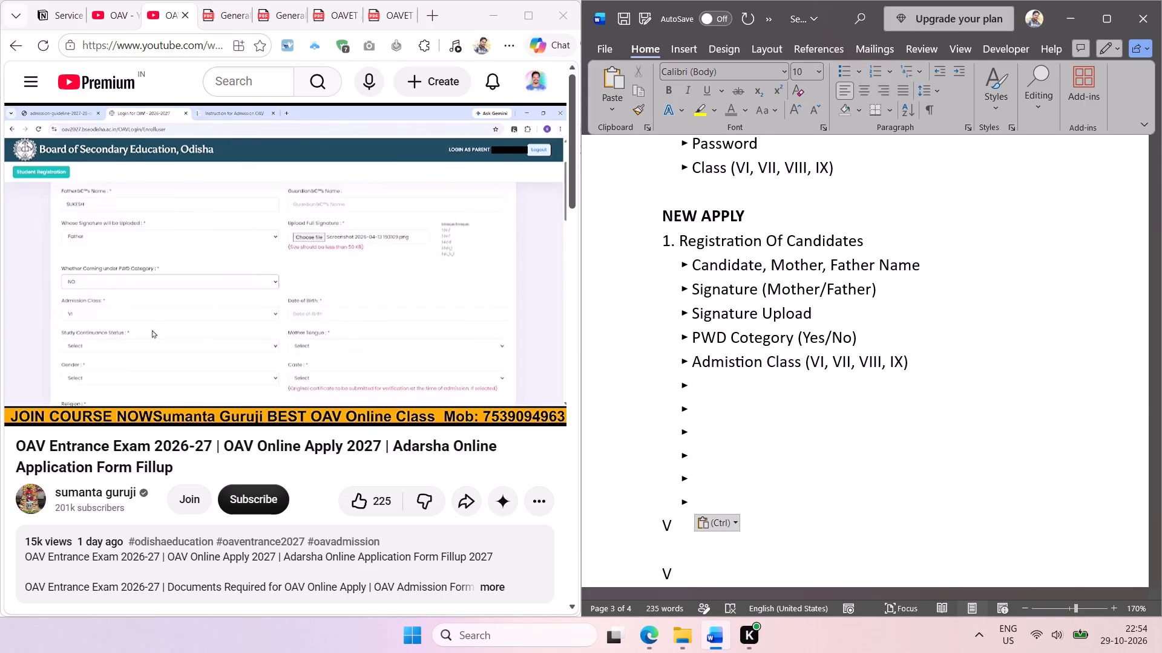
Delete the two leftover "V" lines below the empty arrow bullets.
scroll(694, 356, "down", 1)
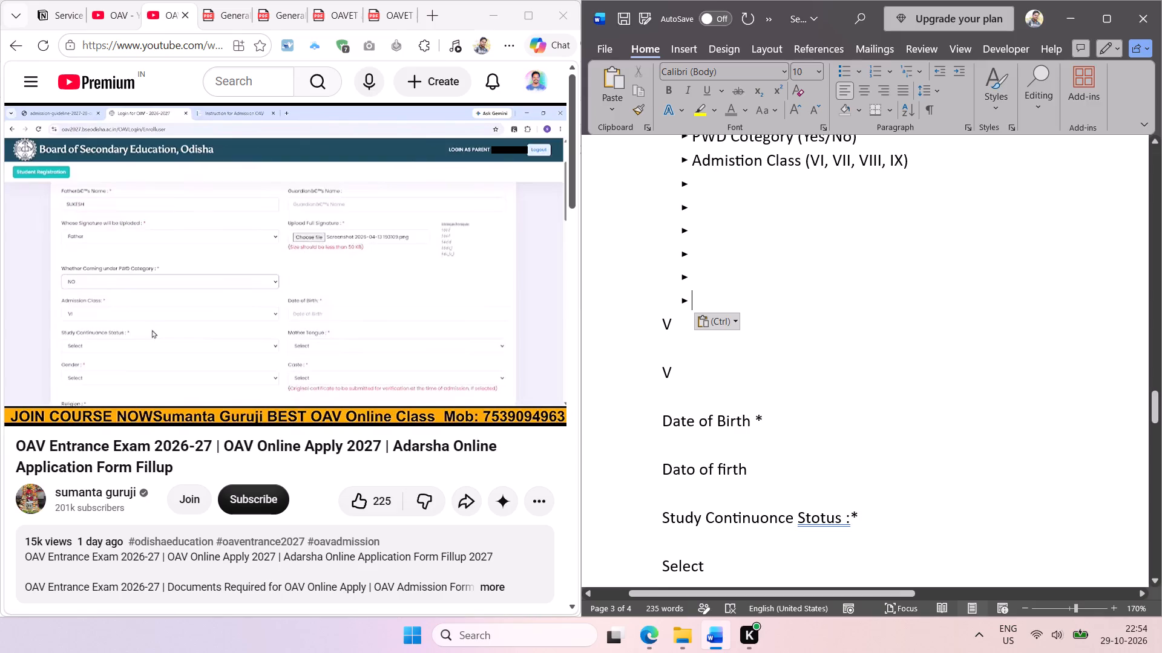
left_click_drag(678, 384, 641, 327)
key("BackSpace")
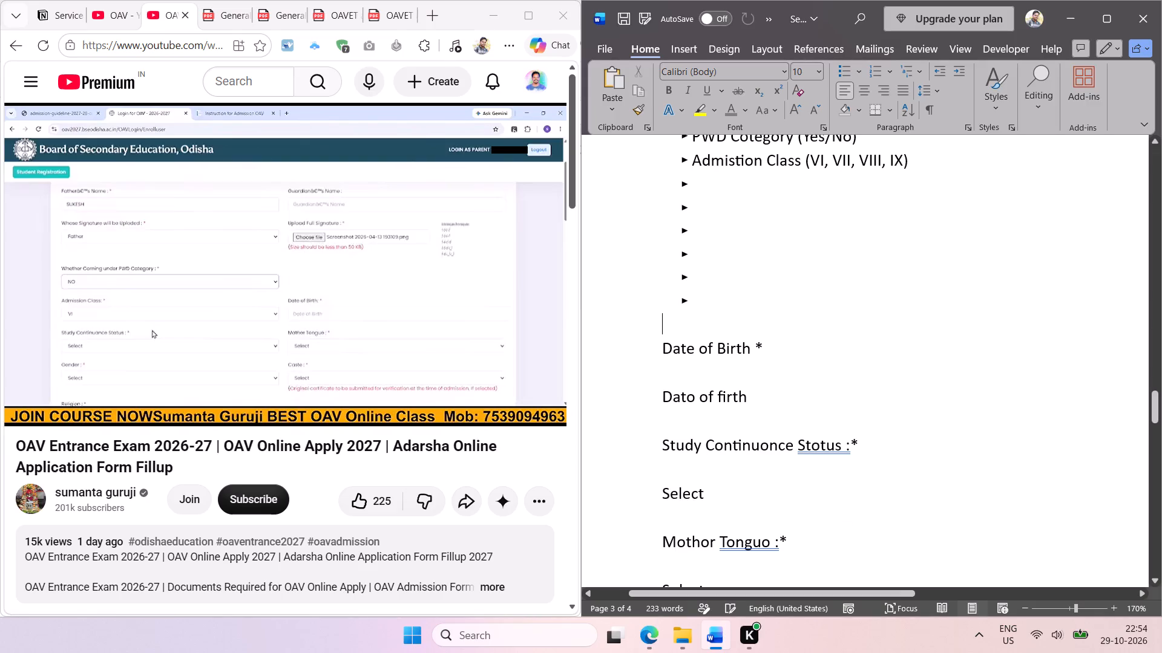
Move "Date of Birth" to the first empty arrow bullet and remove the extra space before it.
left_click_drag(750, 342, 668, 348)
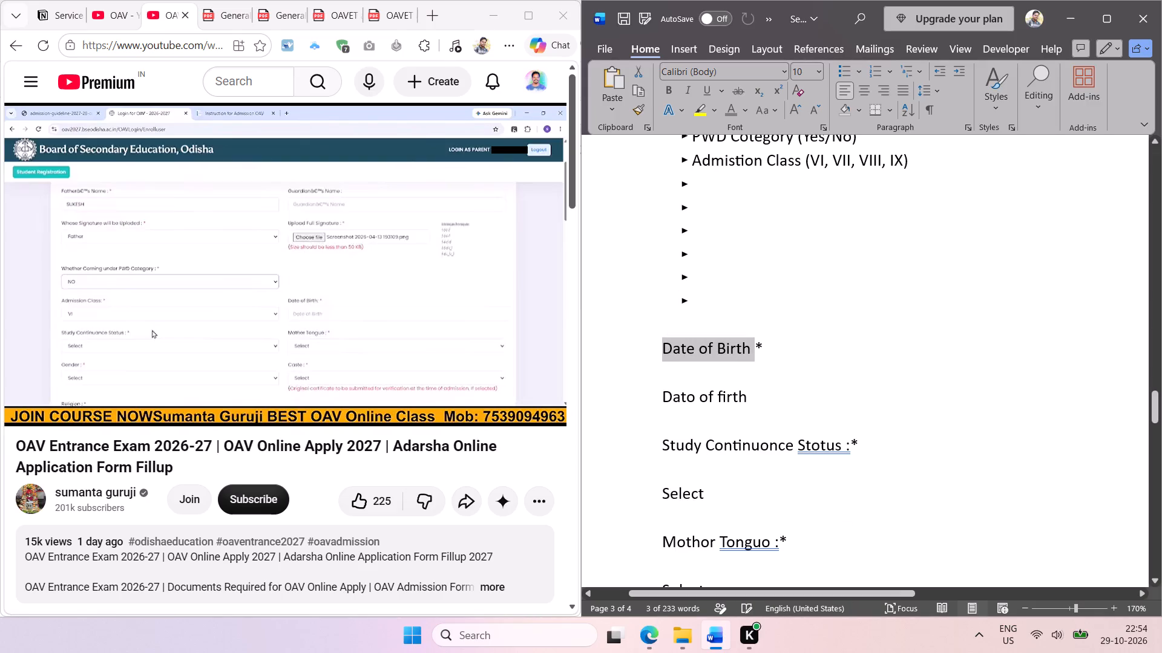
key("ctrl+x")
left_click(696, 184)
key("ctrl+v")
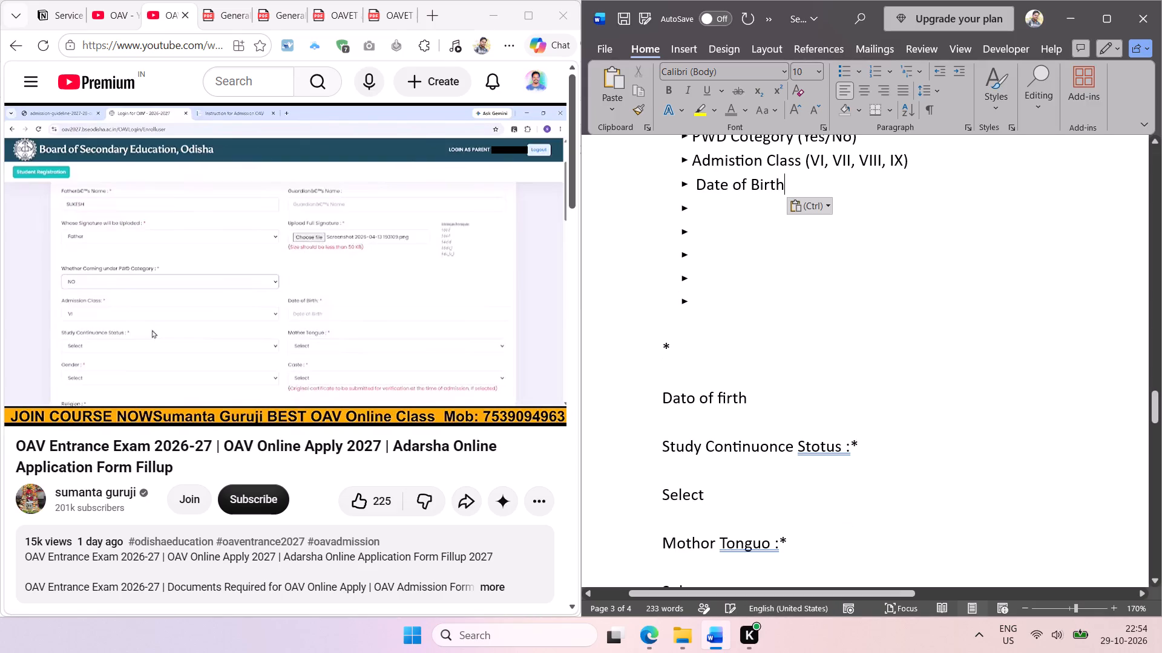
left_click(700, 186)
key("BackSpace")
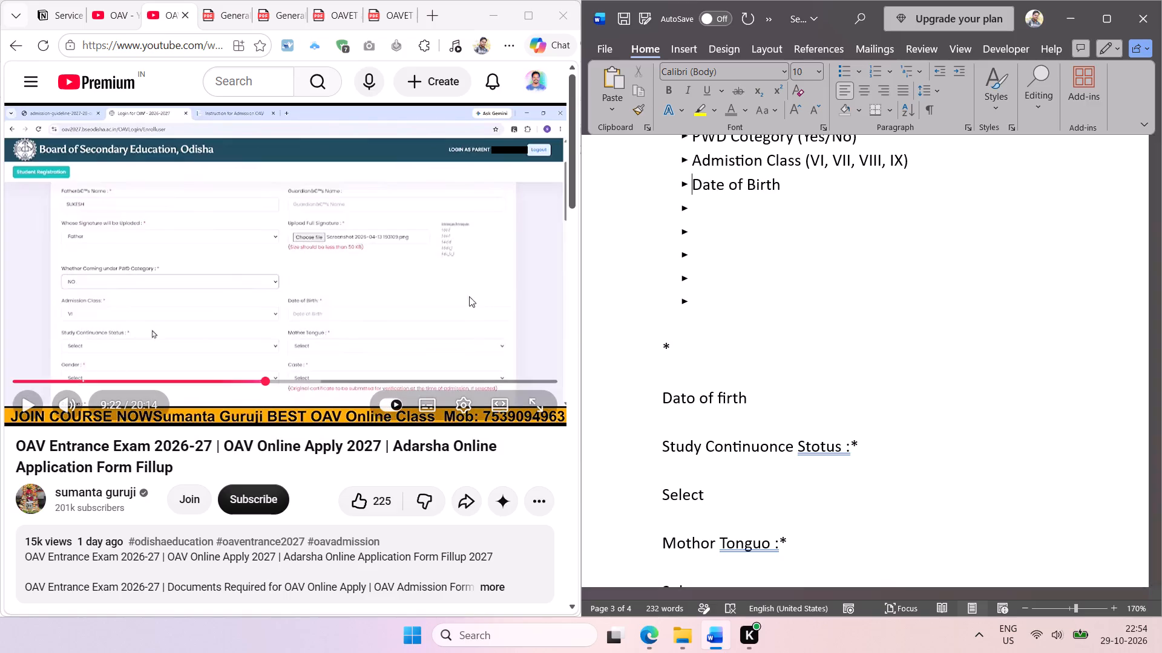
Resume the video and delete the leftover "*", "Dato of firth" and first "Select" text from the pasted form fields.
left_click(413, 287)
left_click(738, 411)
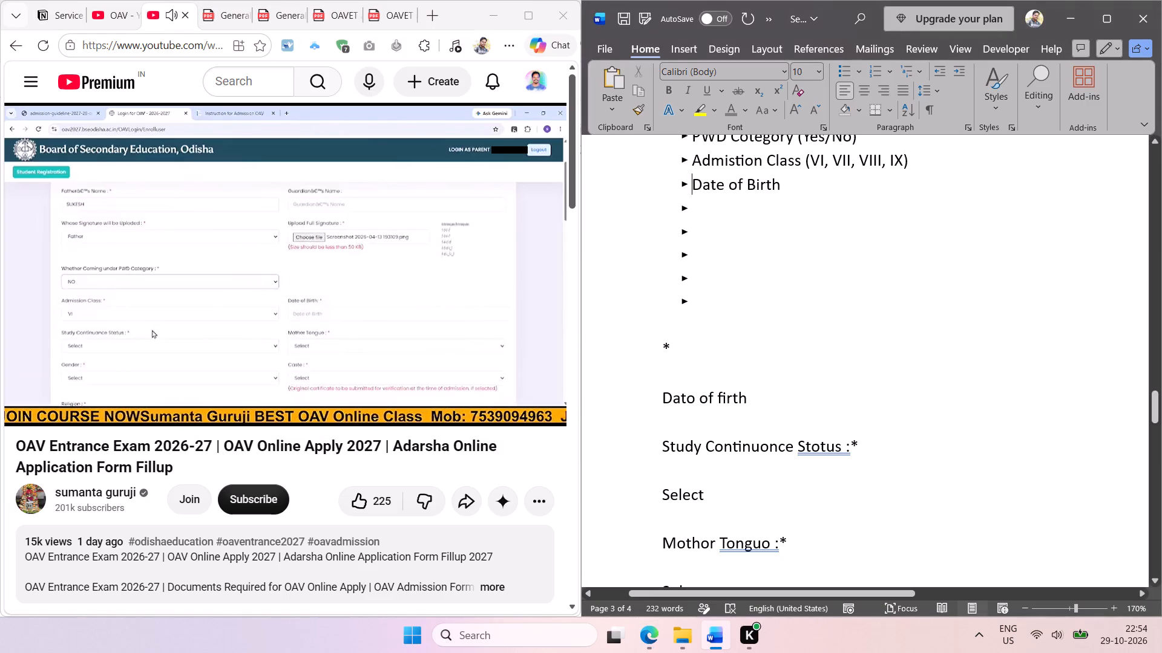
left_click_drag(771, 396, 638, 334)
key("BackSpace")
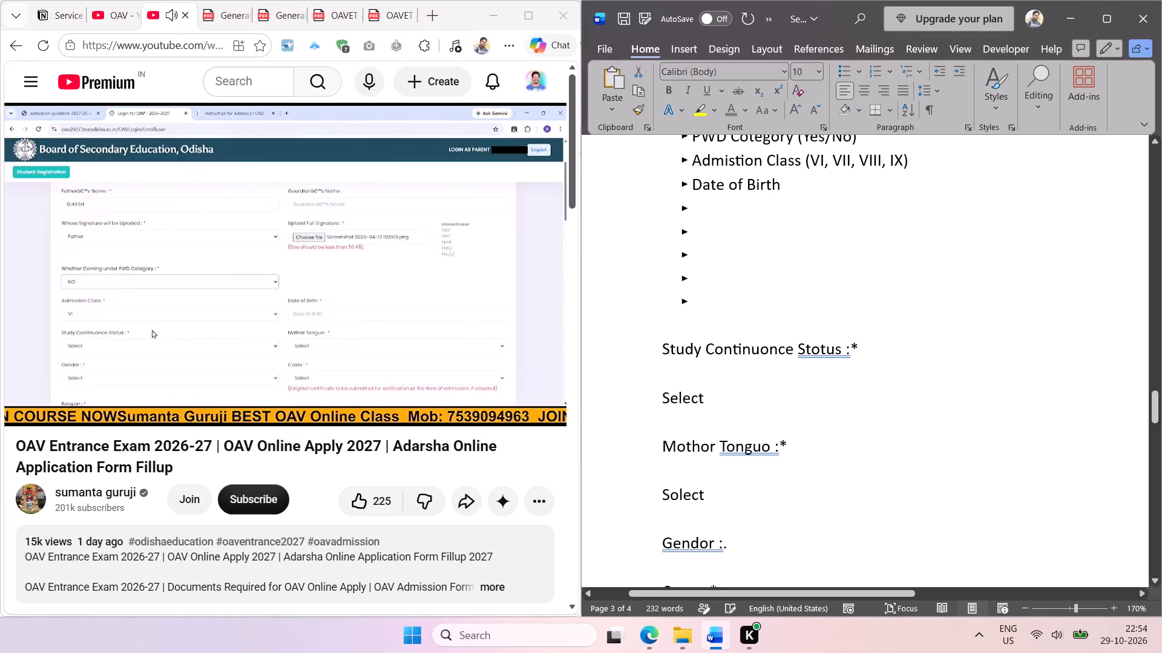
left_click_drag(727, 407, 628, 395)
key("BackSpace")
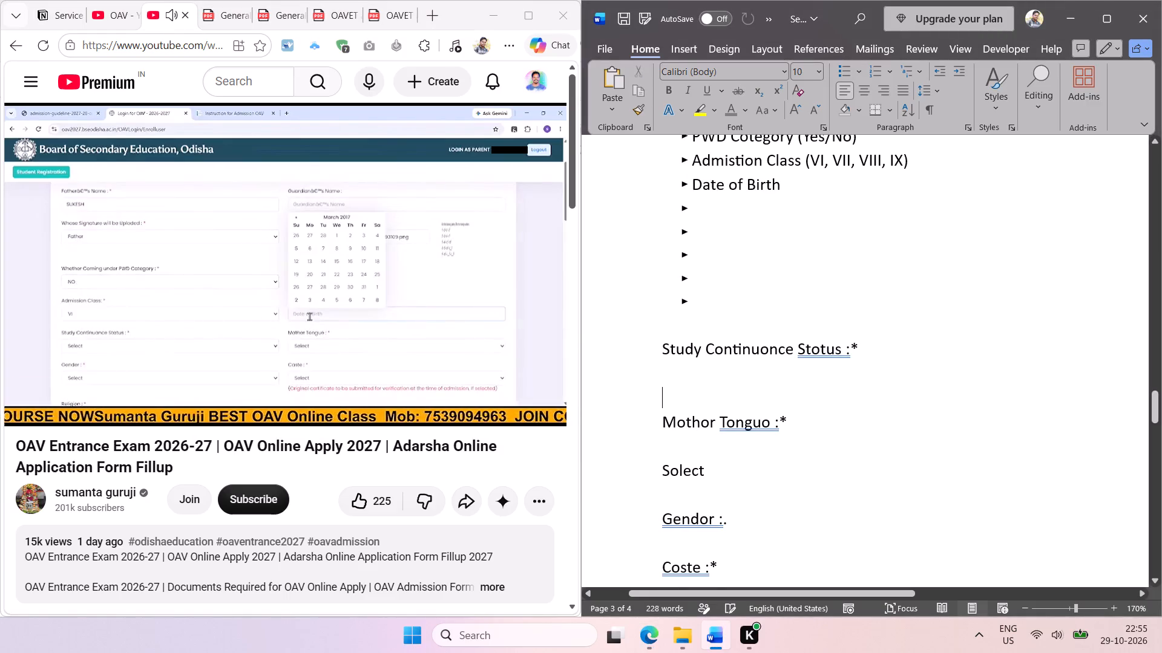
Remove the trailing ":*" from the pasted "Study Continuonce Stotus" line.
scroll(800, 361, "up", 1)
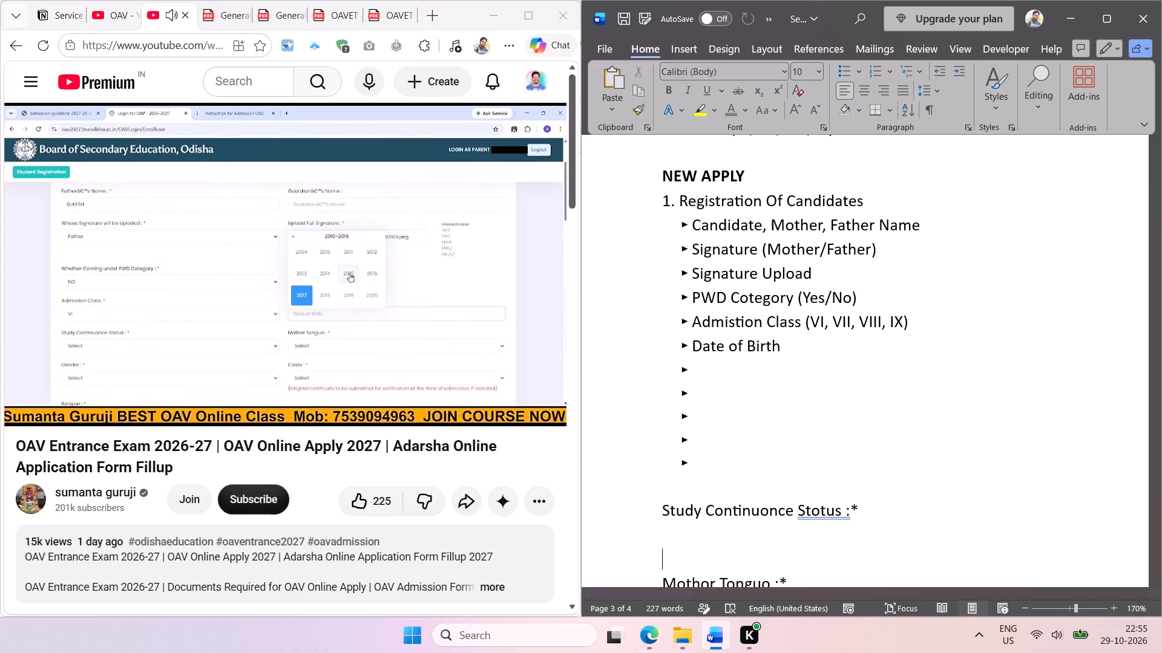
left_click(772, 503)
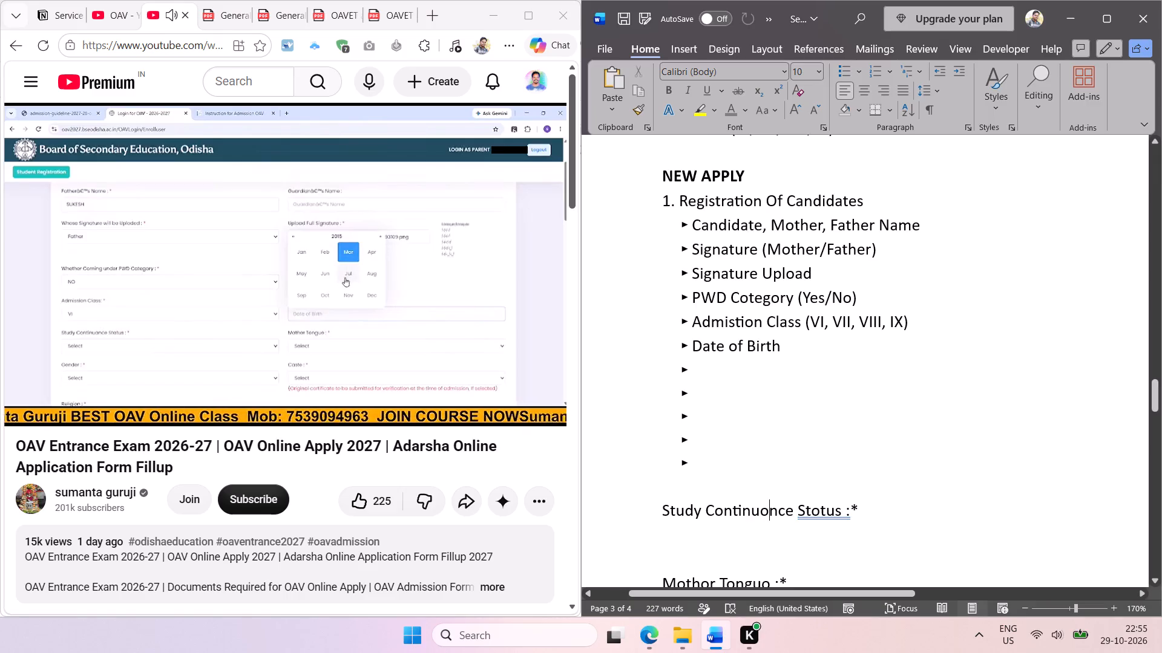
left_click(878, 510)
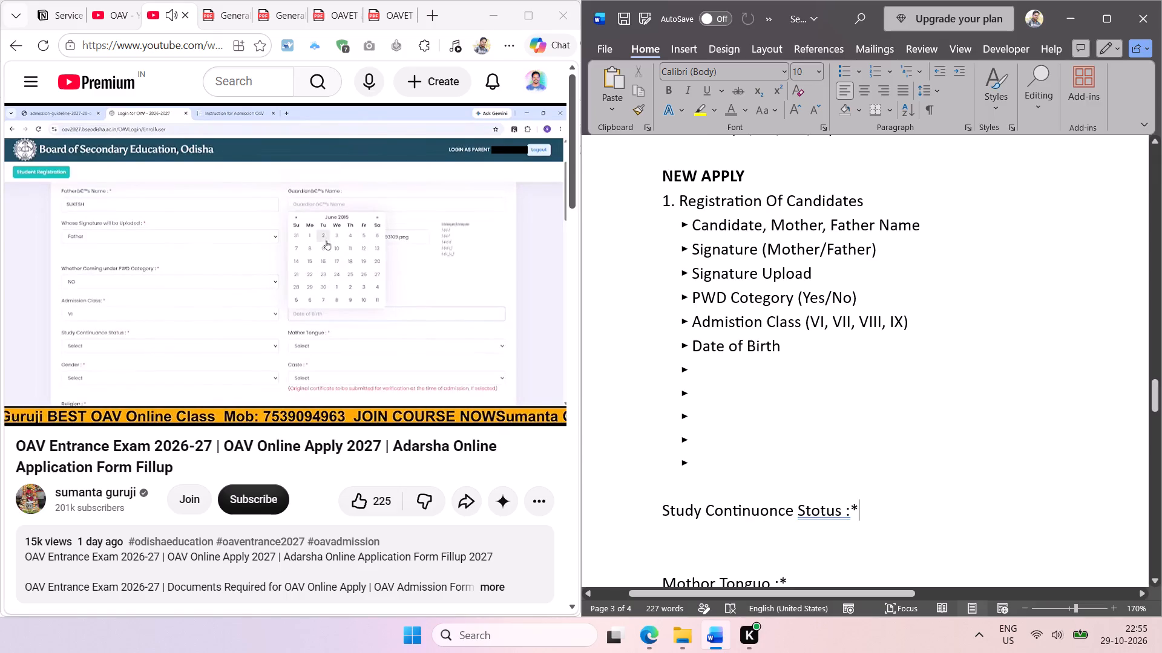
key("BackSpace")
key("BackSpace")
key("BackSpace")
left_click(841, 505)
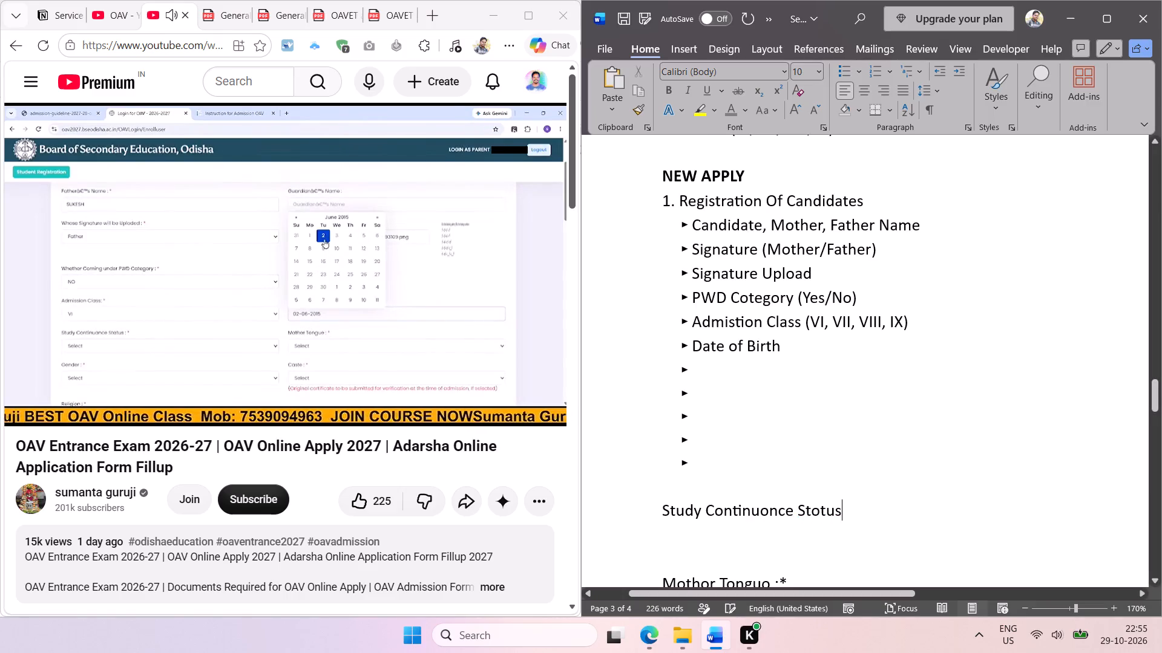
Move "Study Continuonce Stotus" to the arrow bullet below Date of Birth without extra spacing, and save the document.
left_click_drag(848, 508, 669, 513)
key("ctrl+x")
left_click(718, 372)
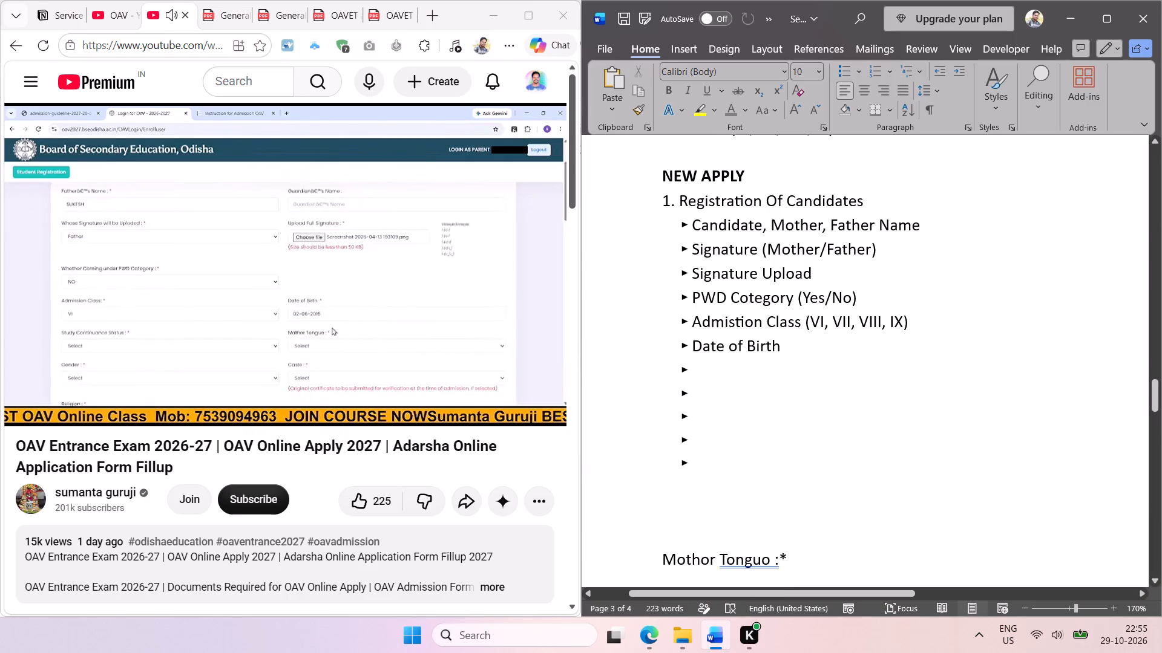
key("ctrl+v")
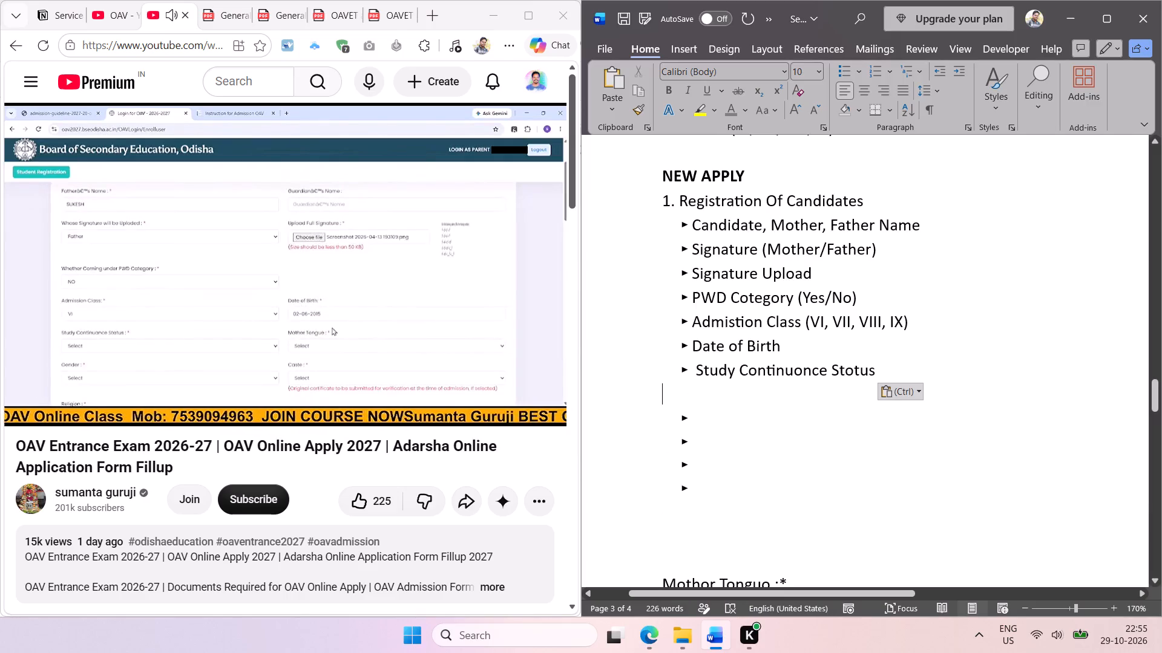
key("BackSpace")
left_click(695, 370)
key("BackSpace")
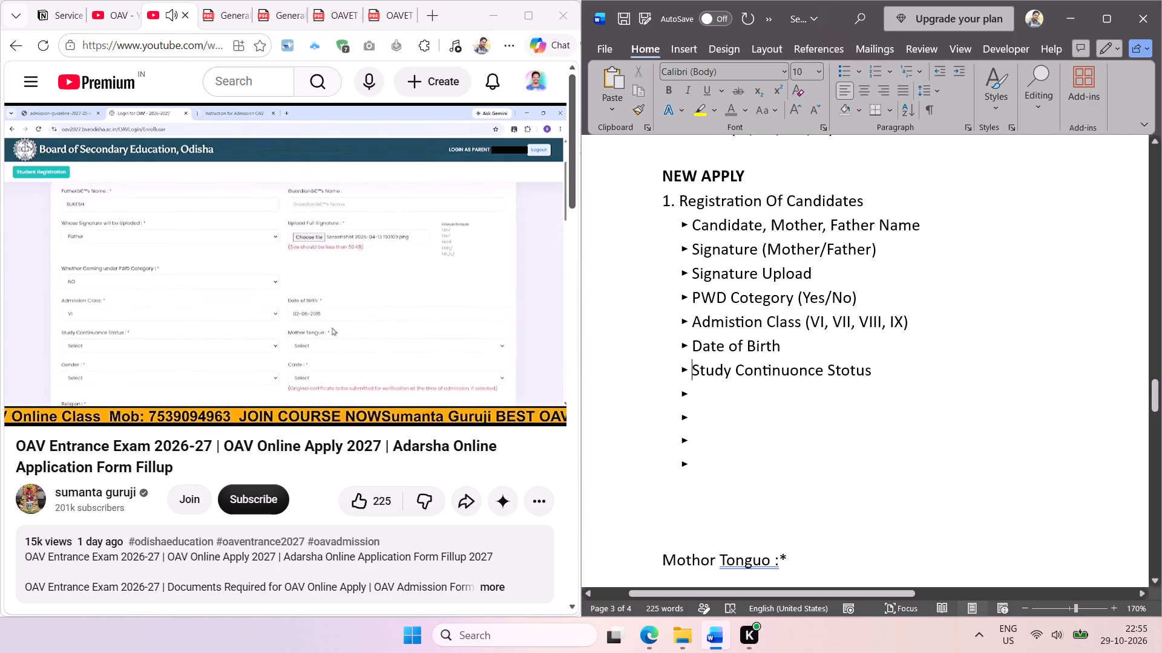
left_click(884, 373)
key("ctrl+s")
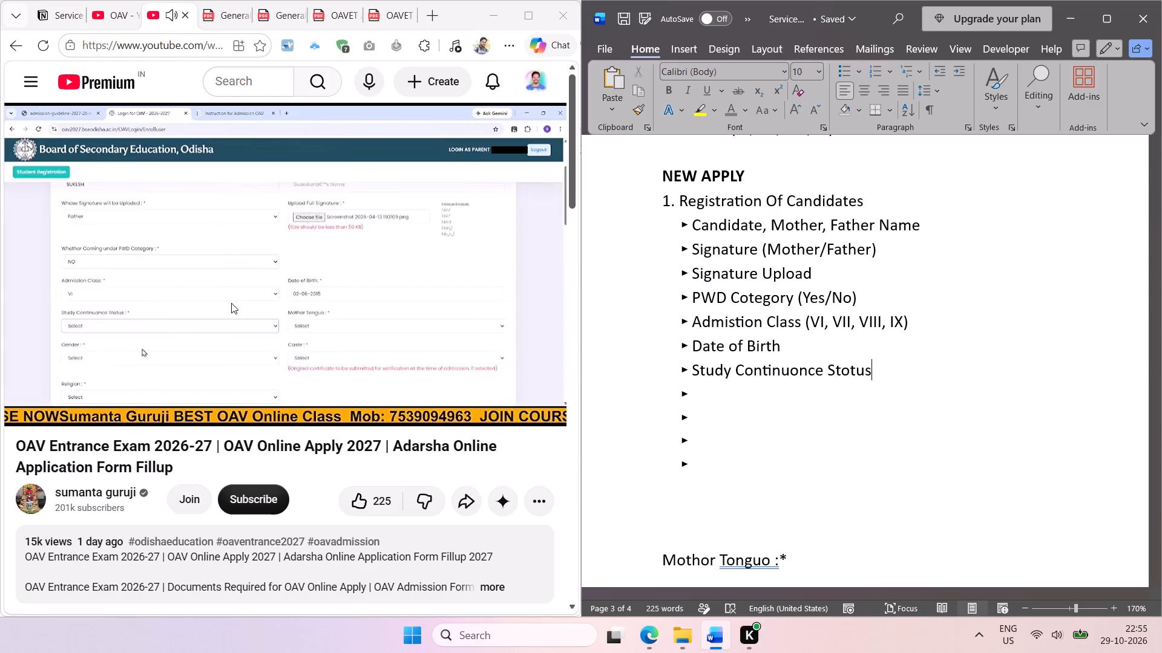
Skip the video forward to about 10:41, where the Study Continuance Status is selected, and pause it.
key("Right")
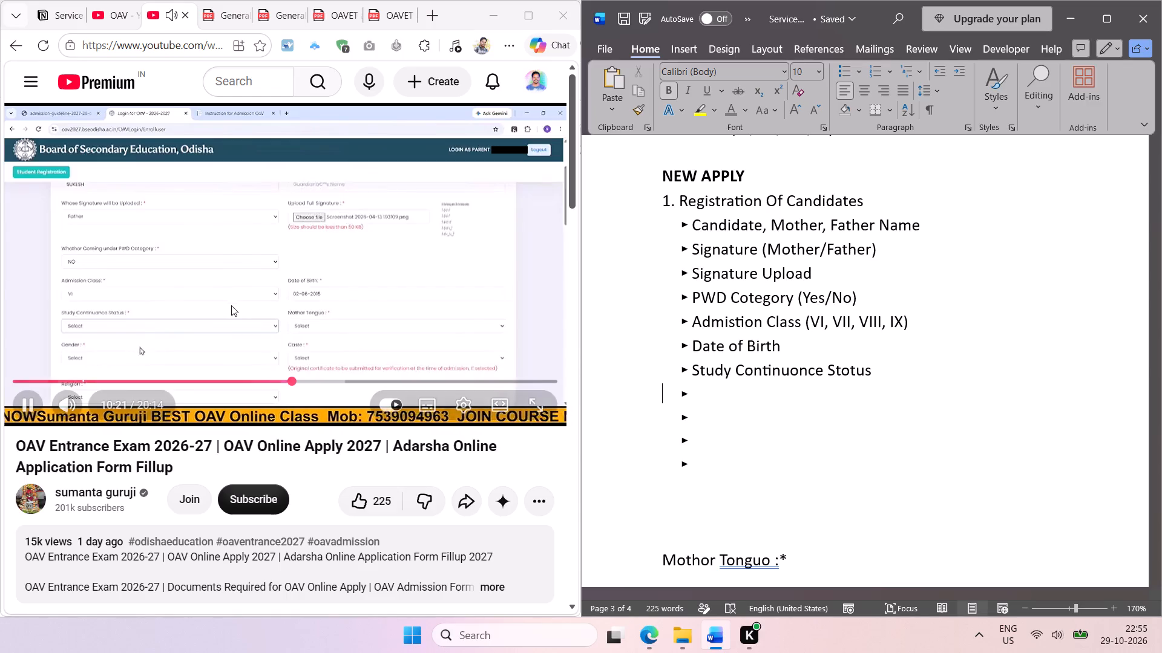
left_click(186, 301)
left_click(186, 301)
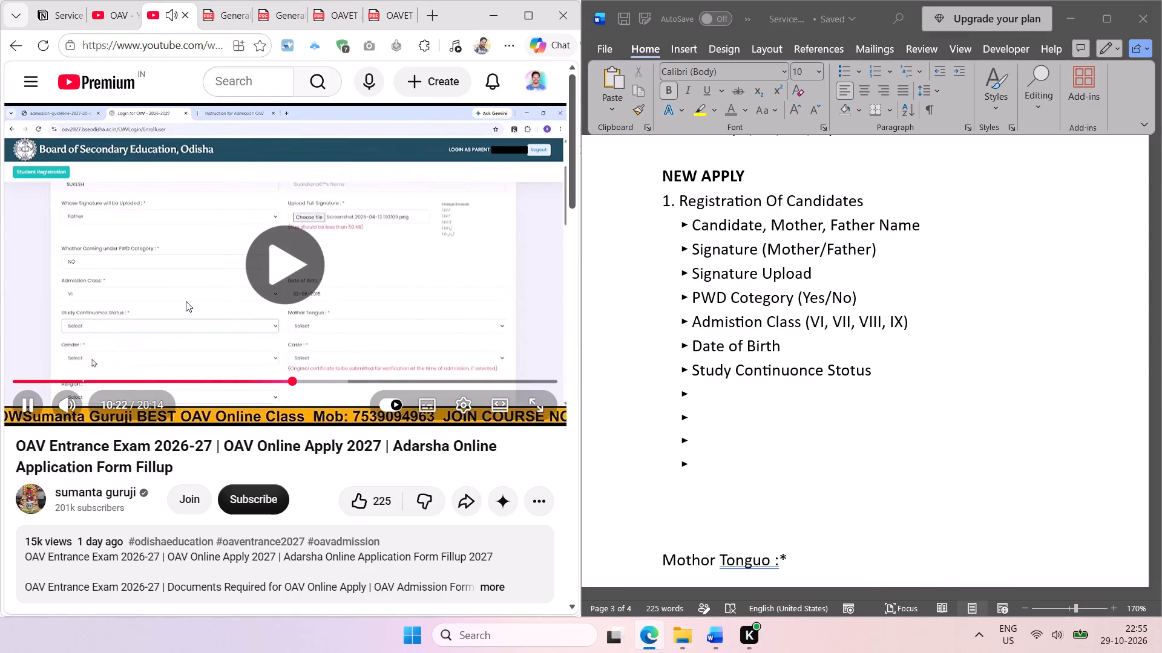
key("Right")
key("Right")
key("Right")
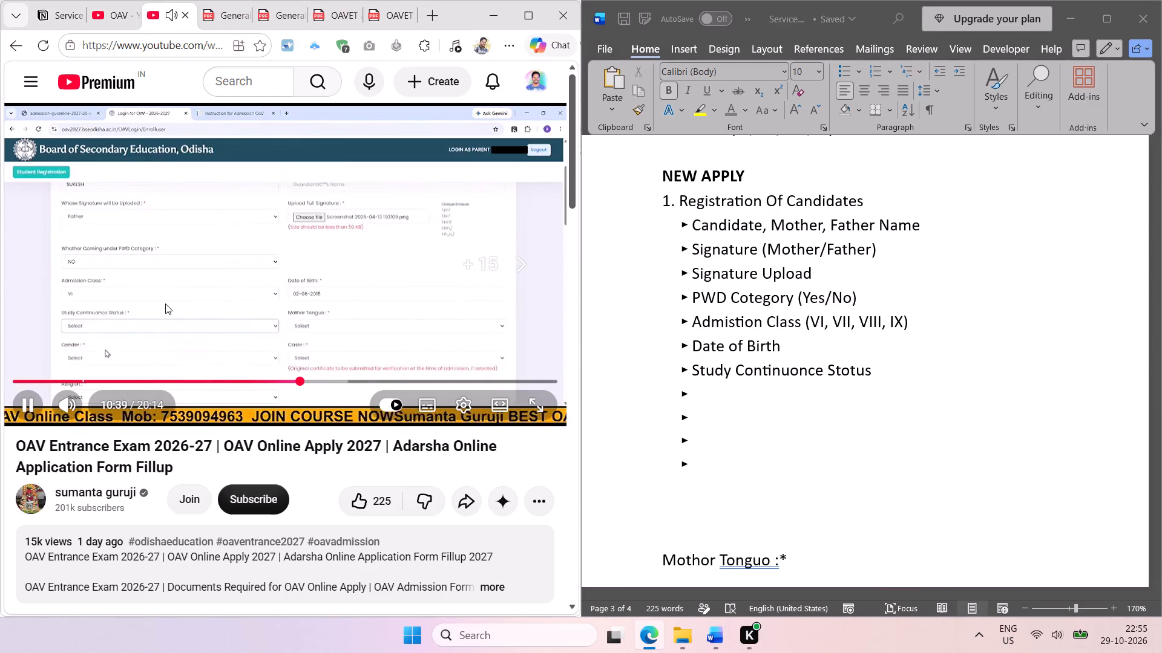
key("Right")
key("Left")
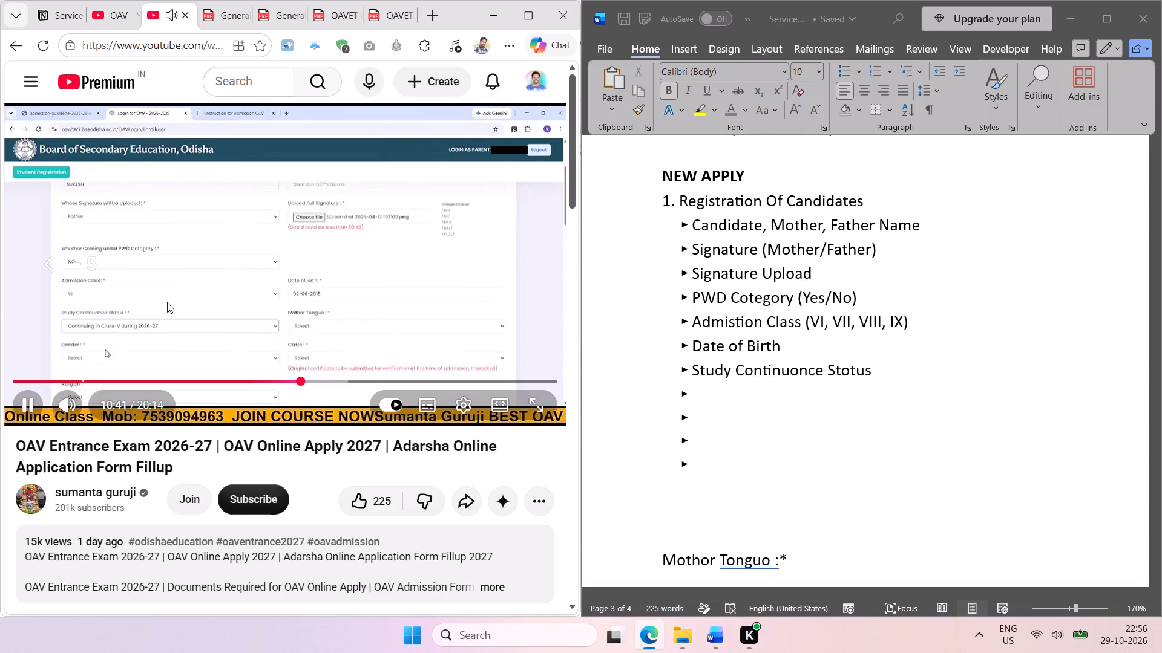
left_click(167, 302)
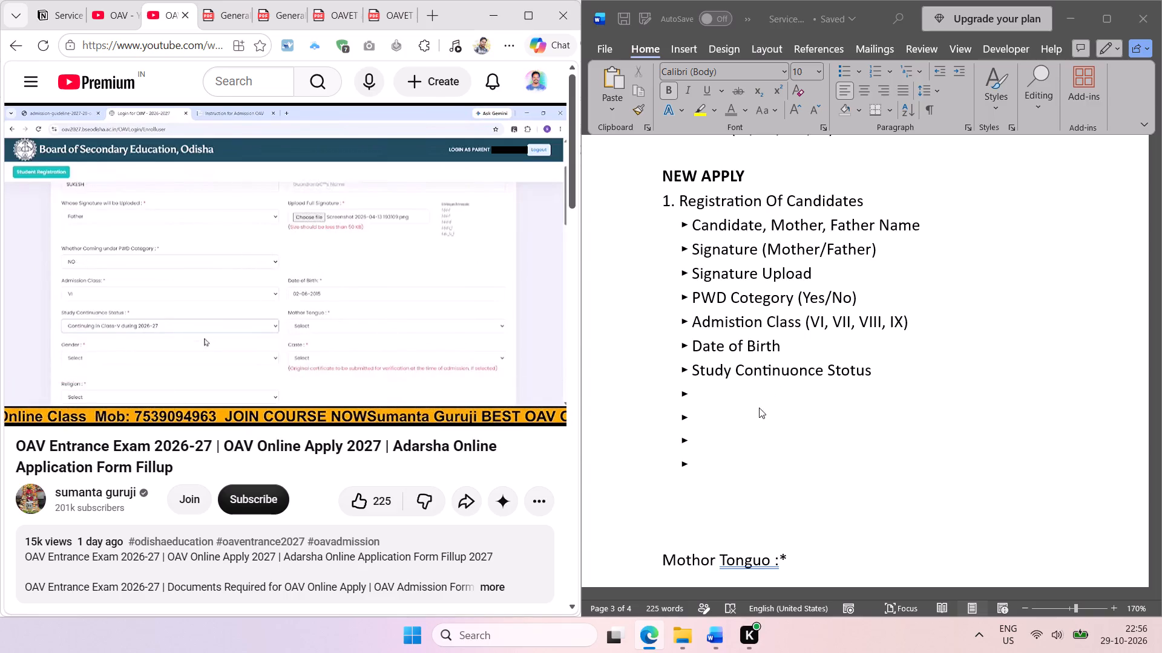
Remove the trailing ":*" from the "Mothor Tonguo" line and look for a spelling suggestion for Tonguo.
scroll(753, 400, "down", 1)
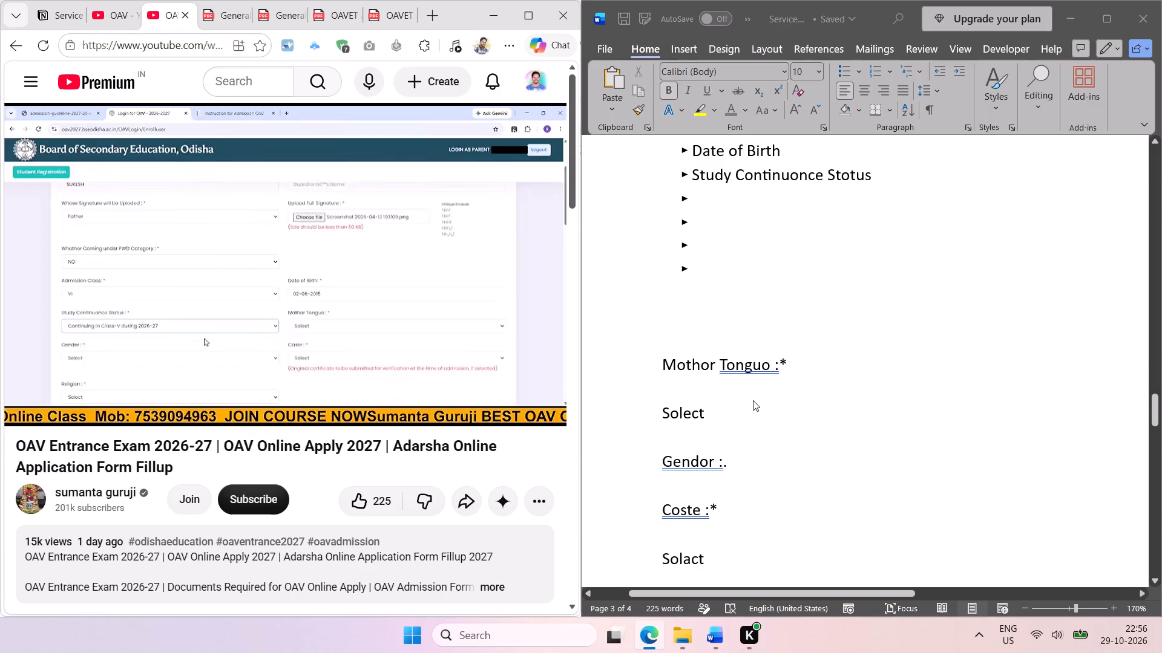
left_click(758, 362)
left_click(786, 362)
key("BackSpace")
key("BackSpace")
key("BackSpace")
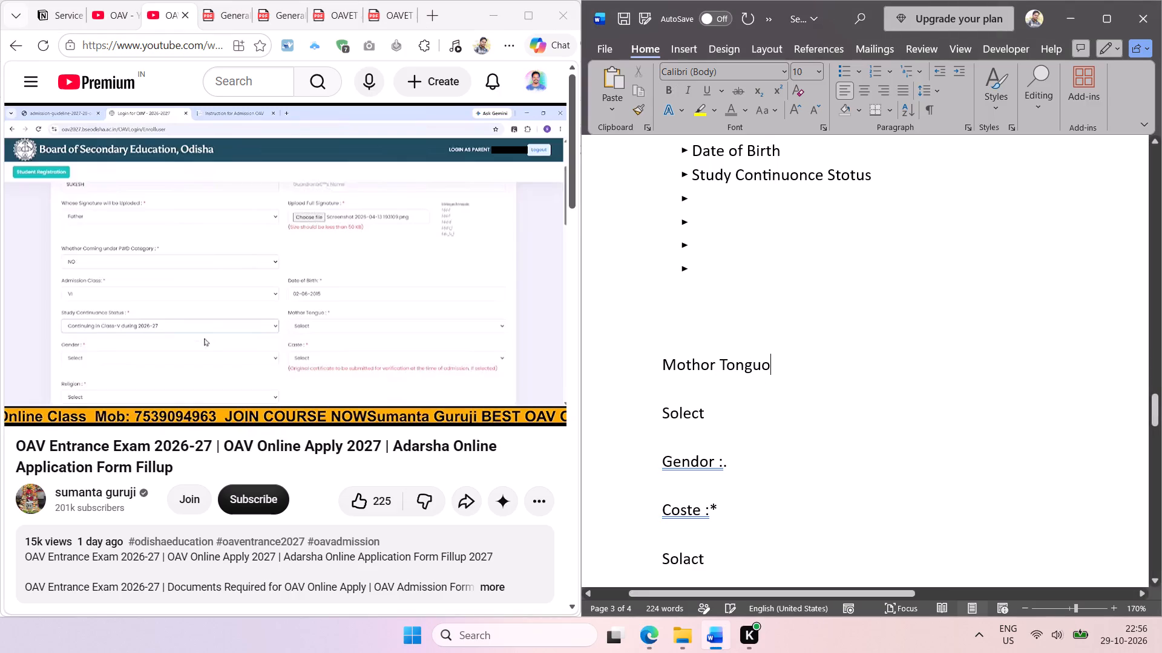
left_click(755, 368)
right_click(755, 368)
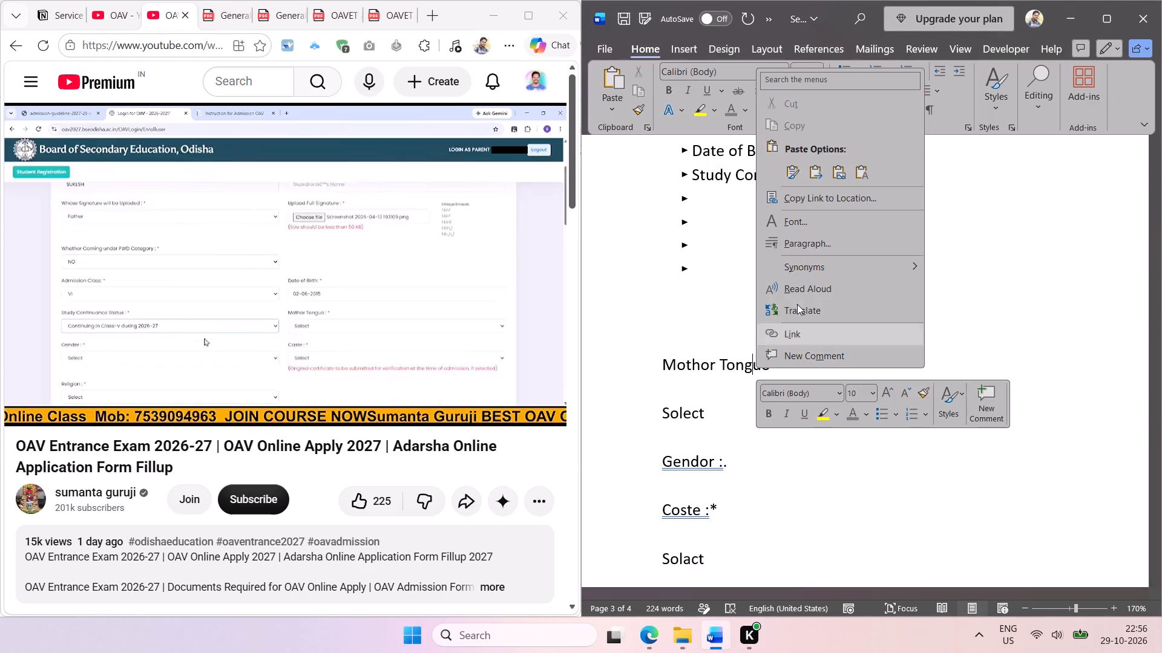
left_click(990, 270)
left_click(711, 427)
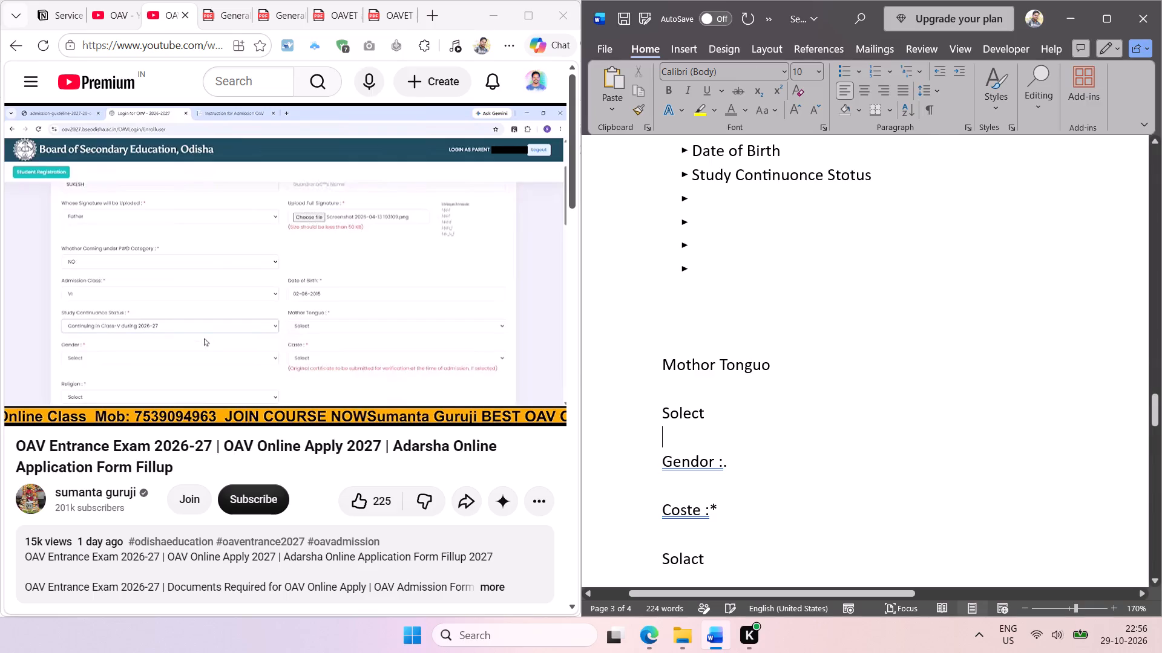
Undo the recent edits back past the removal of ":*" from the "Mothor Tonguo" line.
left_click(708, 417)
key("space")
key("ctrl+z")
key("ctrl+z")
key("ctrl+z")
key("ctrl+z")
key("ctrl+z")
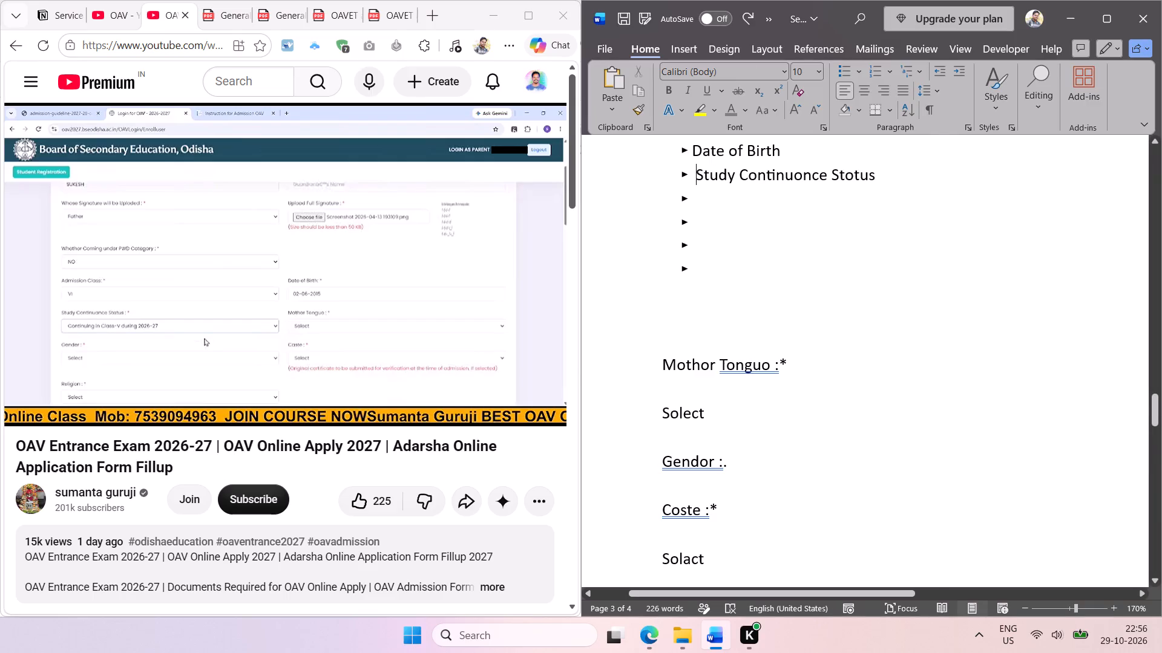
Apply the suggested correction "Tonguo:" to the "Mothor Tonguo" line, and remove its trailing colon and asterisk.
right_click(756, 365)
left_click(709, 91)
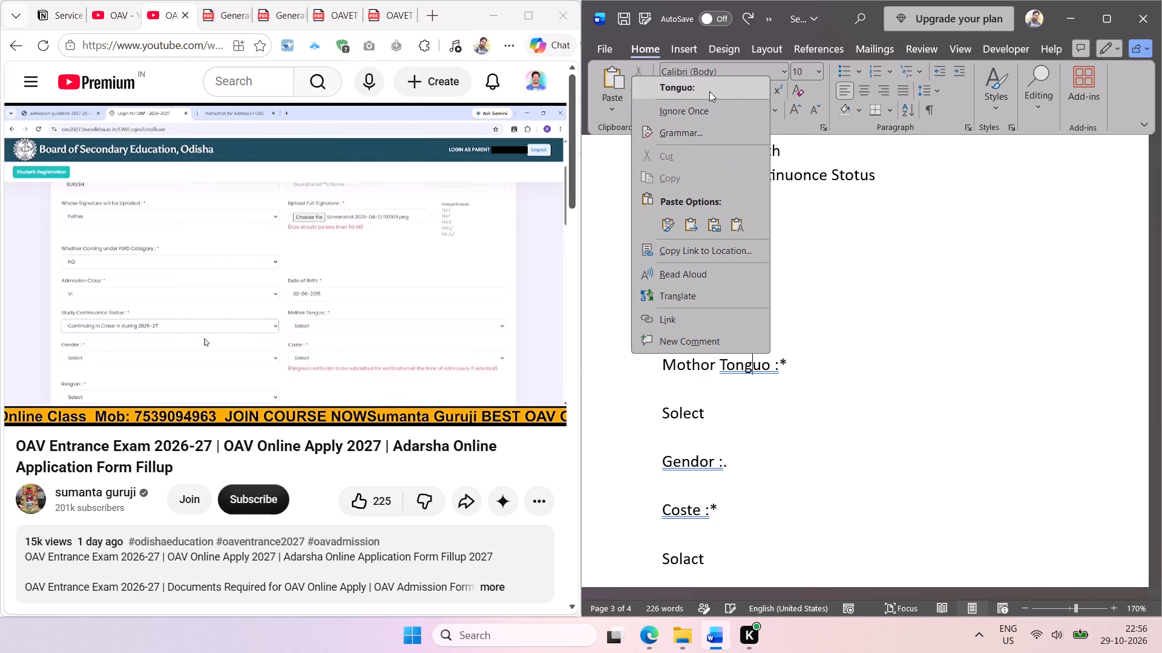
left_click(801, 351)
left_click(789, 369)
key("BackSpace")
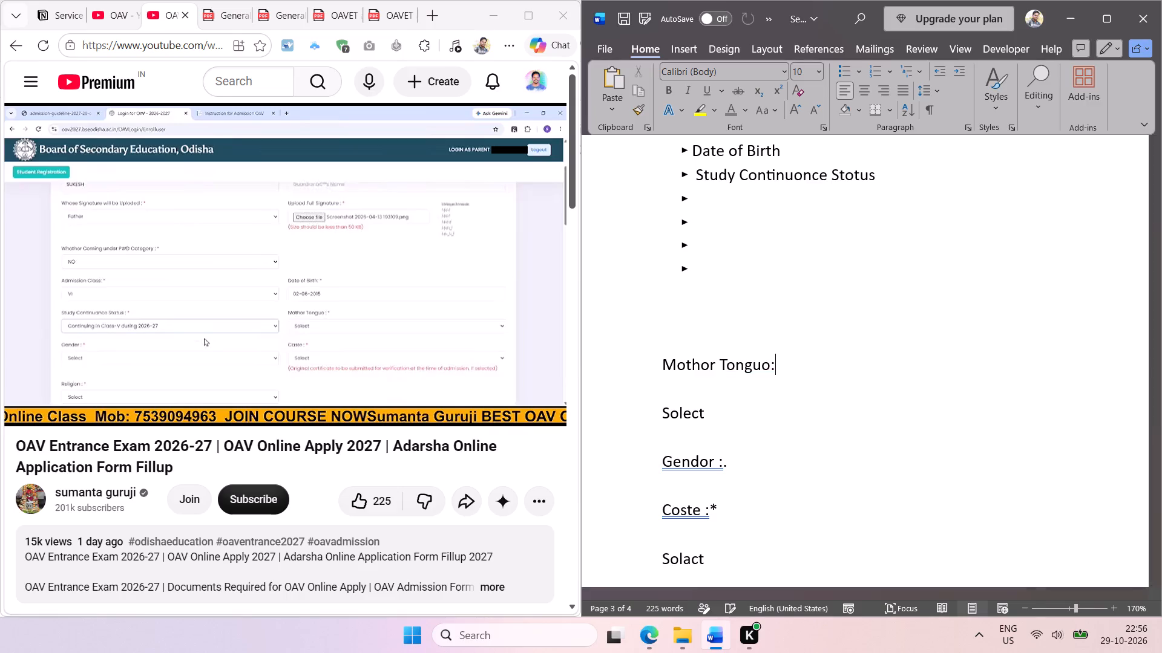
key("BackSpace")
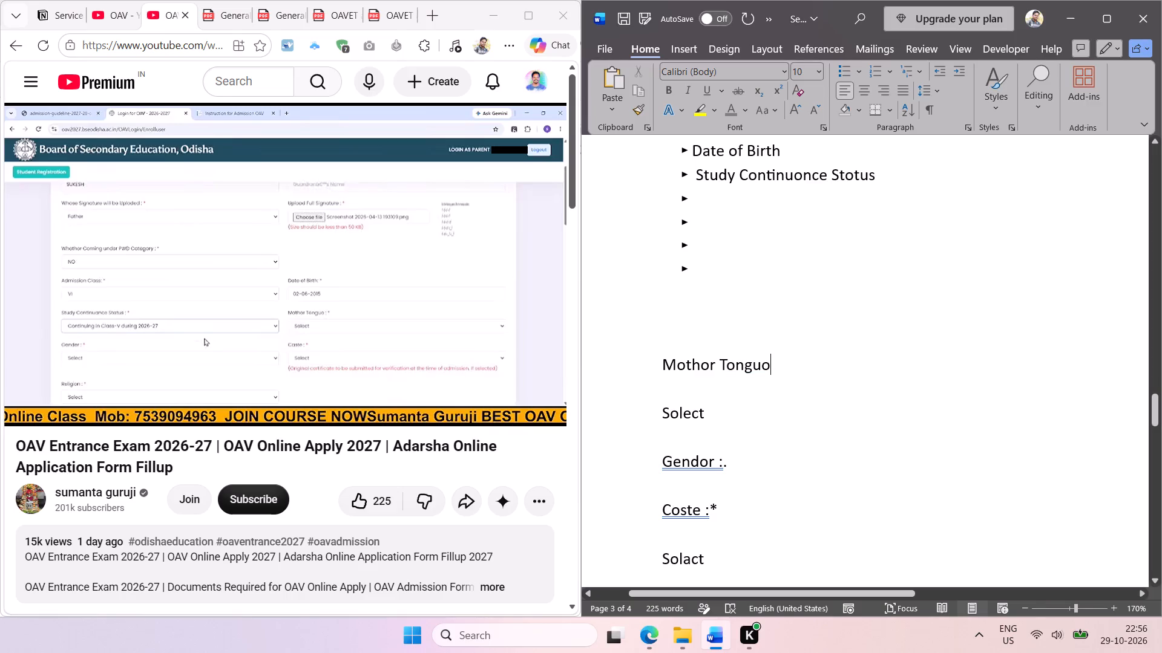
Remove the extra space before "Study Continuonce Stotus" in its arrow bullet.
left_click(695, 174)
key("BackSpace")
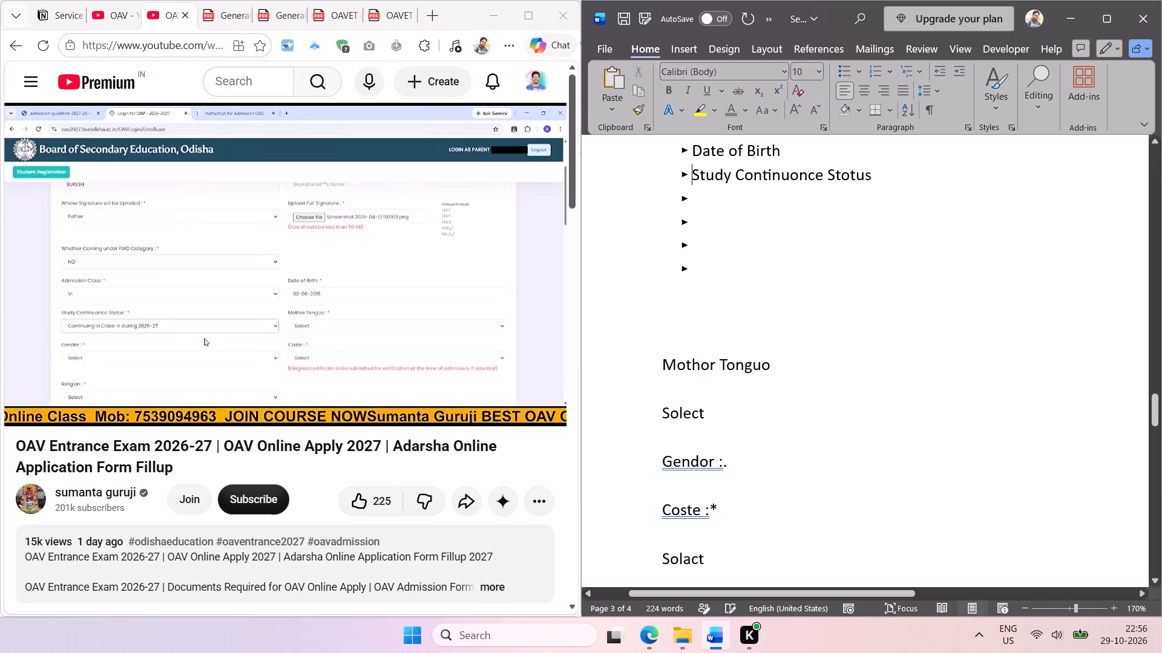
Move the "Mothor Tonguo" line into the empty arrow bullet below "Study Continuonce Stotus", removing its leading space and the blank line after it.
left_click_drag(766, 365, 750, 365)
left_click(772, 377)
left_click_drag(771, 366, 703, 367)
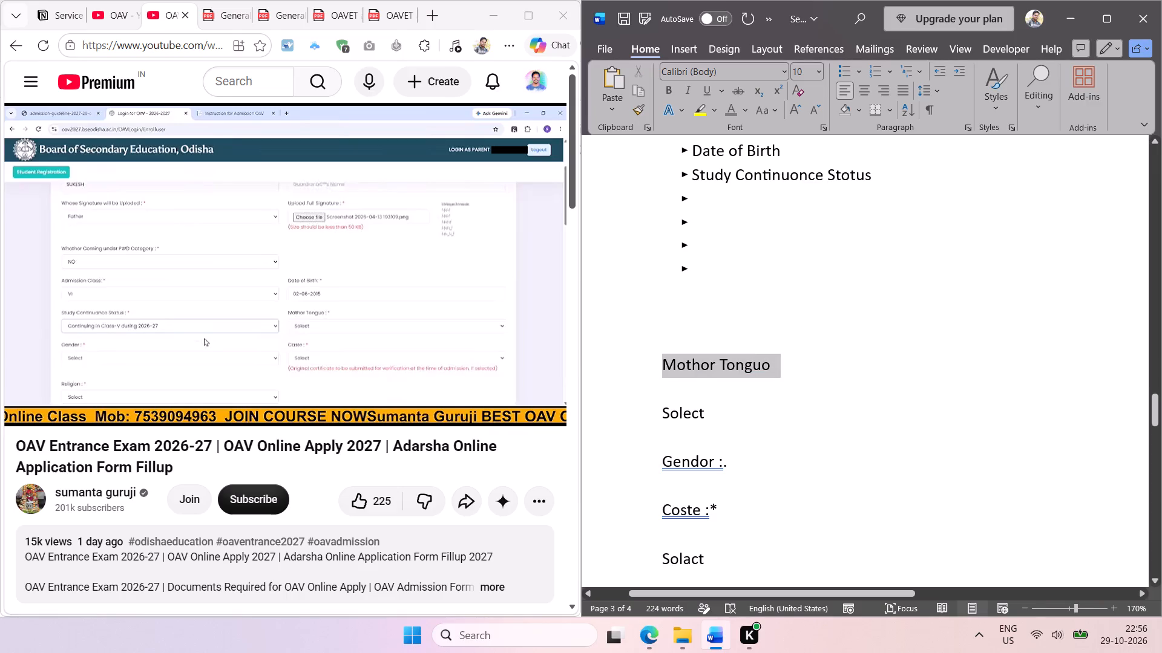
left_click_drag(703, 367, 692, 367)
key("ctrl+x")
left_click(716, 198)
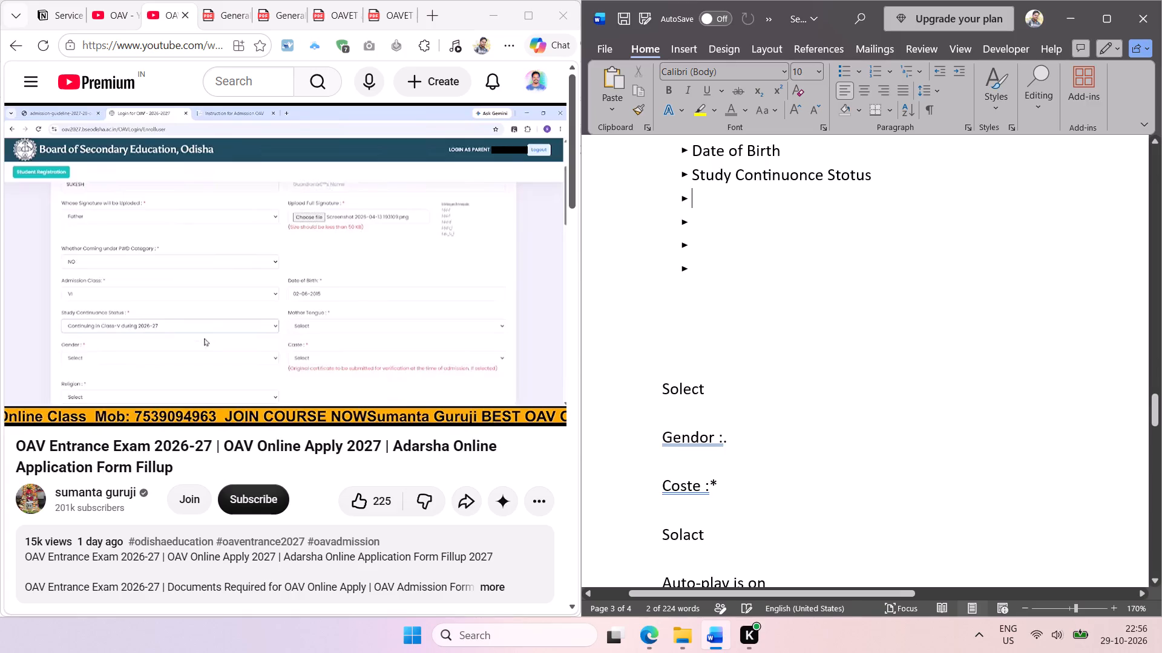
key("ctrl+v")
left_click(694, 198)
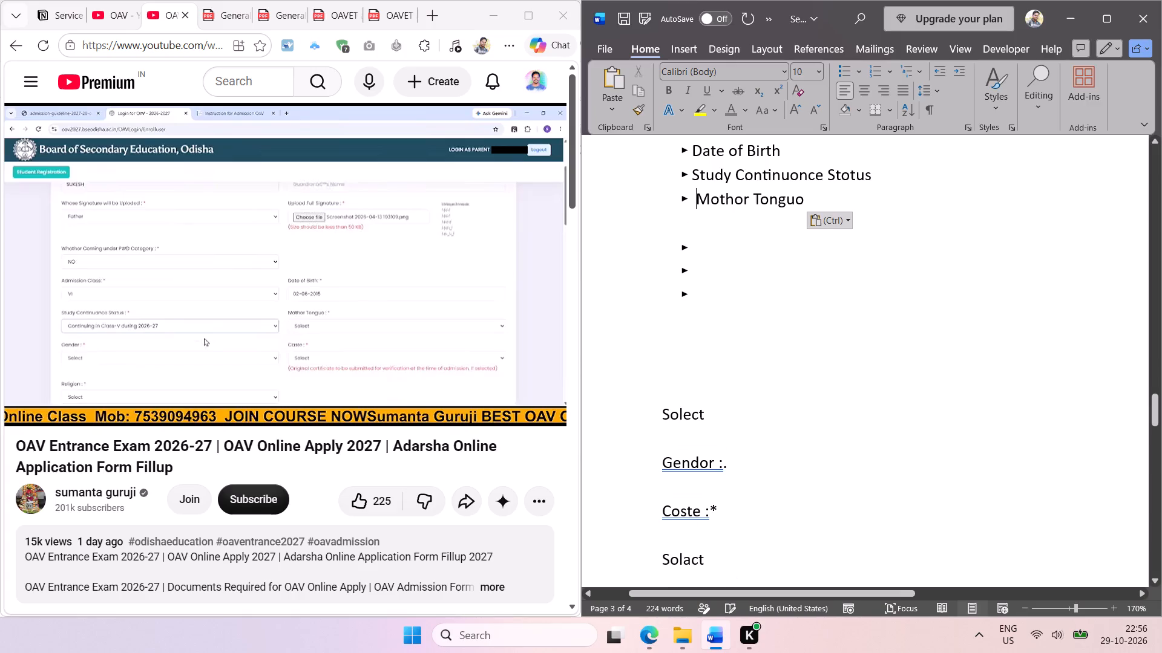
key("BackSpace")
left_click(692, 221)
key("BackSpace")
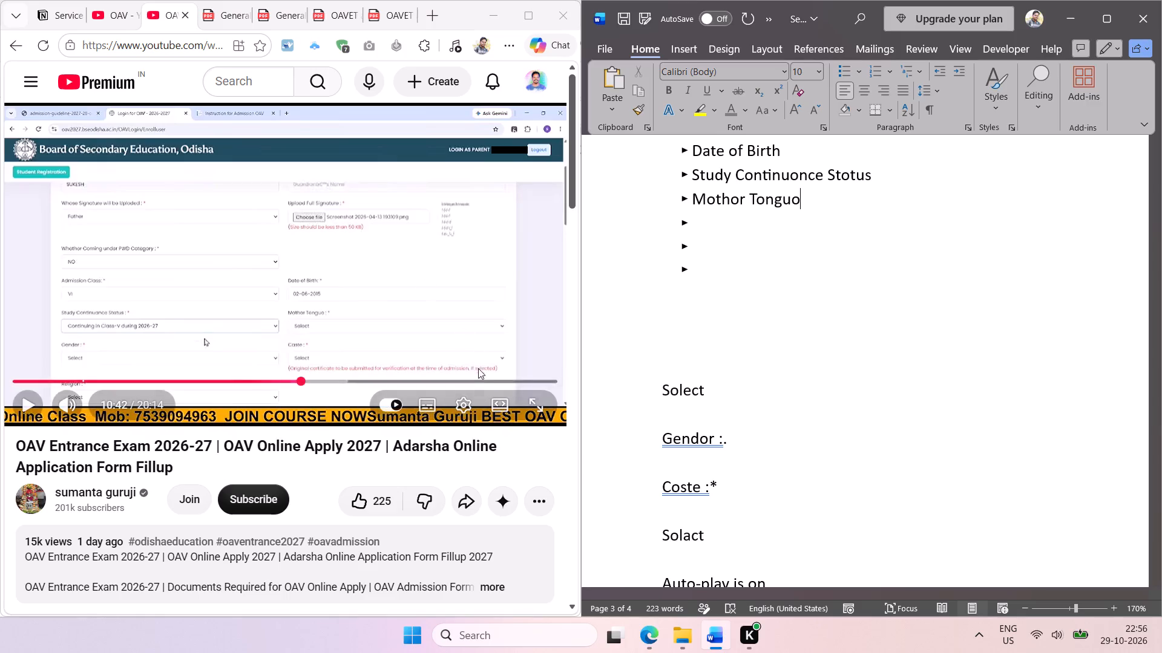
Enter "Gender, Caste, Religion" in the empty arrow bullet below "Mothor Tonguo".
left_click(720, 224)
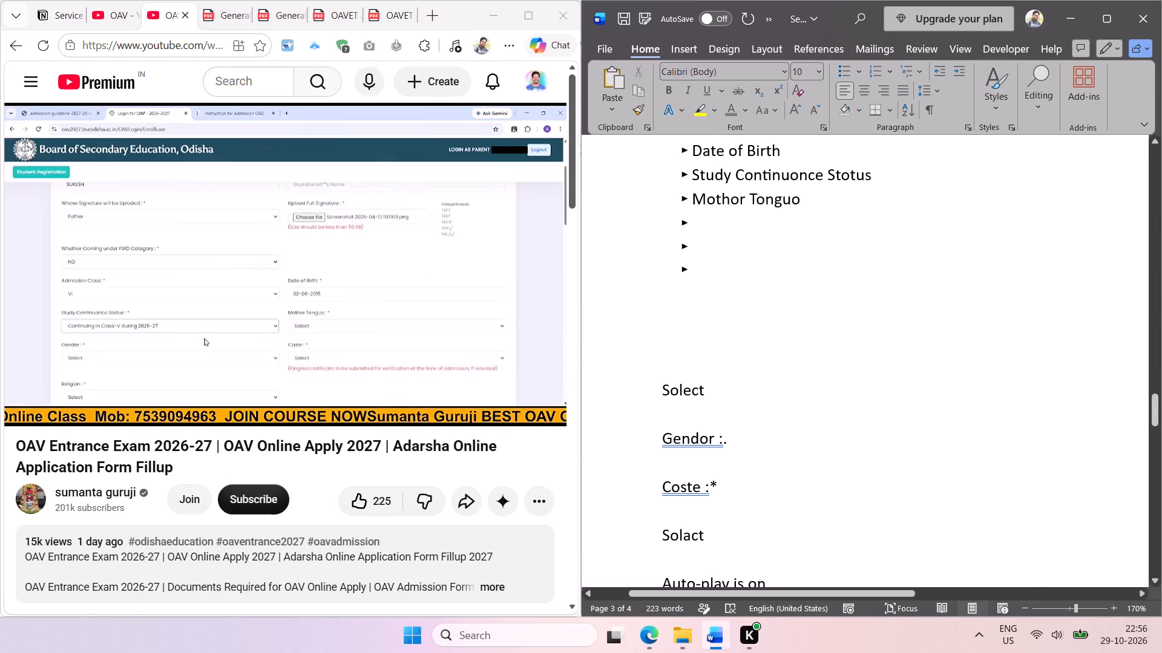
type("Gender")
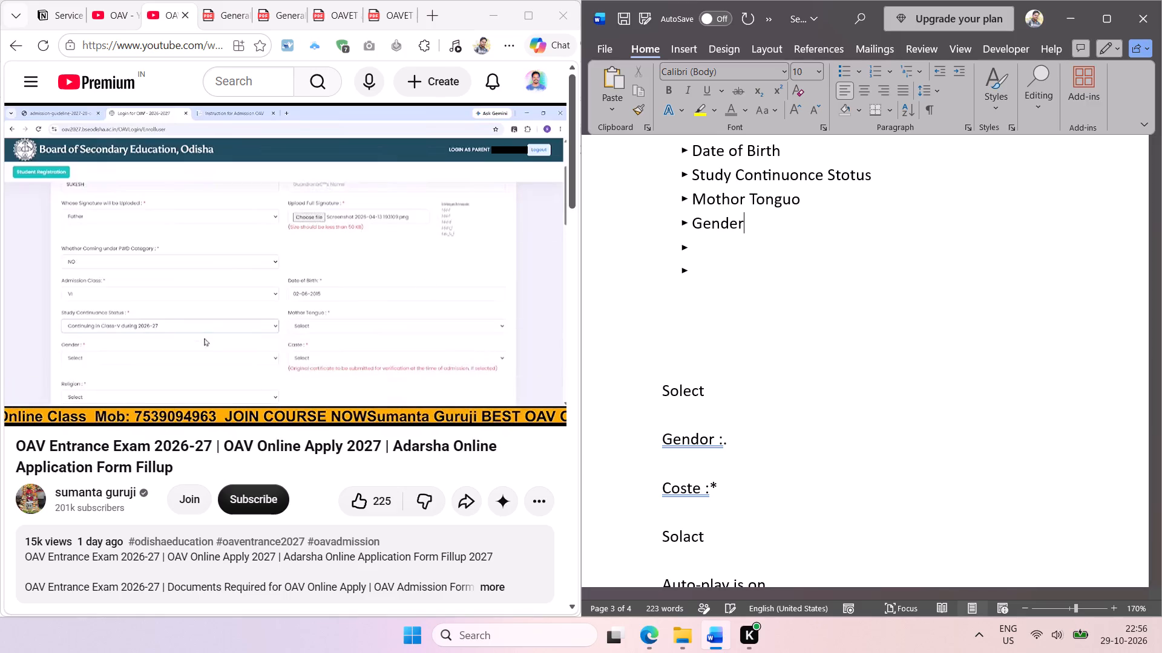
type(", Caste")
type(", Religion")
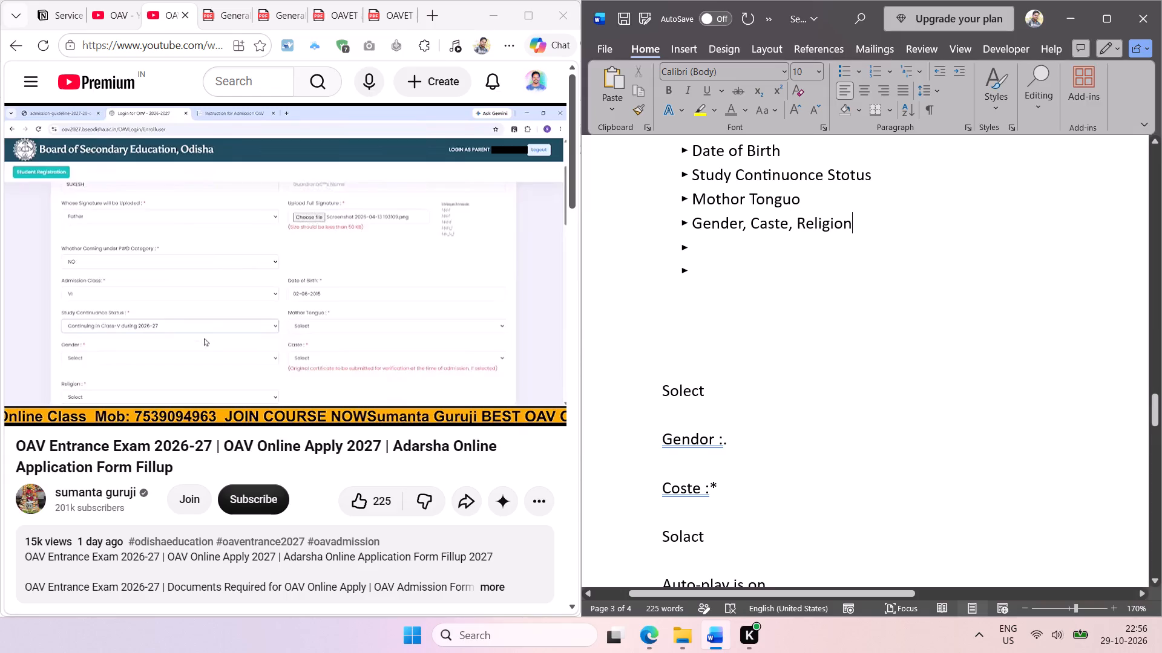
Delete the leftover pasted text from "Solect" through the "Auto-play is on" lines, and add two line breaks before item 2, Login.
left_click(741, 540)
left_click_drag(738, 544, 660, 383)
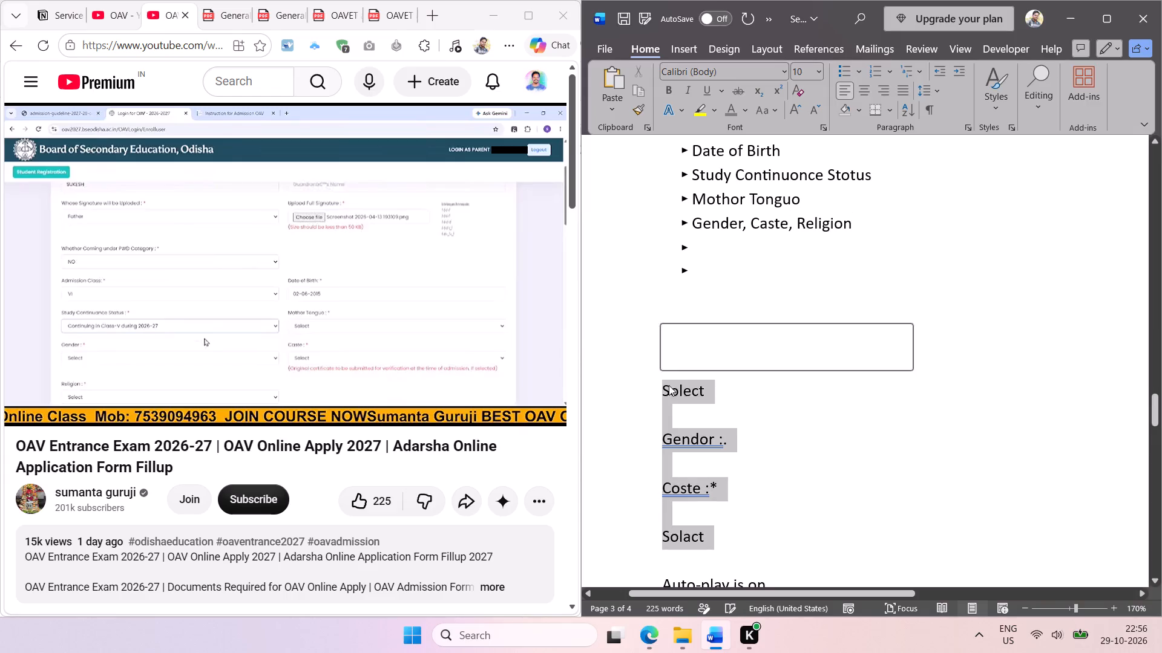
key("BackSpace")
left_click_drag(678, 459, 638, 296)
key("BackSpace")
key("Return")
key("Return")
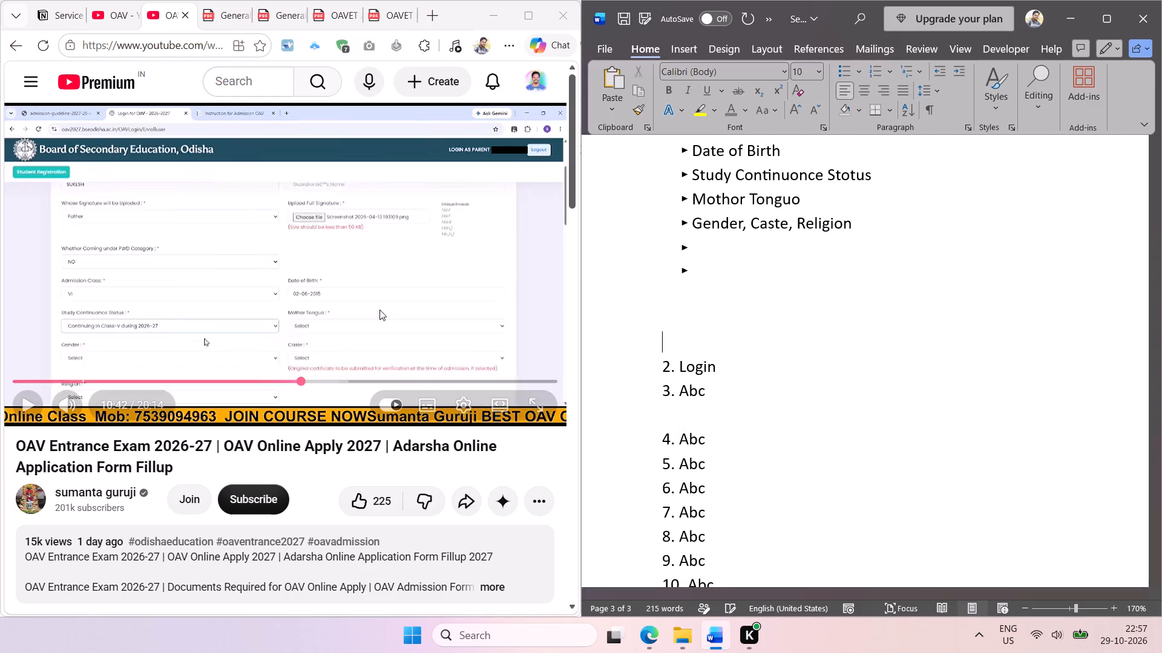
Switch to the YouTube walkthrough in Edge, advance it to about 11:00 and pause to view the form fields following Religion.
left_click(427, 295)
key("Right")
key("Right")
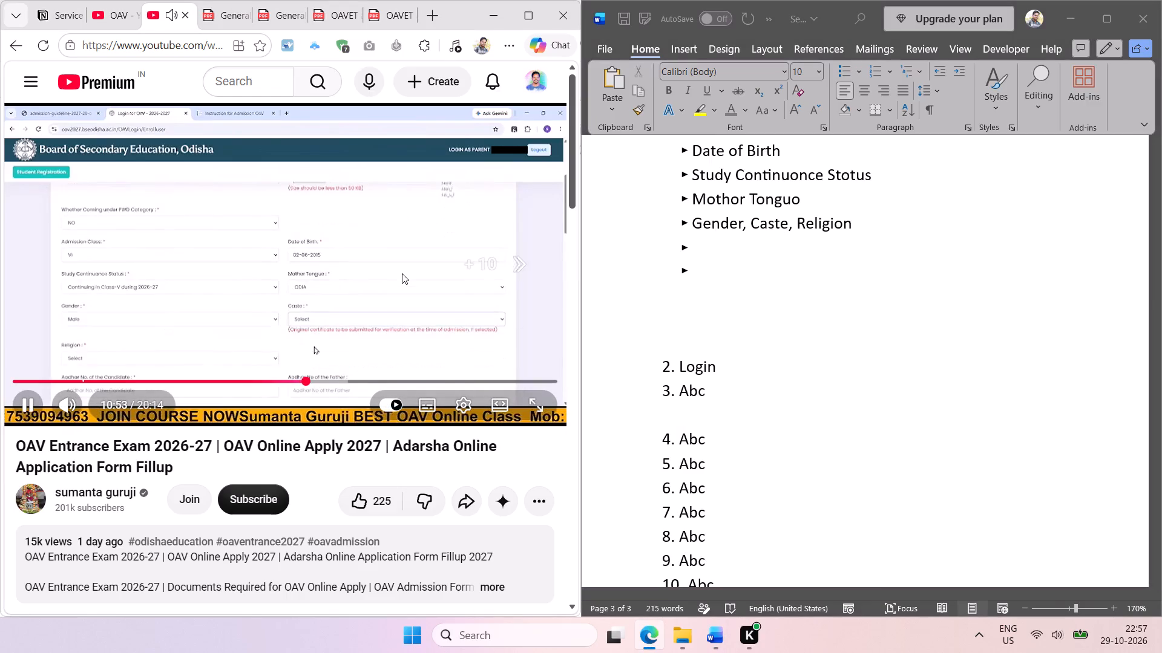
key("Right")
key("space")
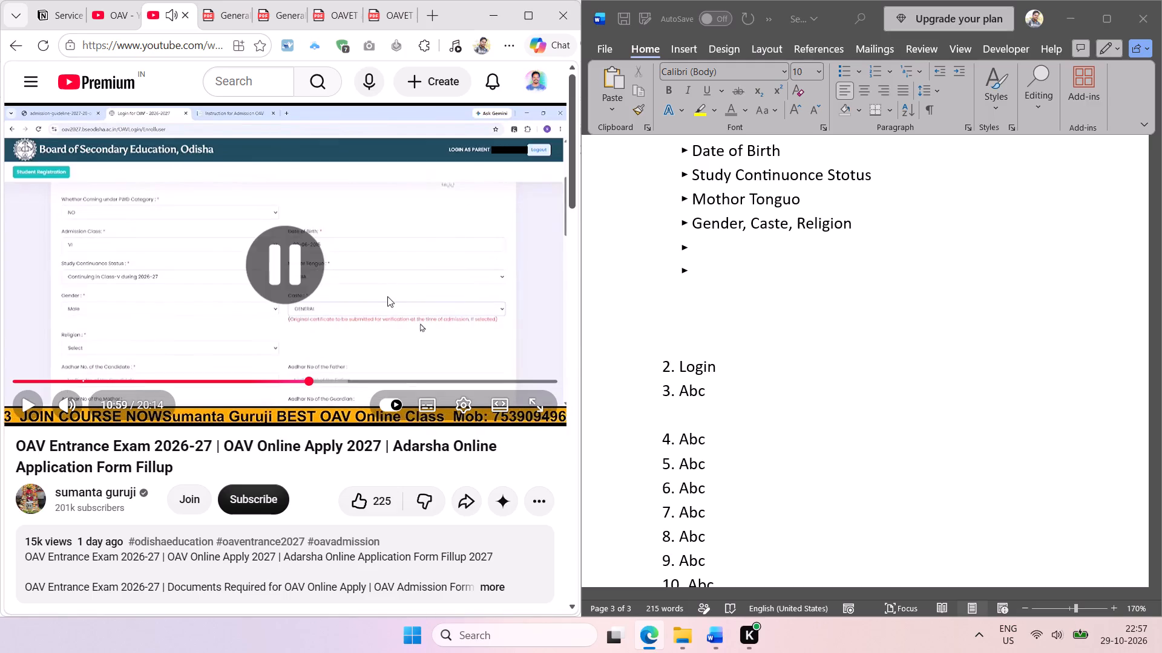
left_click(387, 296)
key("space")
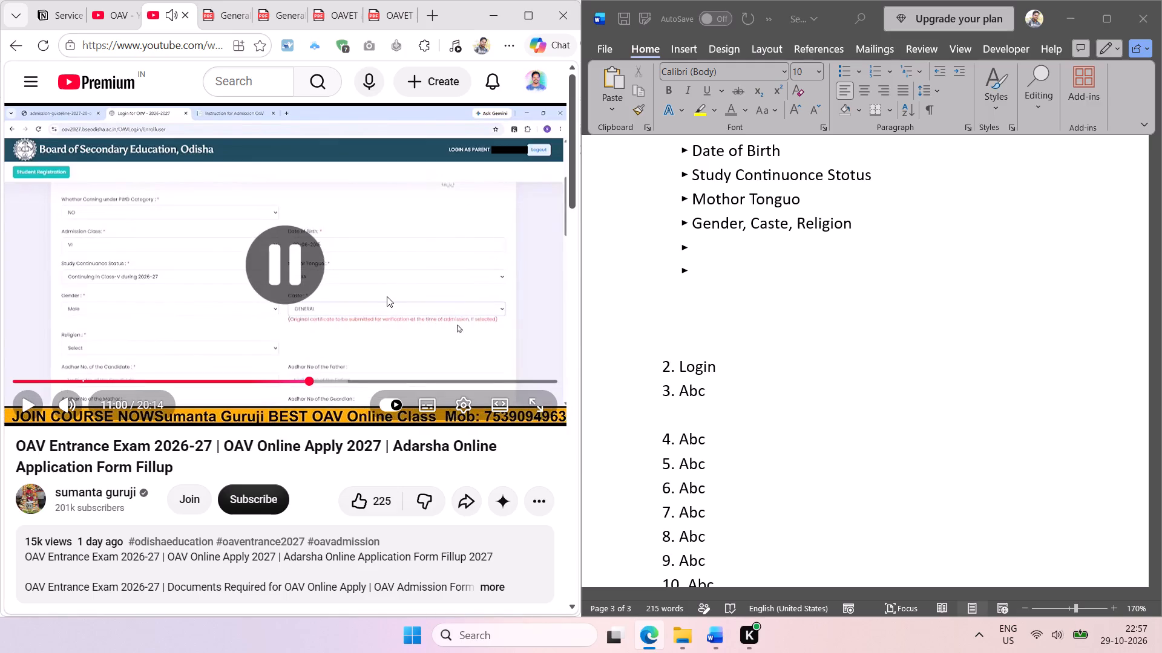